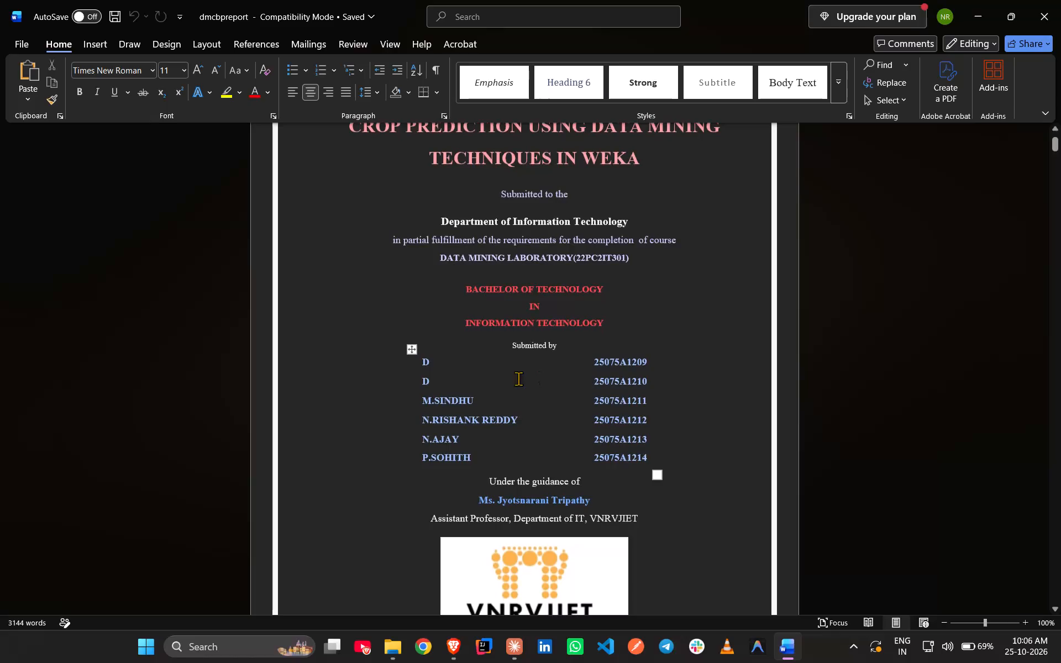
# Examine the report's title page and certificate page, including the student list and signature blocks.
pyautogui.scroll(-15, 455, 396)
pyautogui.scroll(1, 455, 402)
pyautogui.scroll(-7, 455, 402)
pyautogui.scroll(-4, 541, 487)
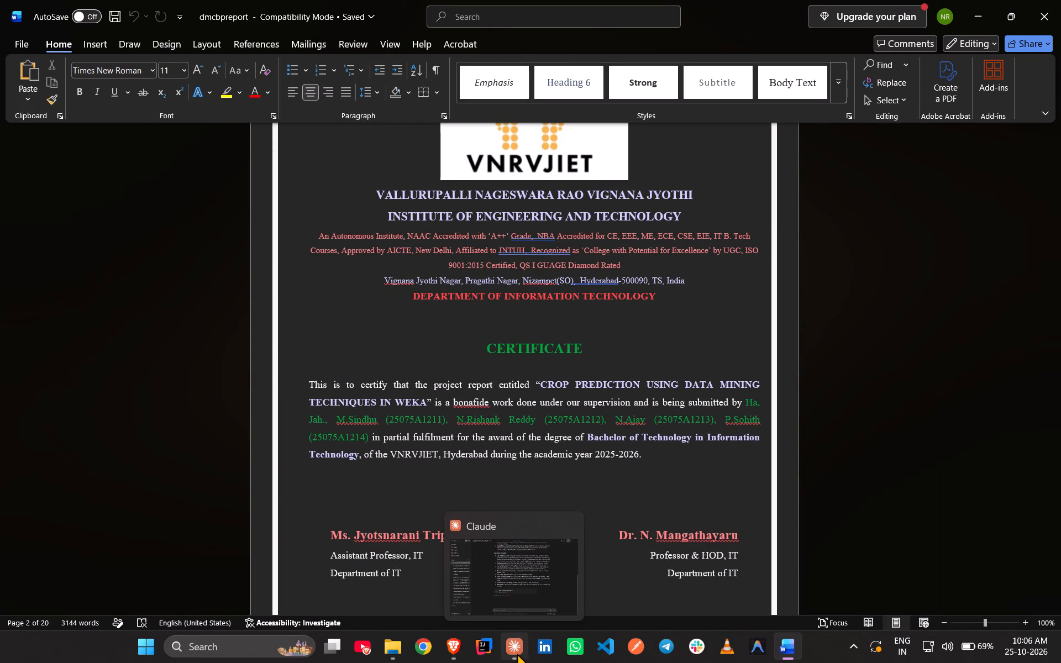
pyautogui.scroll(-7, 660, 422)
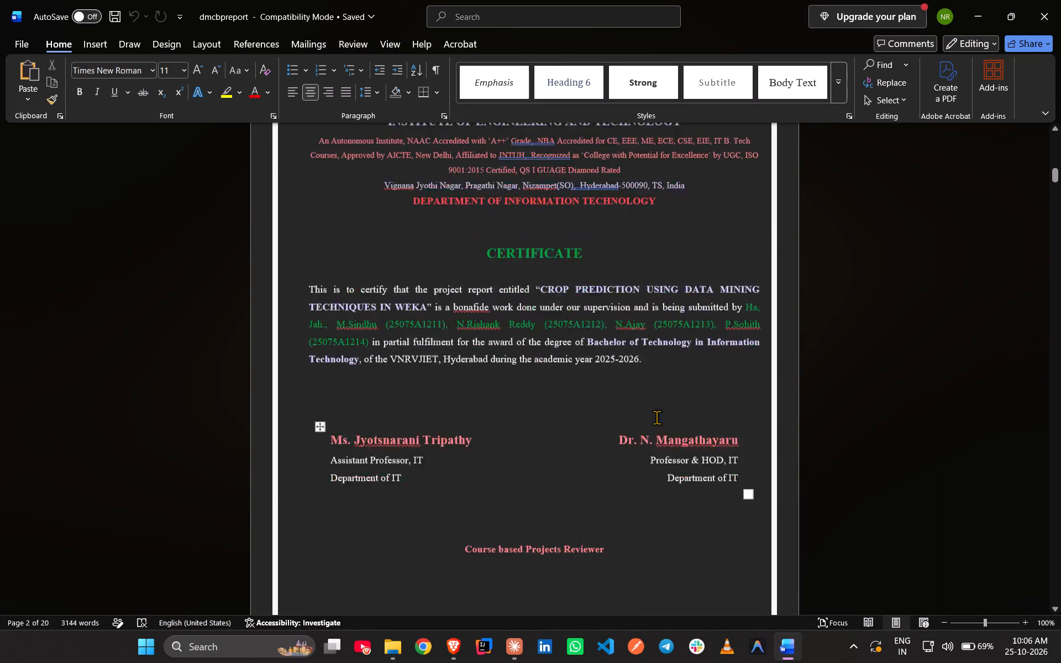
pyautogui.scroll(-2, 542, 393)
pyautogui.scroll(-1, 459, 323)
pyautogui.scroll(1, 459, 323)
pyautogui.scroll(-3, 480, 257)
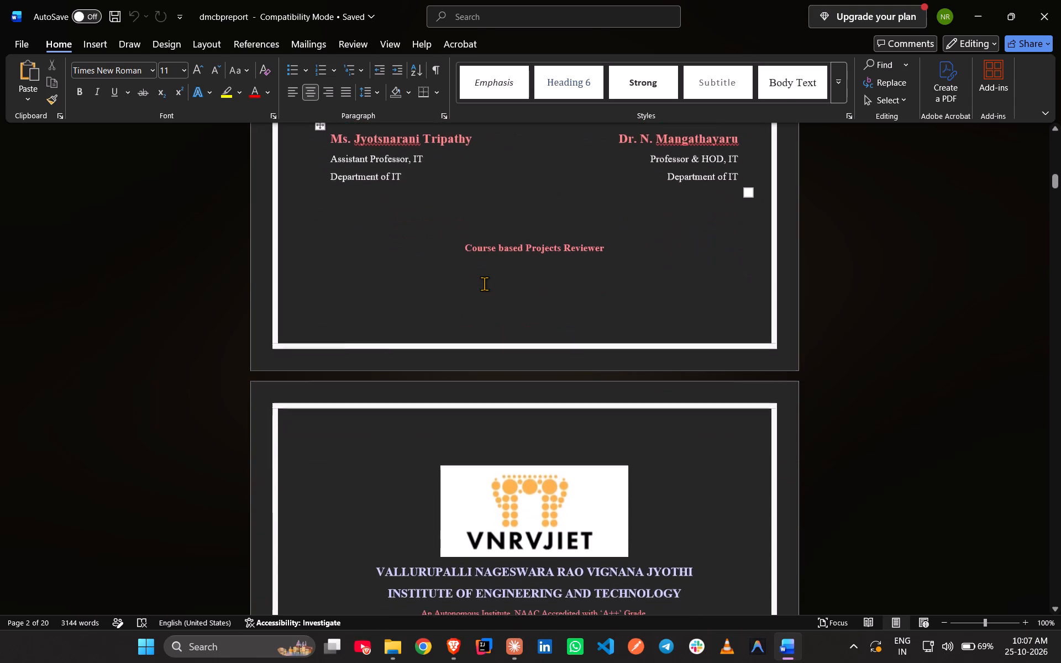
pyautogui.scroll(-2, 484, 283)
# Examine the declaration page's text and its list of student names and roll numbers.
pyautogui.scroll(-8, 494, 292)
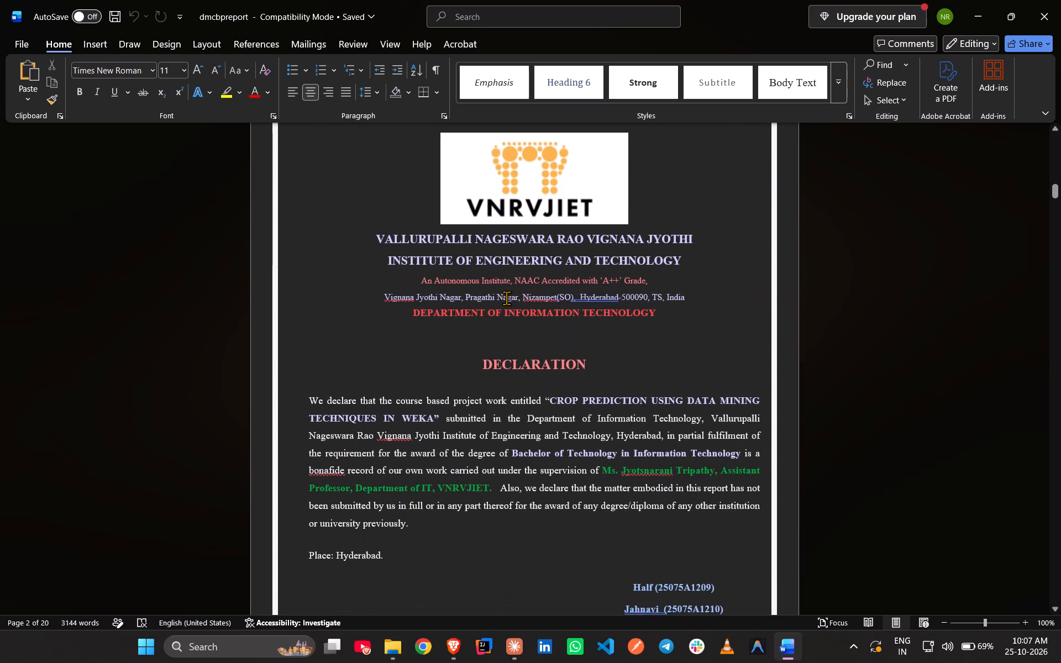
pyautogui.scroll(-7, 506, 298)
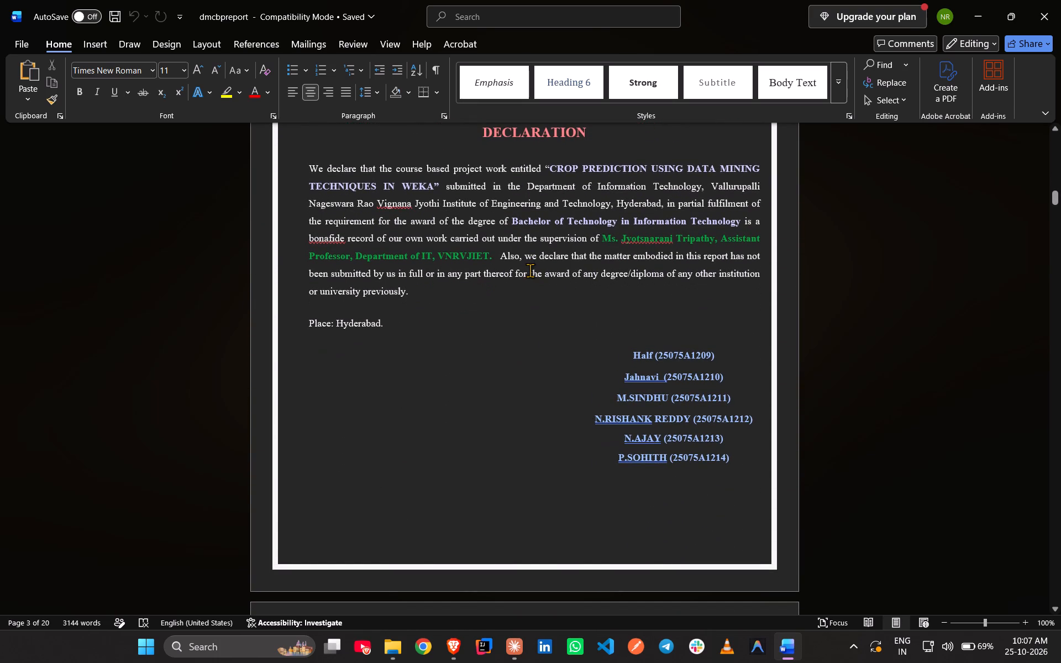
pyautogui.scroll(-3, 530, 270)
pyautogui.scroll(9, 530, 270)
pyautogui.scroll(-4, 527, 270)
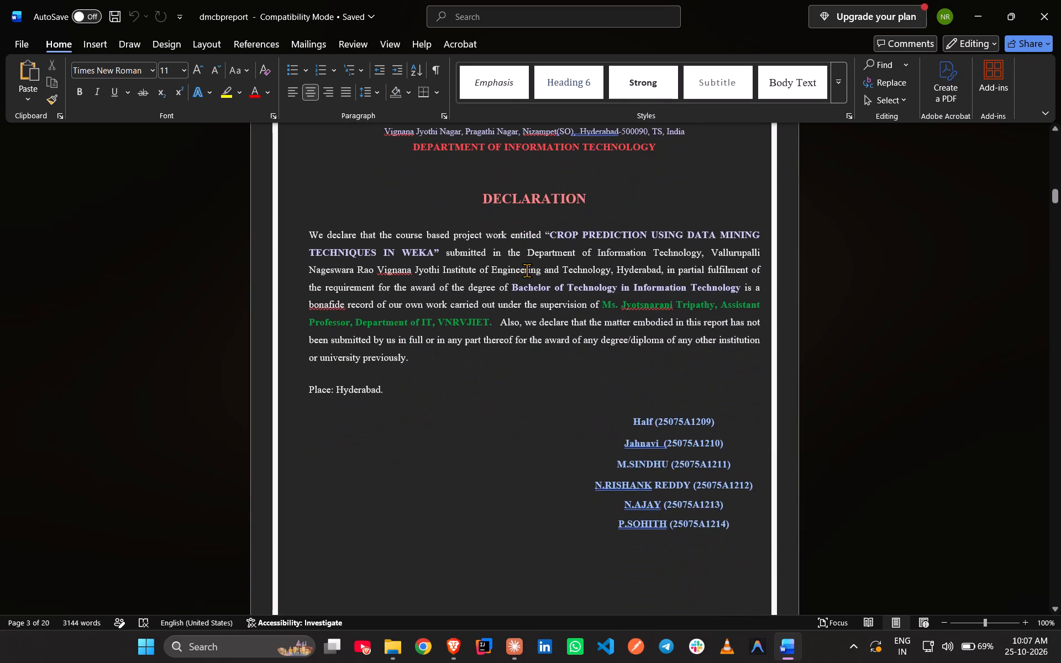
pyautogui.scroll(-7, 527, 270)
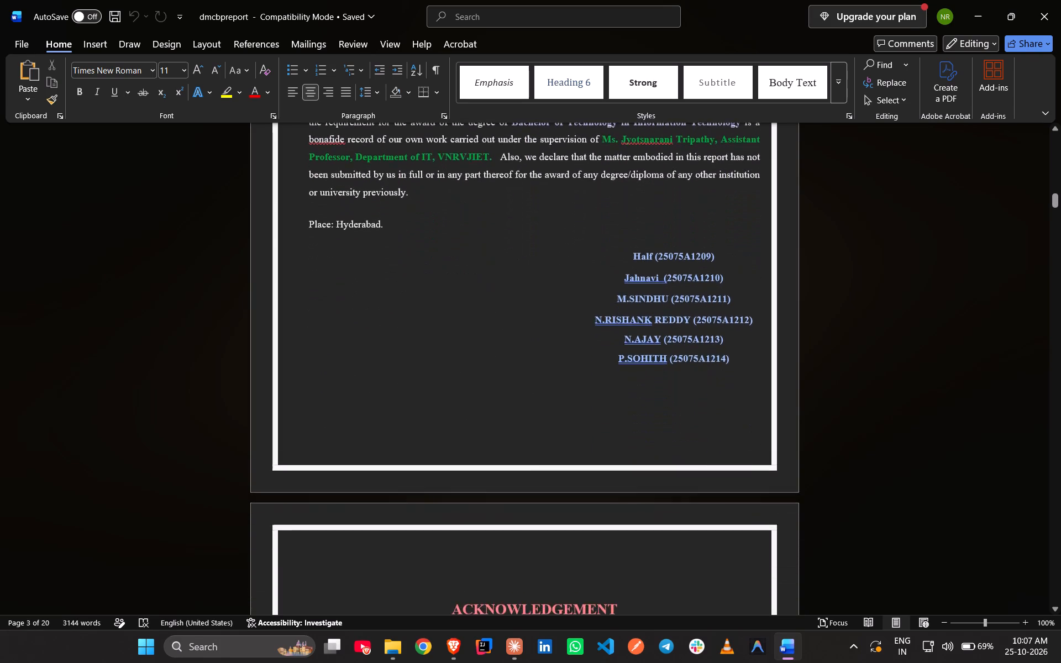
# Read through the acknowledgement page and the abstract, checking their text and layout.
pyautogui.scroll(-12, 532, 265)
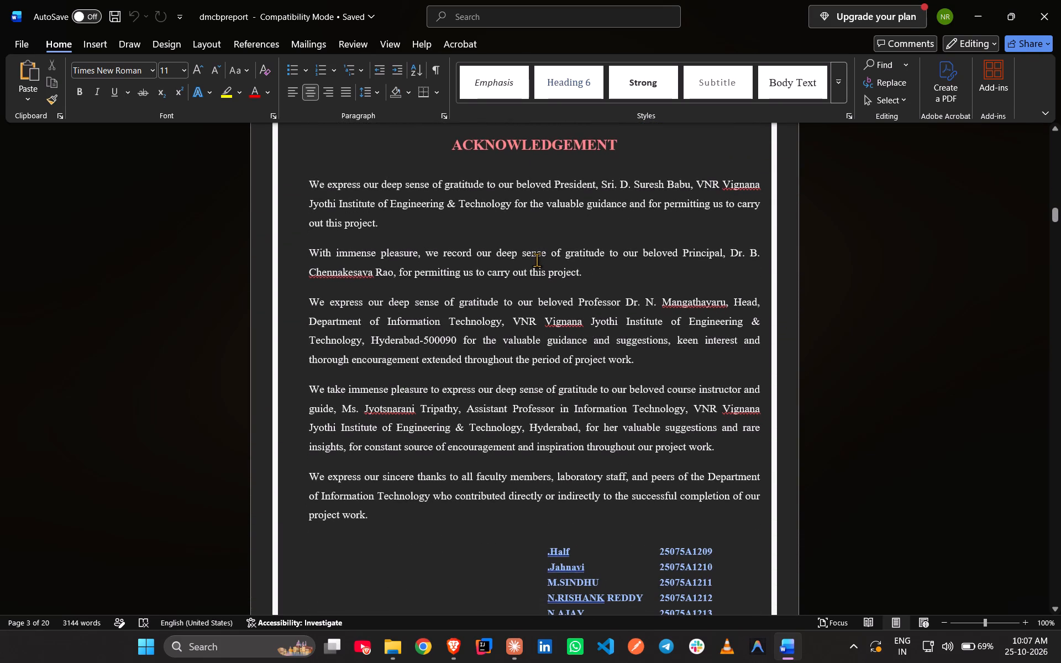
pyautogui.scroll(-16, 537, 260)
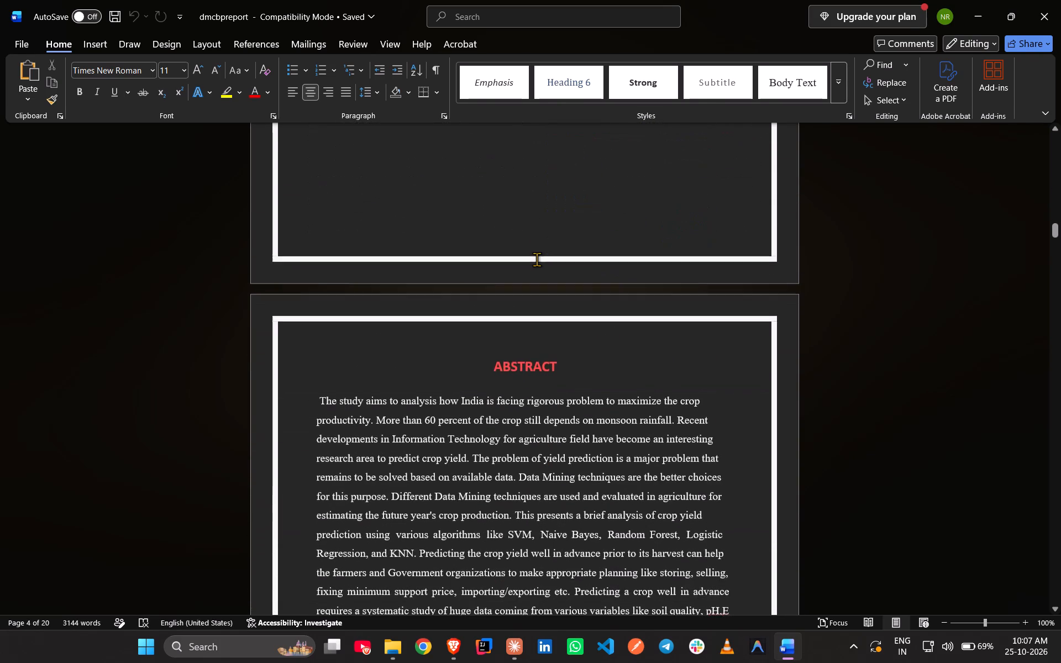
pyautogui.scroll(-5, 537, 261)
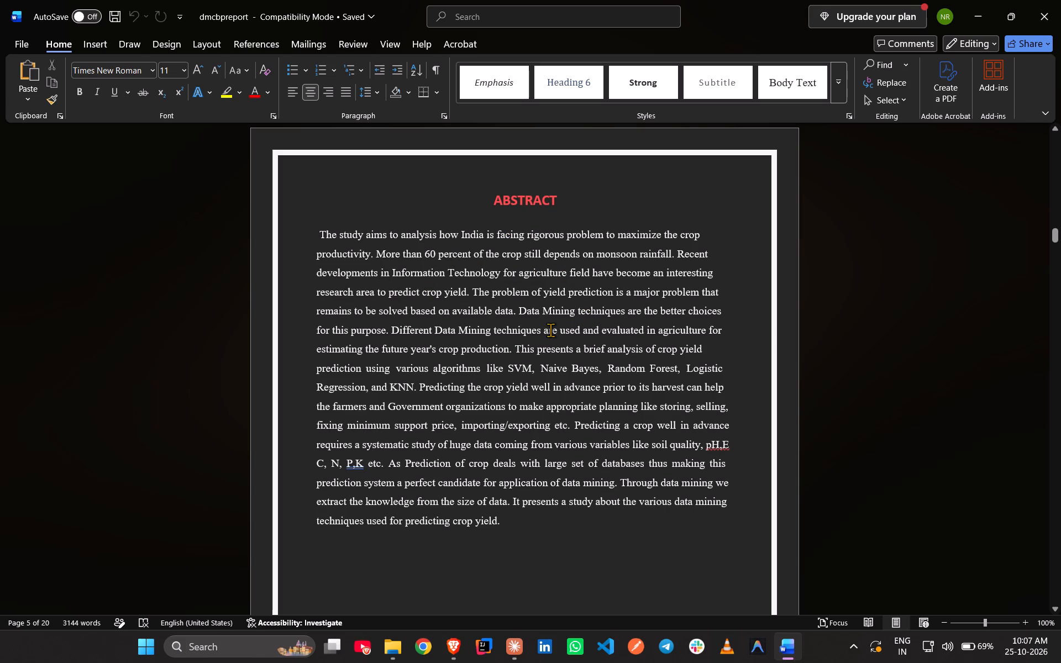
pyautogui.moveTo(377, 271); pyautogui.dragTo(447, 276)
pyautogui.moveTo(447, 276); pyautogui.dragTo(620, 300)
pyautogui.click(590, 394)
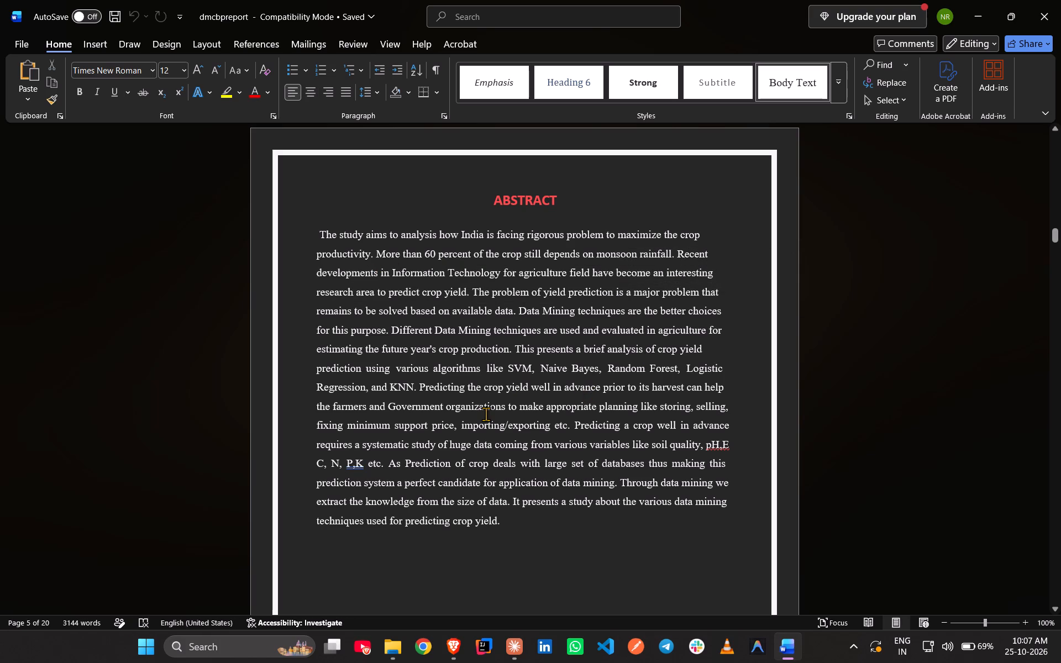
pyautogui.scroll(-5, 419, 394)
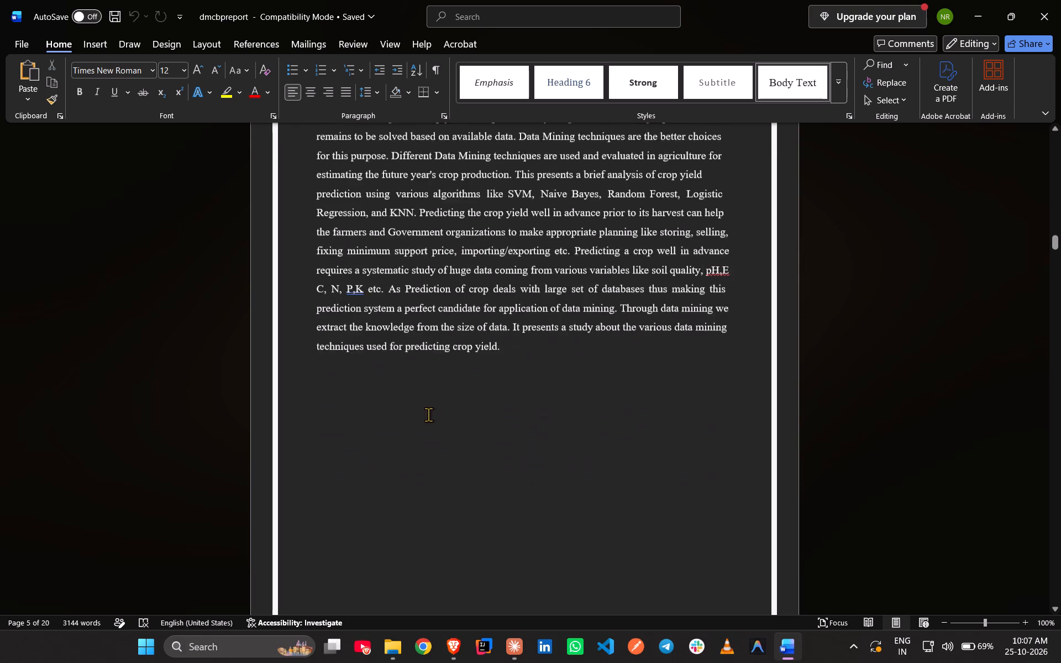
# Examine the contents table, the Introduction and the start of the Literature Survey, including their page borders.
pyautogui.scroll(-19, 428, 414)
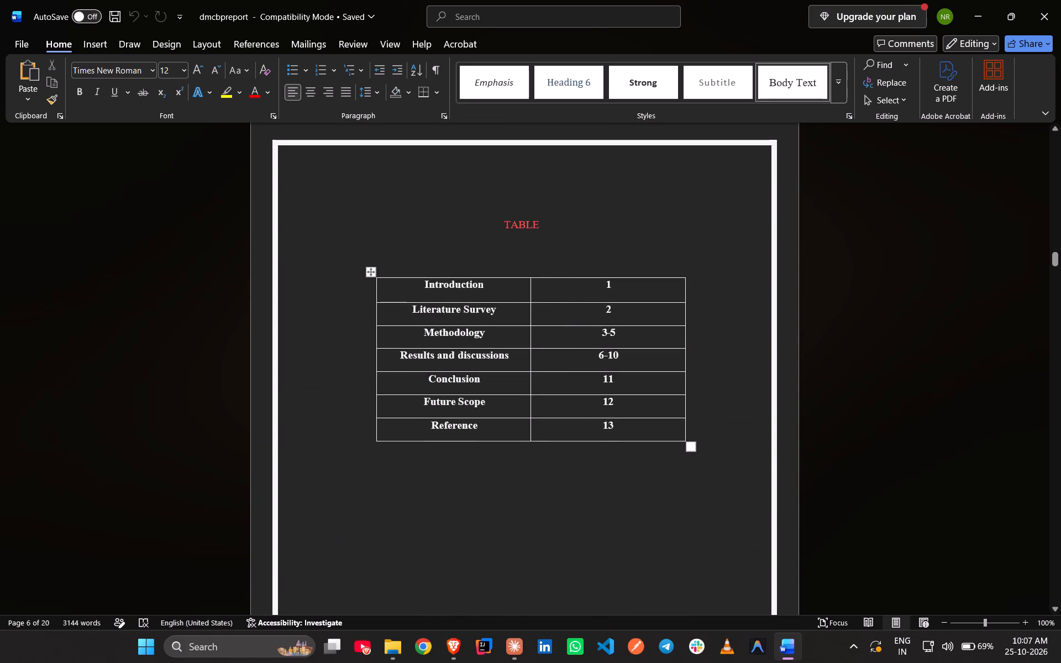
pyautogui.scroll(-20, 570, 343)
pyautogui.scroll(-8, 570, 343)
pyautogui.scroll(3, 544, 377)
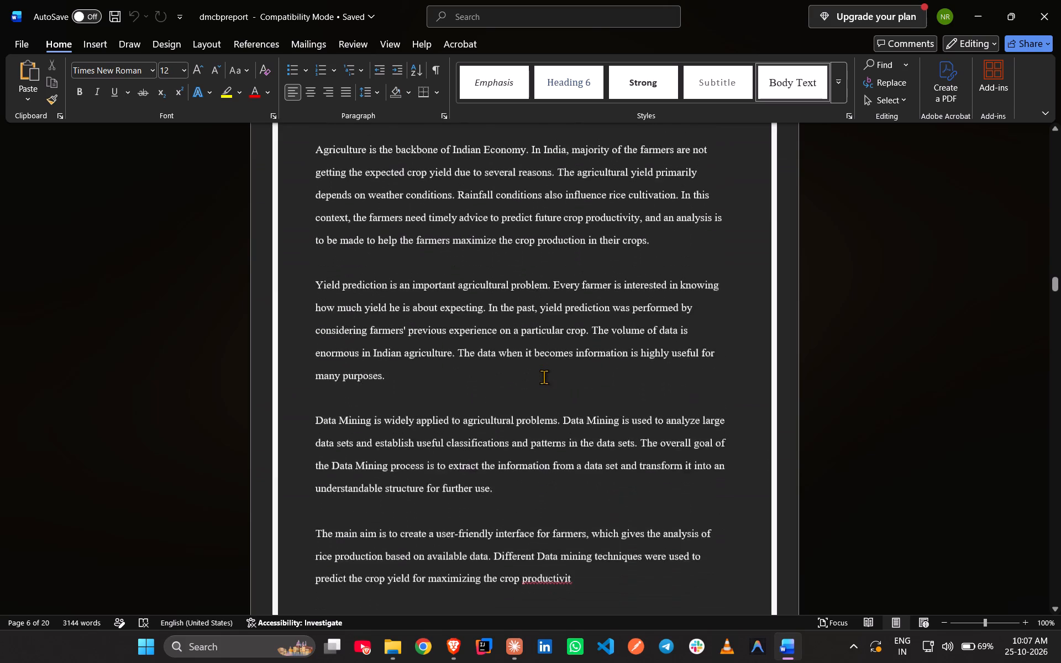
pyautogui.scroll(1, 544, 377)
pyautogui.scroll(-20, 453, 285)
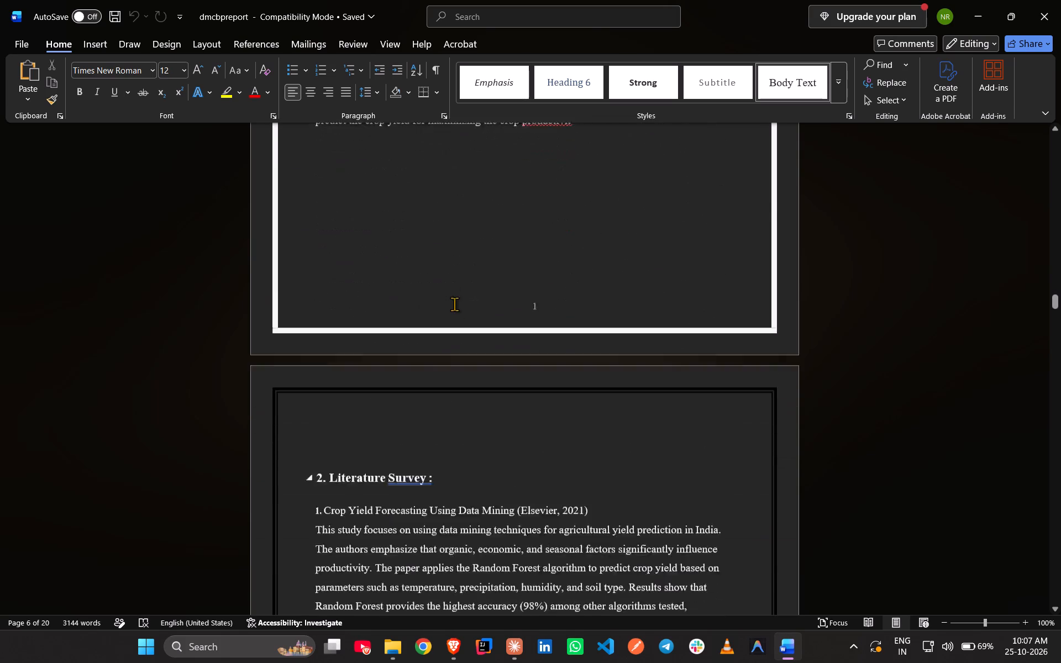
pyautogui.scroll(-3, 454, 304)
pyautogui.scroll(11, 454, 304)
pyautogui.scroll(-13, 454, 304)
pyautogui.scroll(-2, 402, 314)
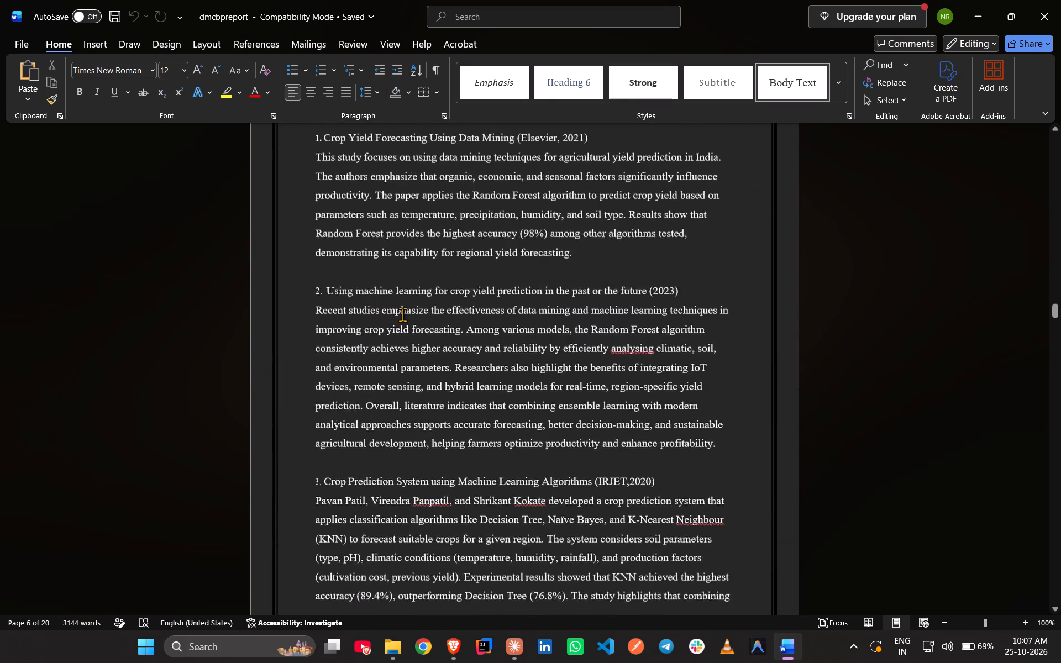
pyautogui.scroll(-3, 402, 314)
pyautogui.scroll(15, 402, 314)
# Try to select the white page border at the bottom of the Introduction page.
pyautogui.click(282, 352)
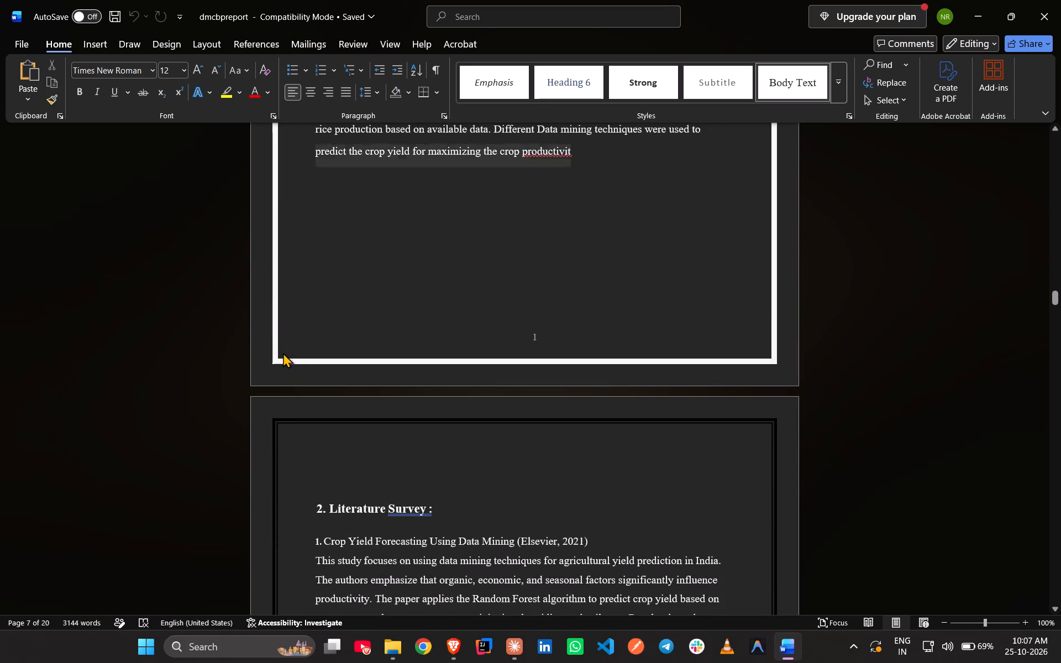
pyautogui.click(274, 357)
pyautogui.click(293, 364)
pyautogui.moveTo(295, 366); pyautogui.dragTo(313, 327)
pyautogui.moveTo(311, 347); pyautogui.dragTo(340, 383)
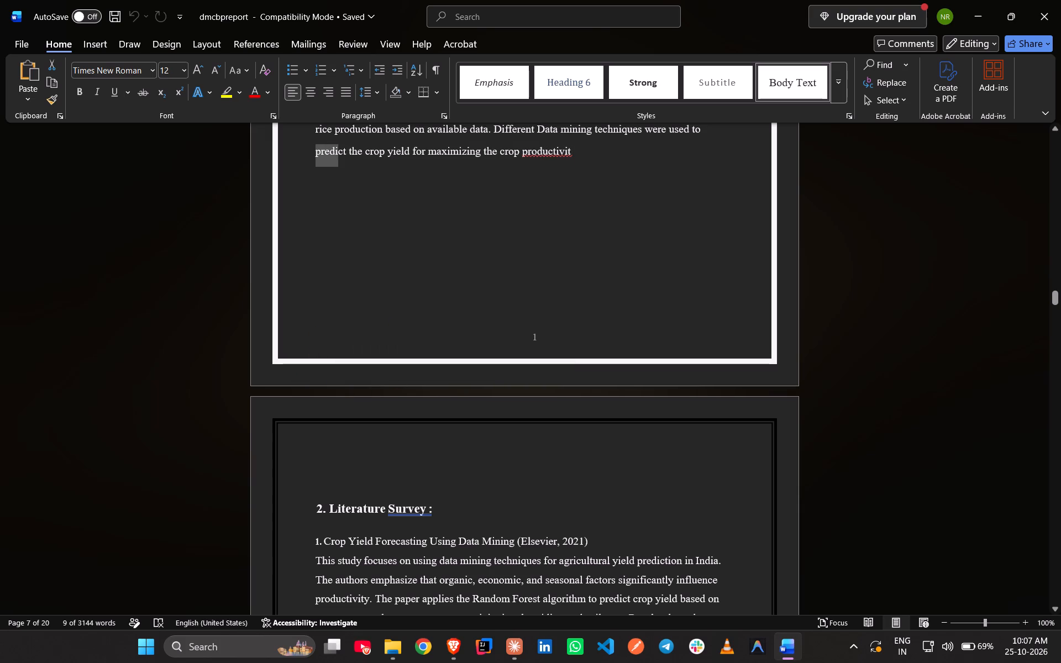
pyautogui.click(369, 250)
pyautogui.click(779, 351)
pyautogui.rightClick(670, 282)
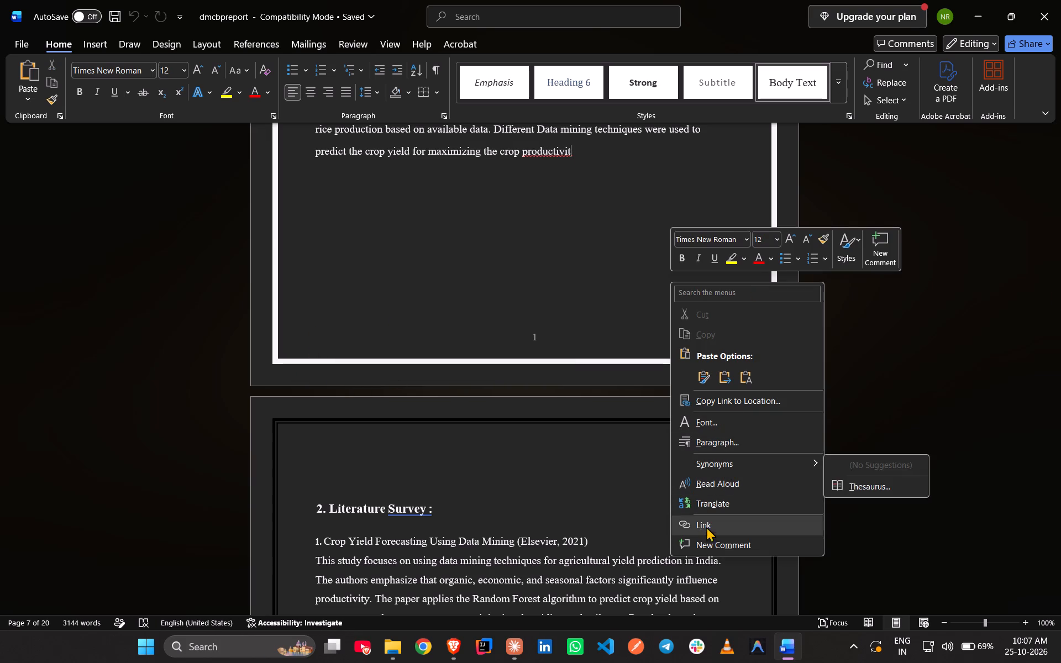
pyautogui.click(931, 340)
# Compare the Literature Survey pages with the Introduction page for borders, spacing and text layout.
pyautogui.scroll(-4, 728, 354)
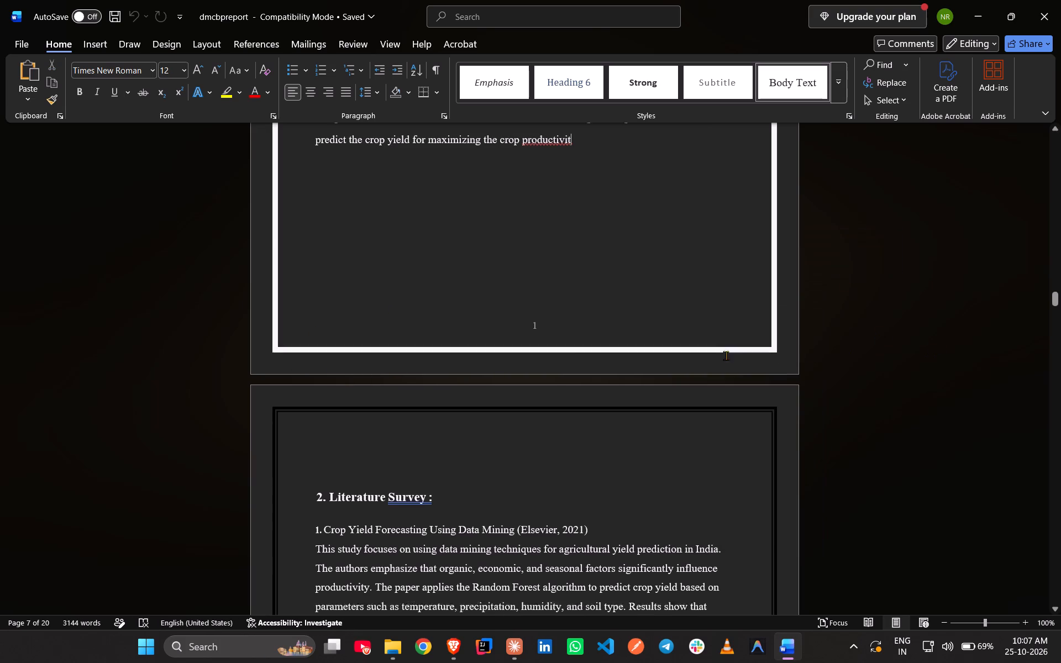
pyautogui.scroll(-4, 726, 355)
pyautogui.moveTo(337, 243); pyautogui.dragTo(629, 314)
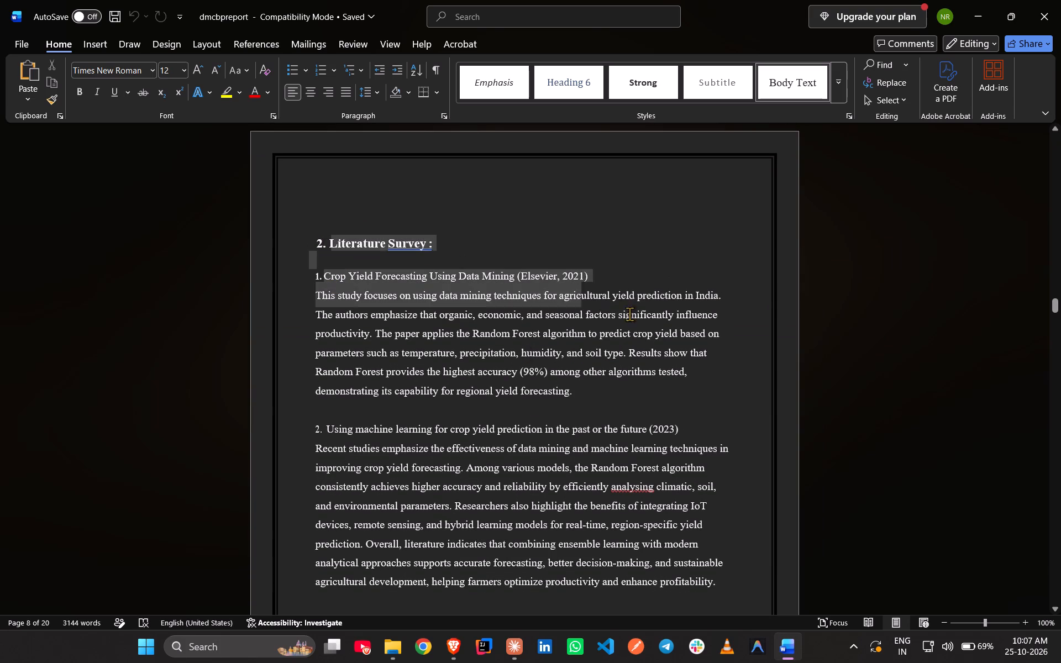
pyautogui.moveTo(629, 314); pyautogui.dragTo(626, 312)
pyautogui.click(518, 375)
pyautogui.scroll(-9, 446, 346)
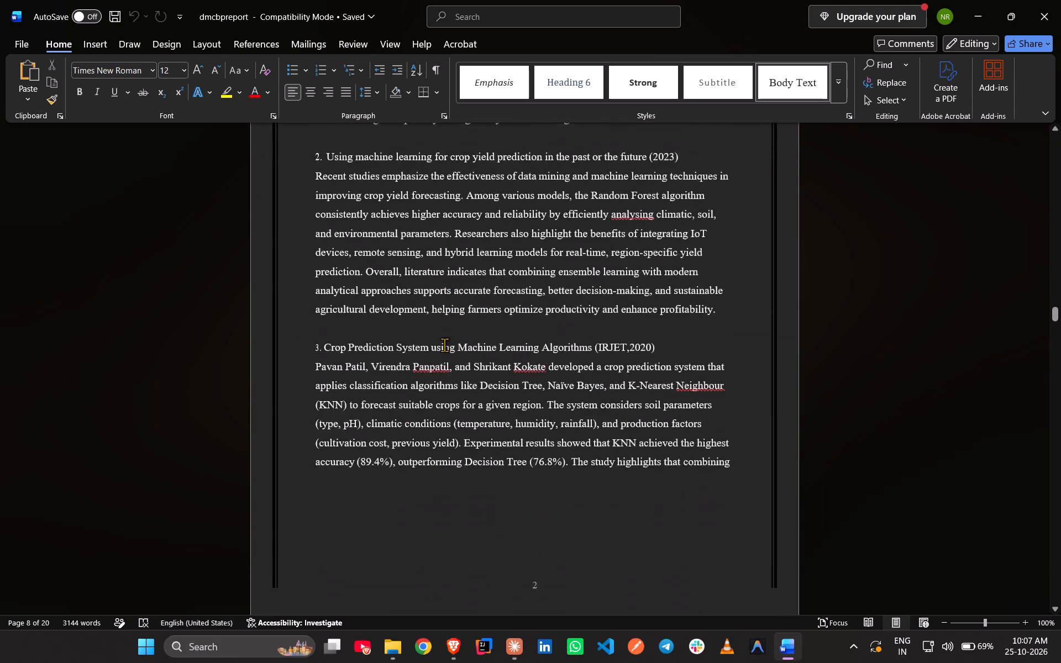
pyautogui.scroll(19, 443, 344)
pyautogui.scroll(-1, 443, 344)
pyautogui.scroll(16, 443, 344)
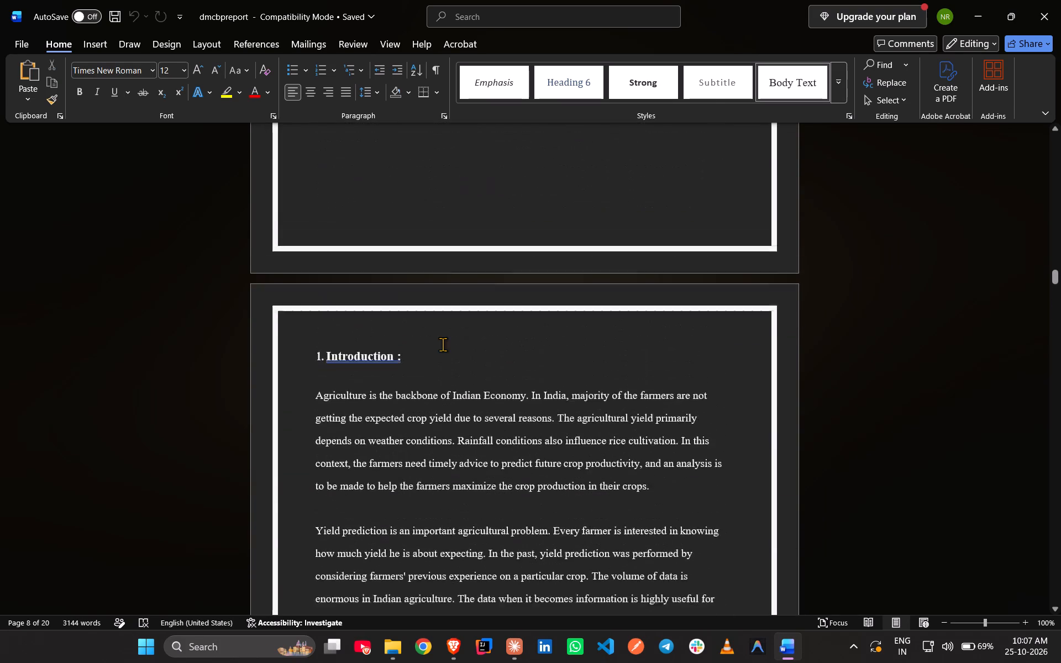
pyautogui.scroll(20, 443, 344)
pyautogui.scroll(-15, 498, 305)
pyautogui.scroll(-5, 458, 359)
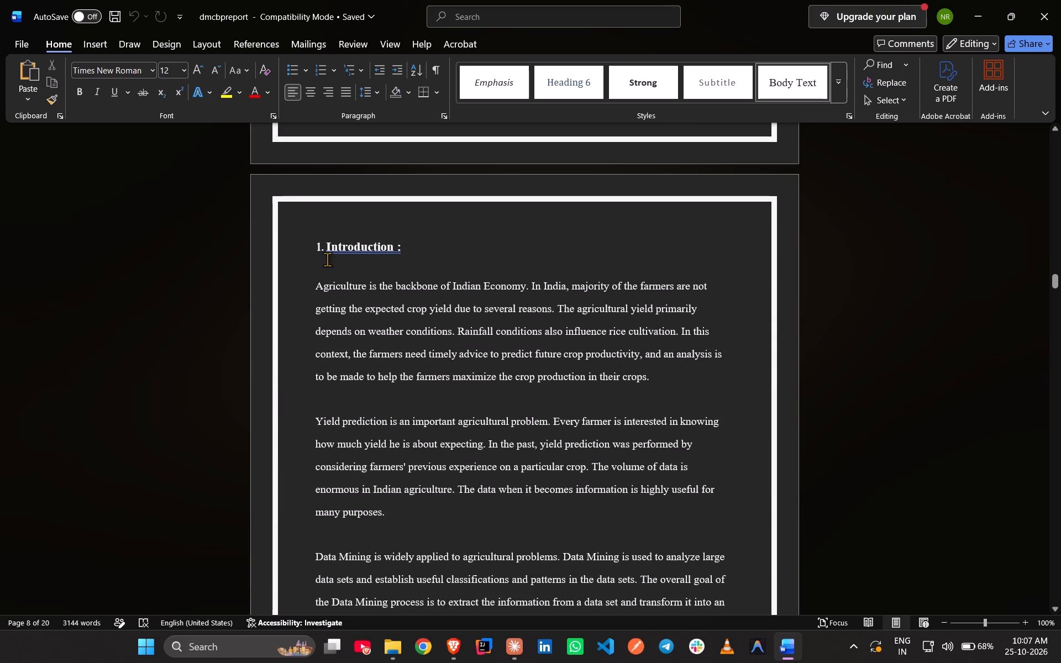
# Check the formatting of the Introduction and Literature Survey headings and the page break within survey entry 3.
pyautogui.click(318, 250)
pyautogui.click(337, 251)
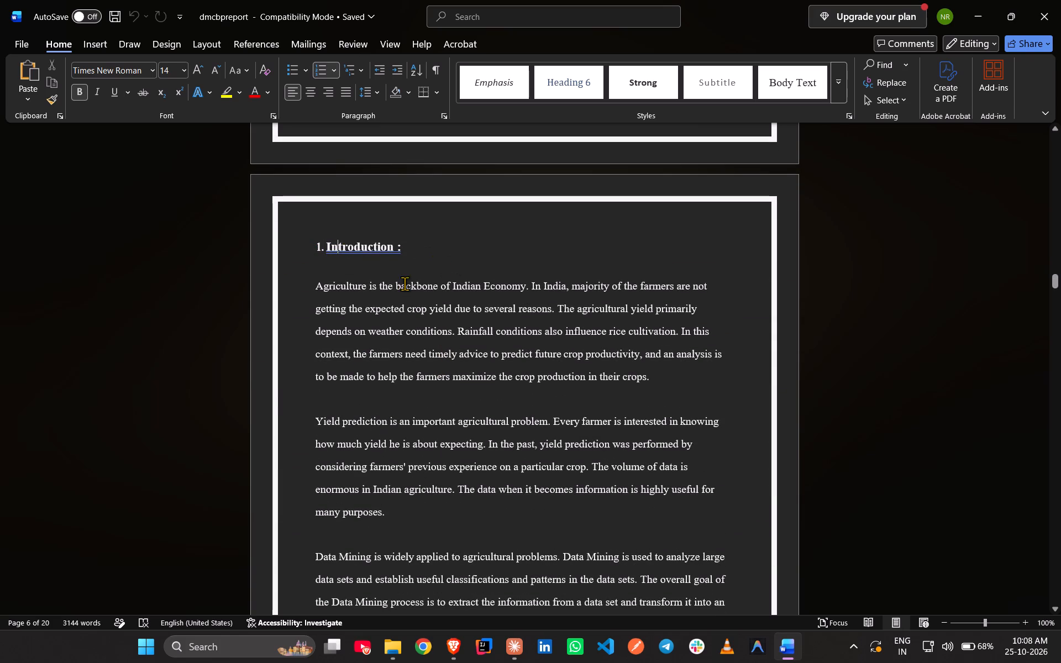
pyautogui.scroll(-20, 494, 300)
pyautogui.scroll(-3, 494, 300)
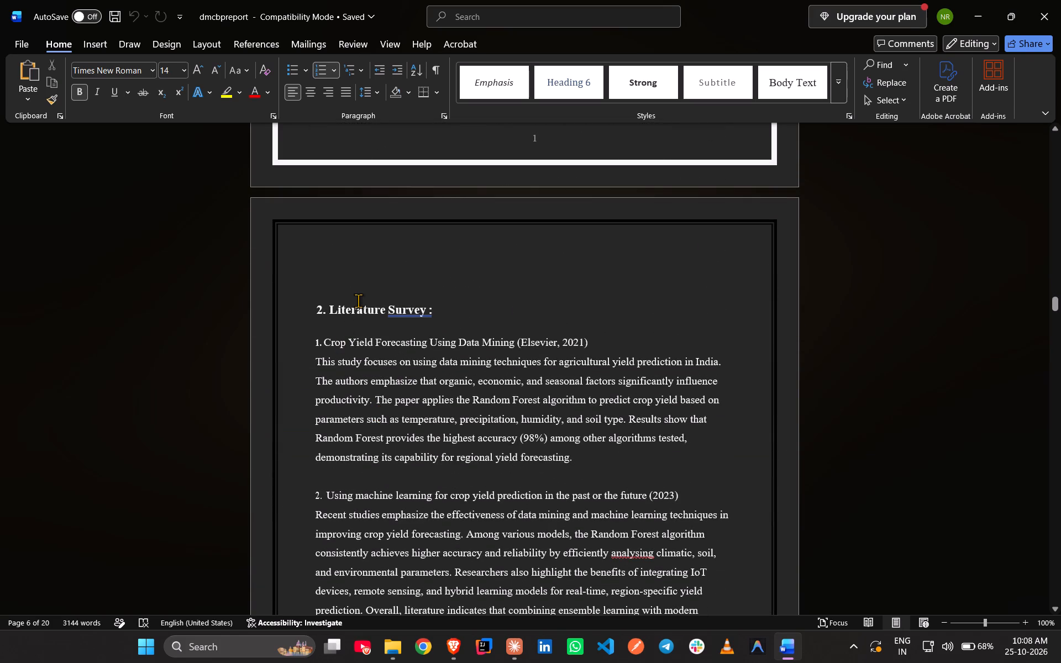
pyautogui.click(358, 301)
pyautogui.click(356, 314)
pyautogui.scroll(-19, 407, 329)
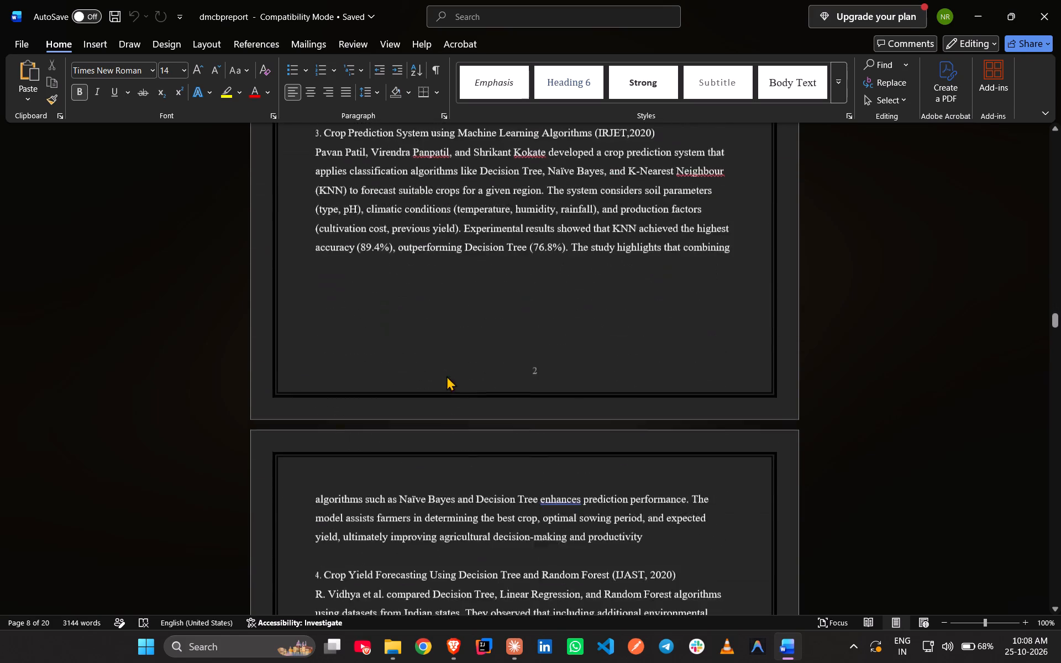
pyautogui.scroll(-8, 447, 376)
pyautogui.scroll(10, 447, 378)
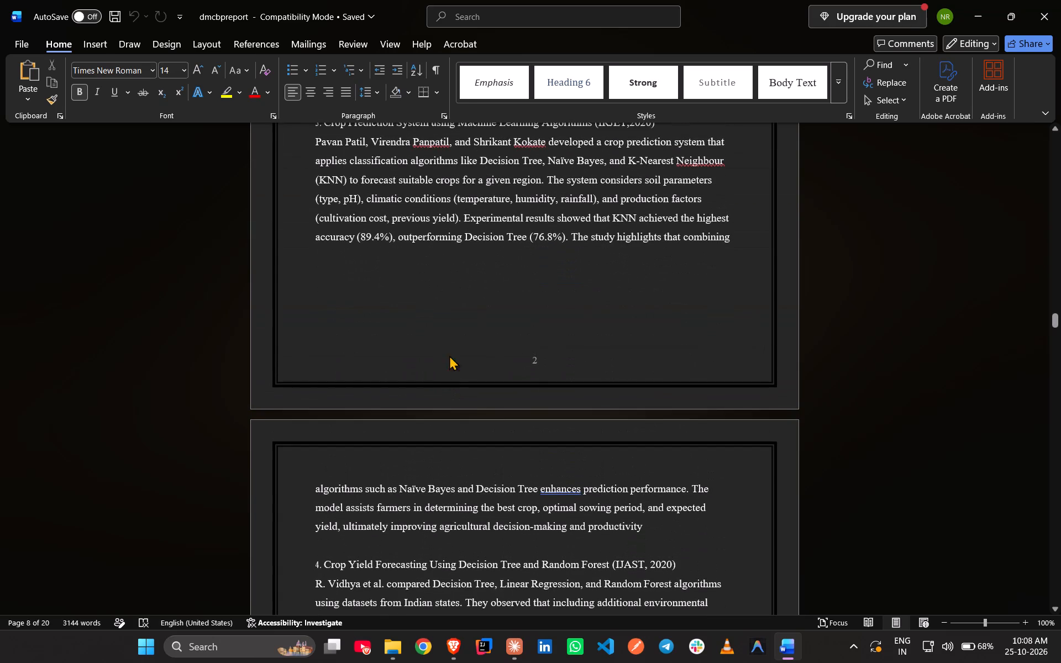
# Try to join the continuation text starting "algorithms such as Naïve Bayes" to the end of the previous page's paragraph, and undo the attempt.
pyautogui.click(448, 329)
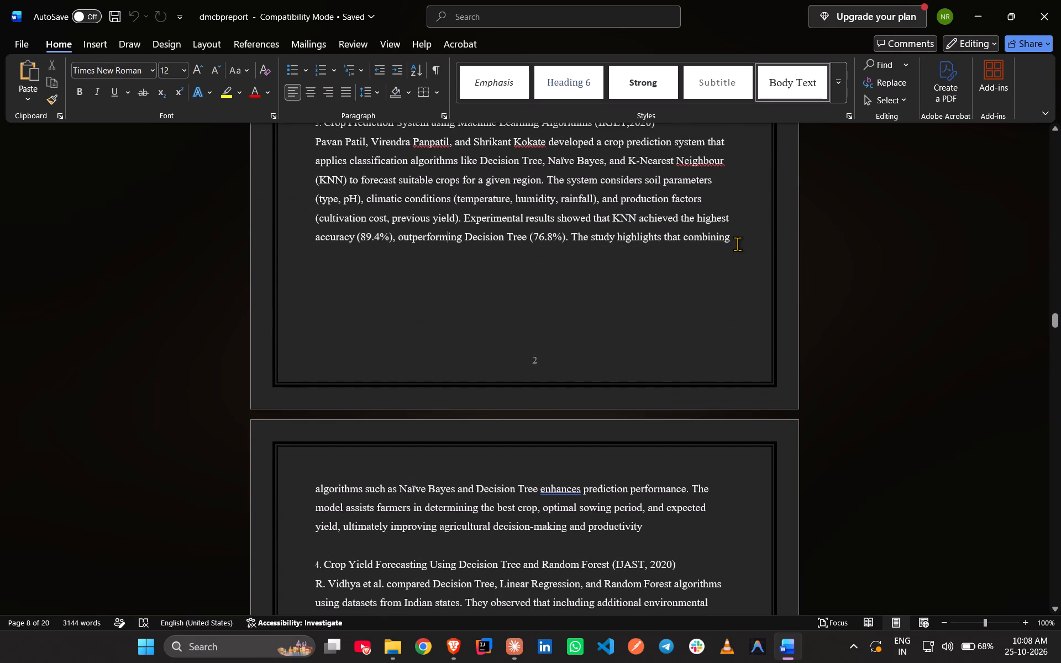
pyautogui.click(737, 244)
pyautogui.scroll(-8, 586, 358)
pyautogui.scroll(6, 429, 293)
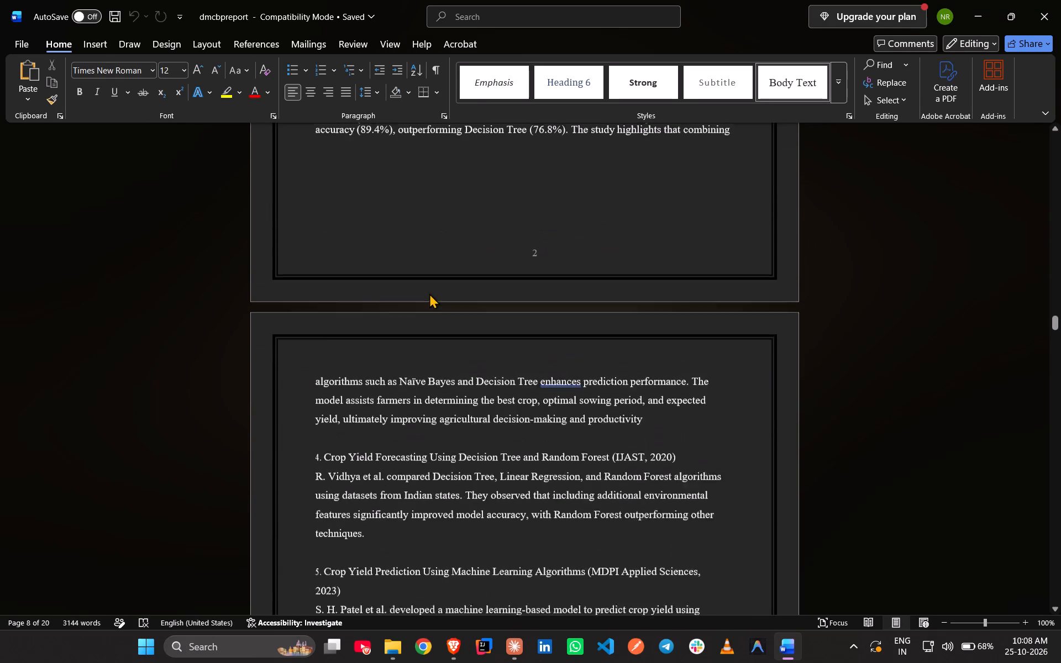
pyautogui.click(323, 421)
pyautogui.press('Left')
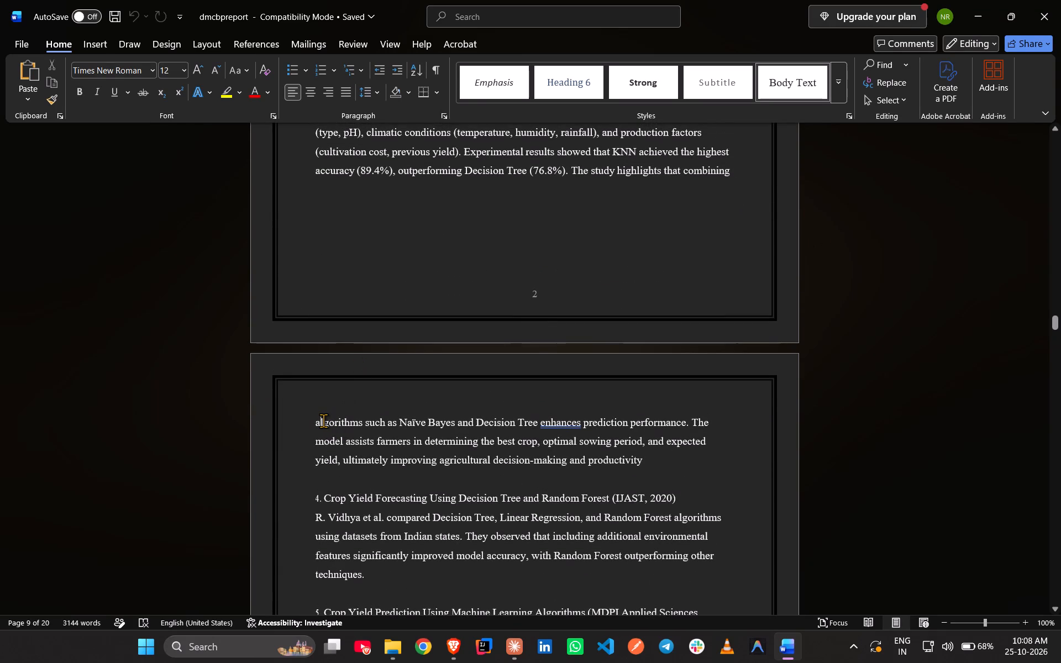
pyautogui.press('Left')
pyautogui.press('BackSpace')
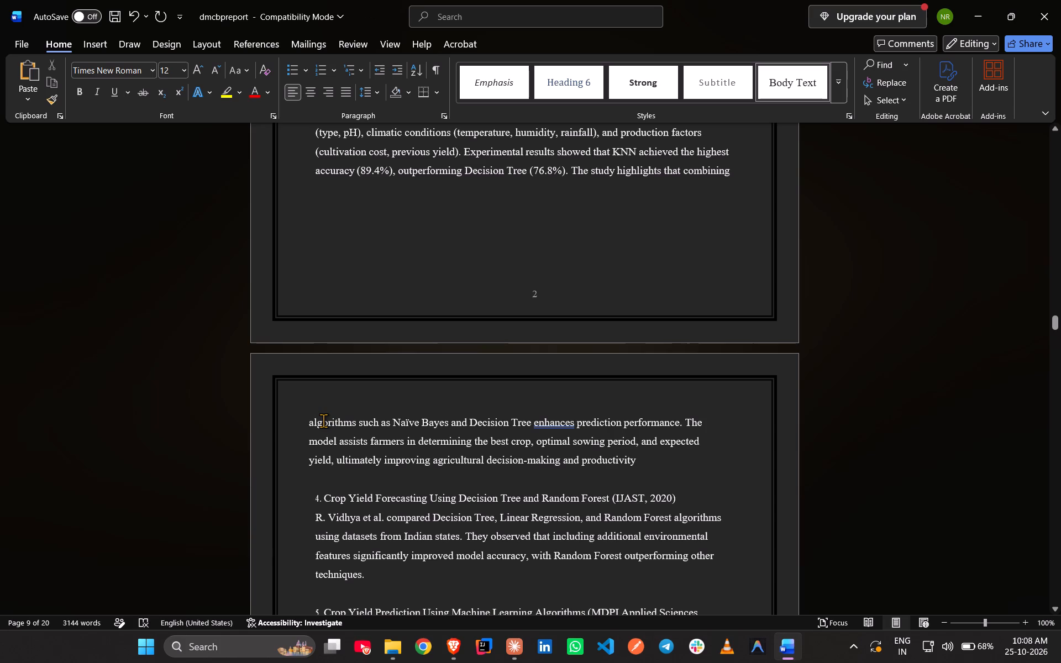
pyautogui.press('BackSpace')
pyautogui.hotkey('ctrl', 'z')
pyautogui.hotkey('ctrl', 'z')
# Examine Literature Survey entries 4 to 10 and the start of the Methodology page for layout, spacing and heading numbering.
pyautogui.scroll(-7, 764, 265)
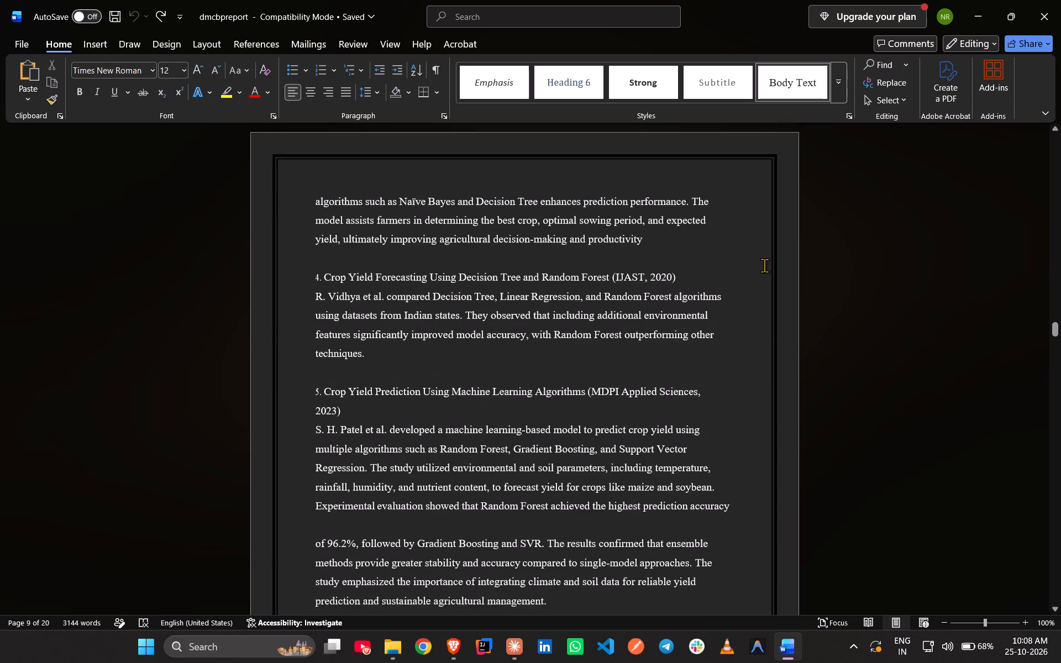
pyautogui.scroll(-2, 611, 359)
pyautogui.scroll(-4, 337, 307)
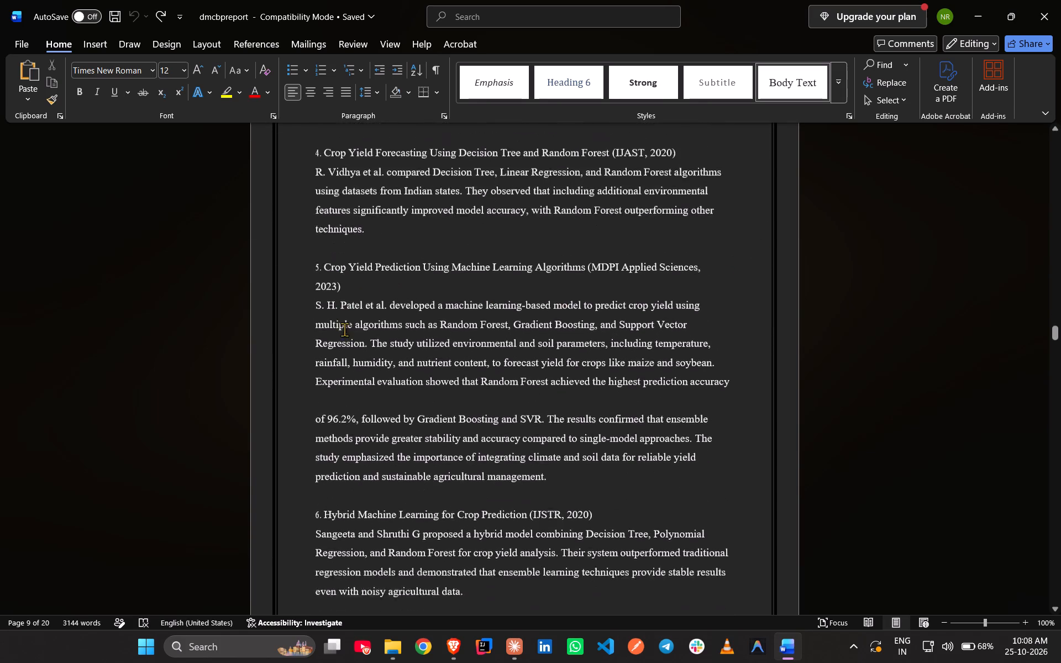
pyautogui.scroll(-18, 344, 329)
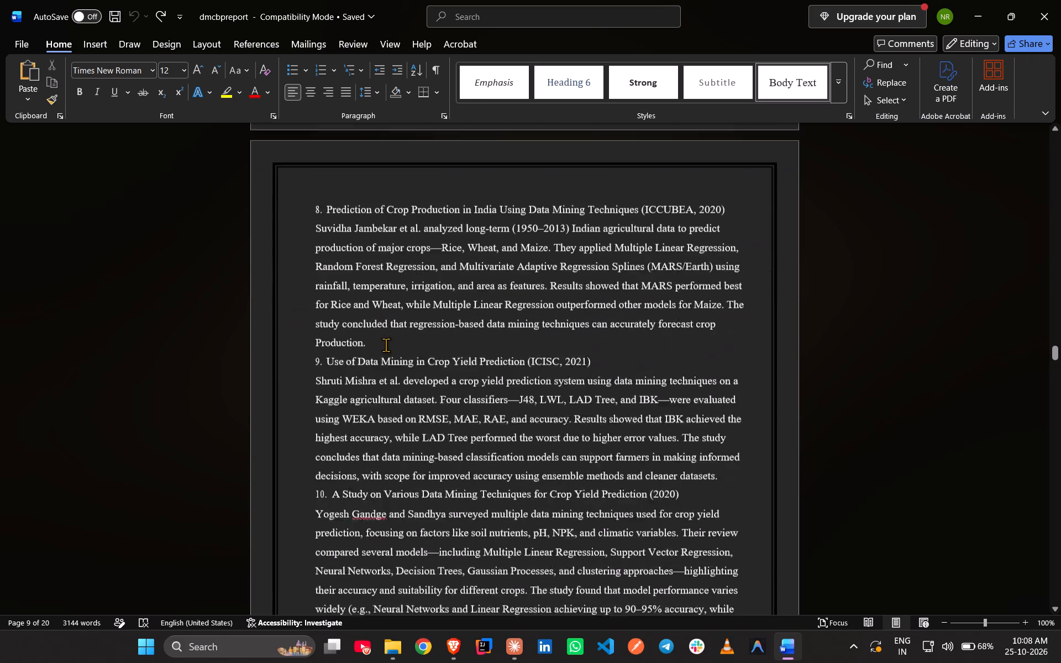
pyautogui.scroll(-3, 387, 345)
pyautogui.scroll(-14, 435, 292)
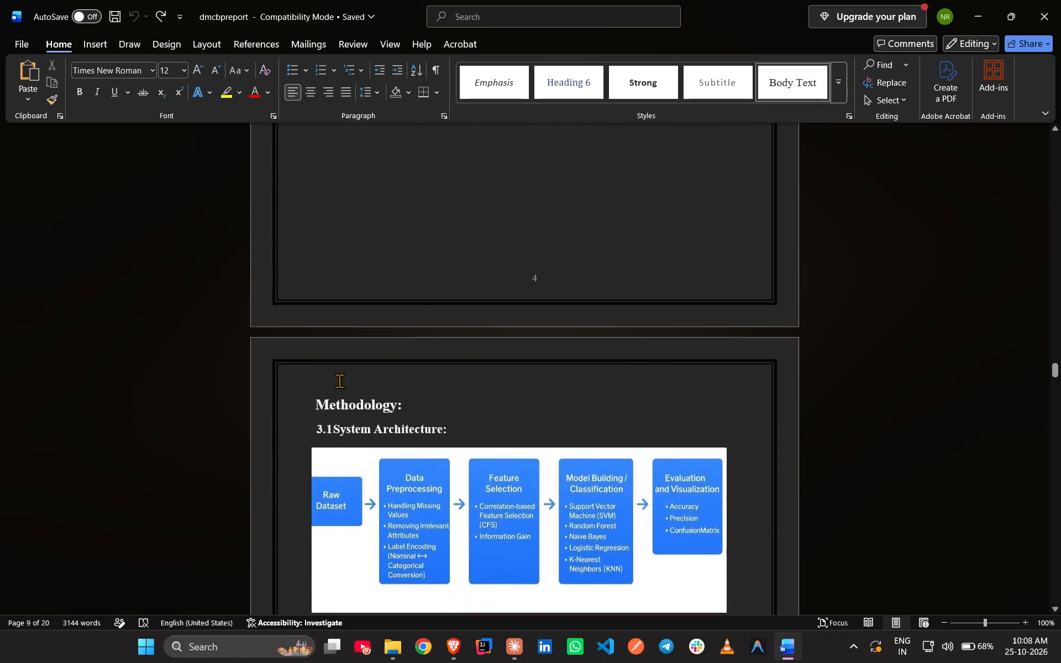
pyautogui.scroll(-1, 337, 408)
pyautogui.scroll(17, 451, 313)
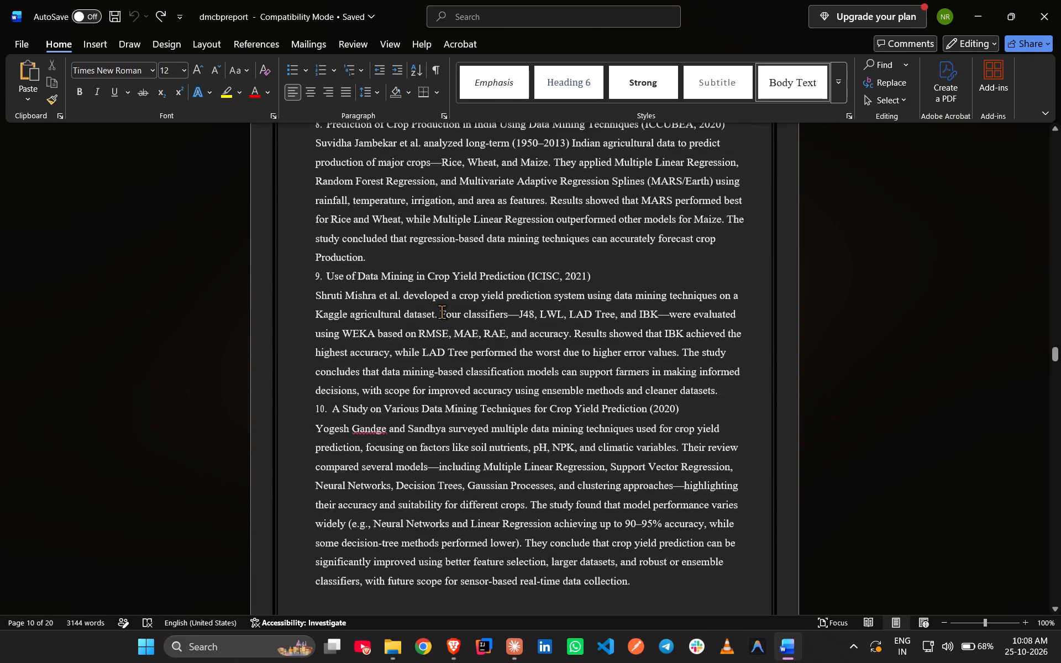
# Compare the contents table and the Introduction and Literature Survey headings with the unnumbered Methodology heading.
pyautogui.scroll(20, 442, 312)
pyautogui.scroll(20, 442, 312)
pyautogui.scroll(13, 442, 312)
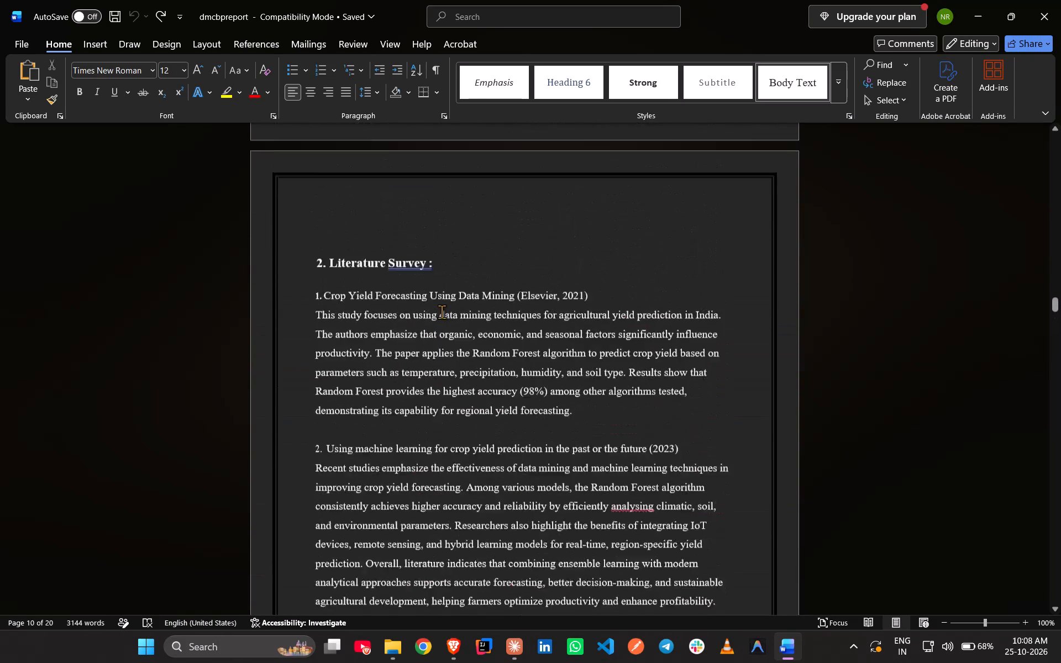
pyautogui.scroll(20, 442, 312)
pyautogui.scroll(13, 442, 312)
pyautogui.scroll(-1, 442, 312)
pyautogui.scroll(20, 442, 312)
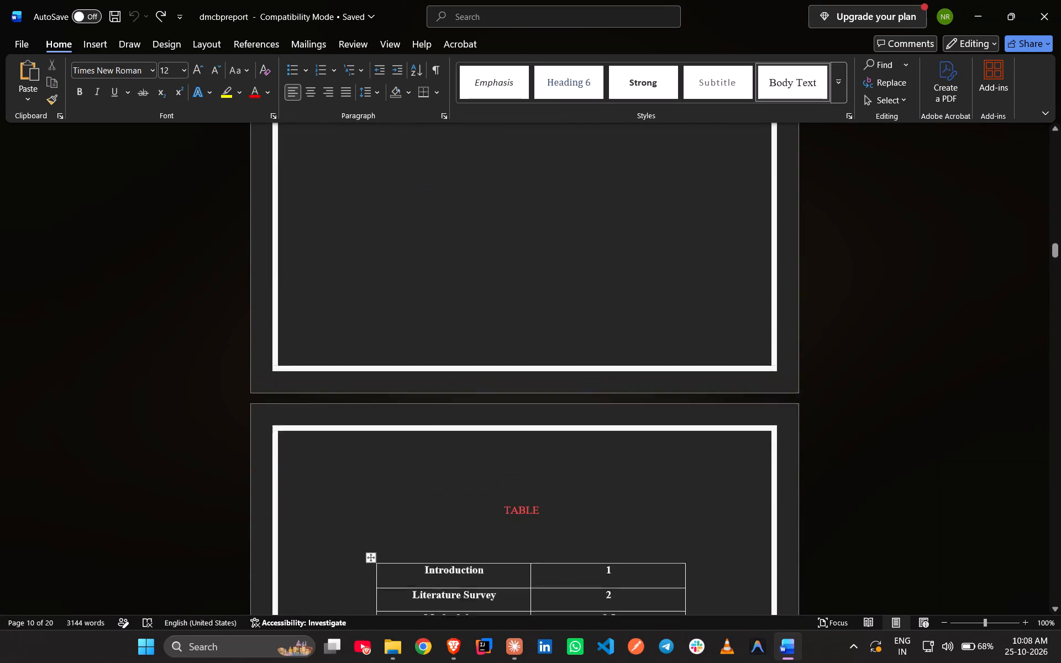
pyautogui.scroll(-5, 442, 312)
pyautogui.scroll(-3, 423, 382)
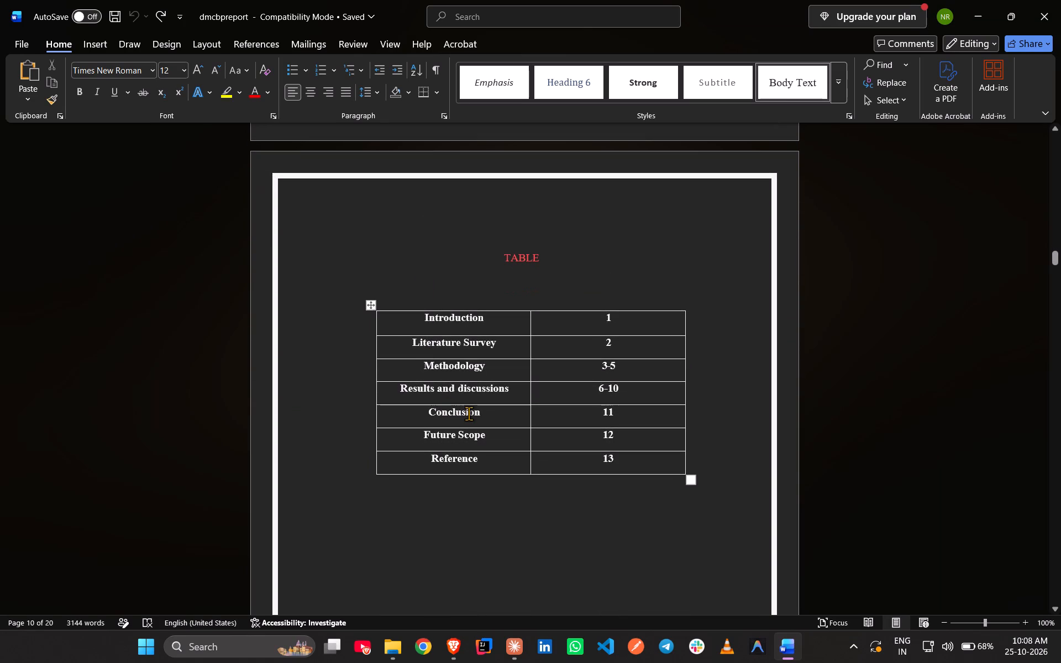
pyautogui.scroll(-20, 512, 393)
pyautogui.scroll(-2, 512, 393)
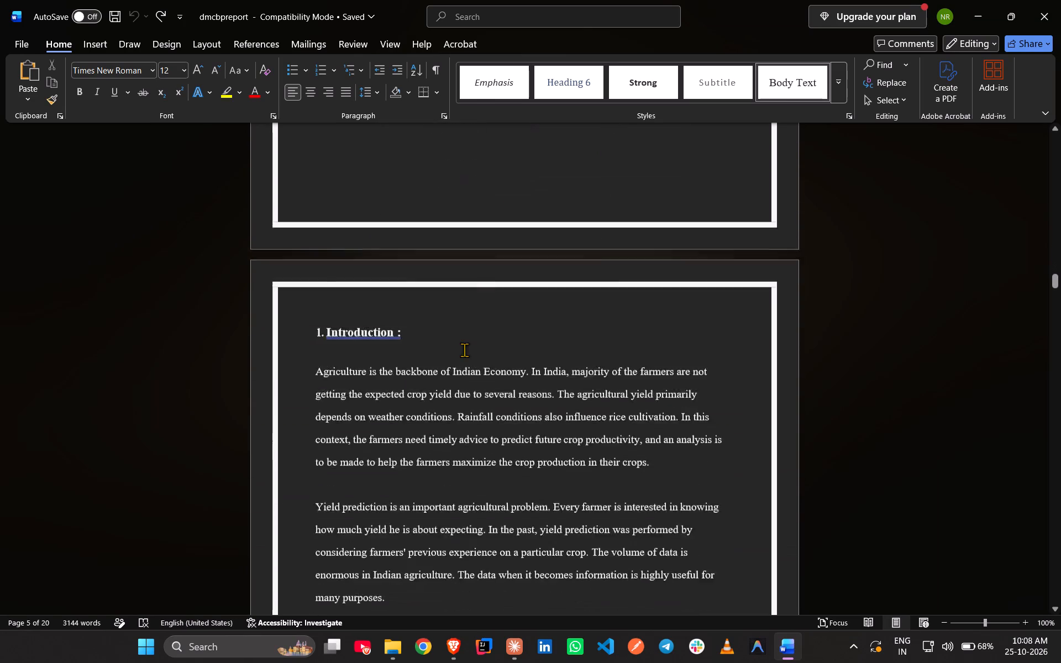
pyautogui.scroll(-20, 464, 350)
pyautogui.scroll(-20, 464, 350)
pyautogui.scroll(-10, 464, 350)
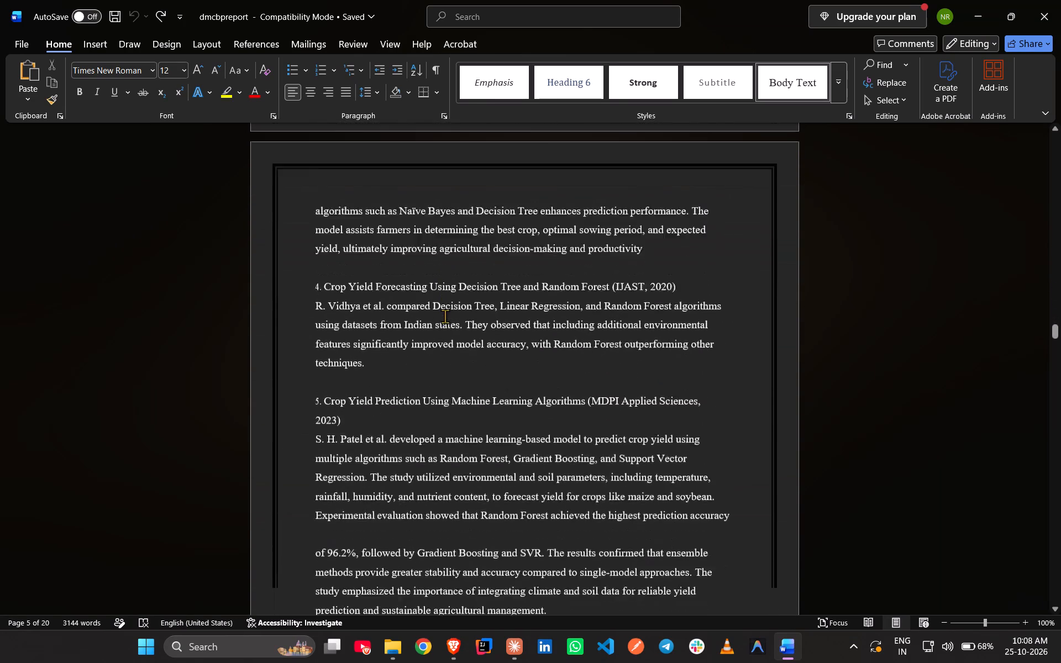
pyautogui.scroll(-8, 445, 316)
pyautogui.scroll(1, 445, 313)
pyautogui.scroll(-13, 445, 313)
pyautogui.scroll(-18, 445, 313)
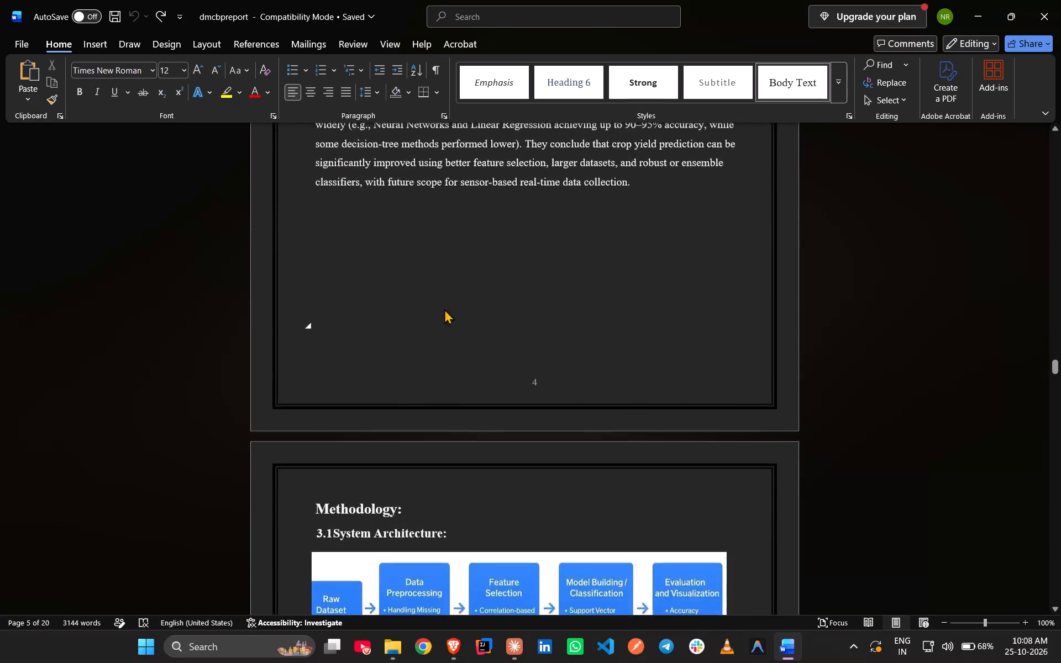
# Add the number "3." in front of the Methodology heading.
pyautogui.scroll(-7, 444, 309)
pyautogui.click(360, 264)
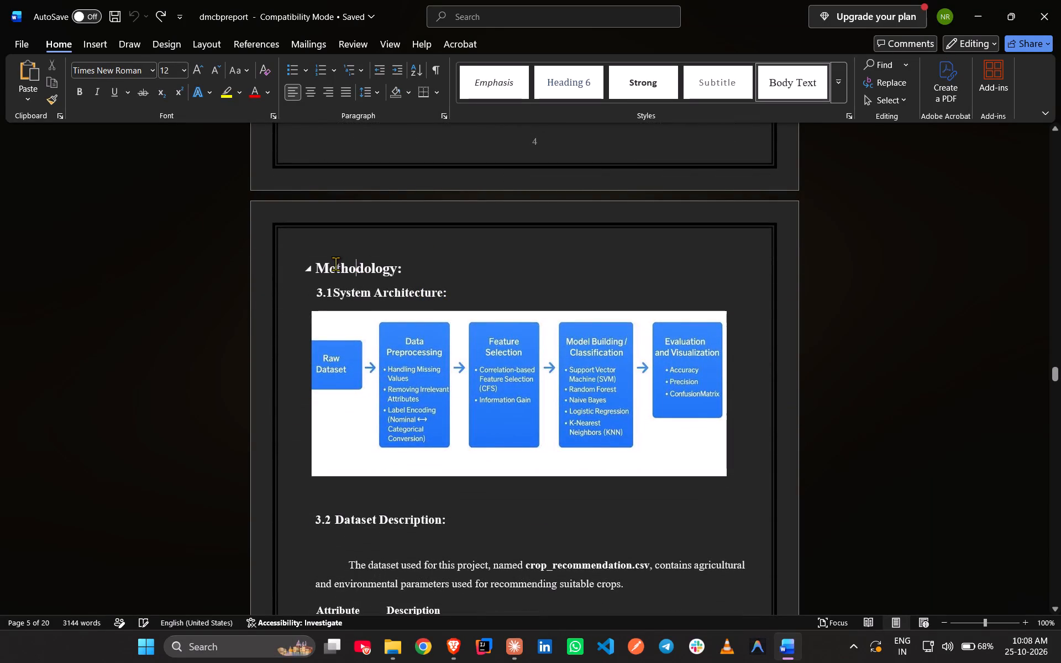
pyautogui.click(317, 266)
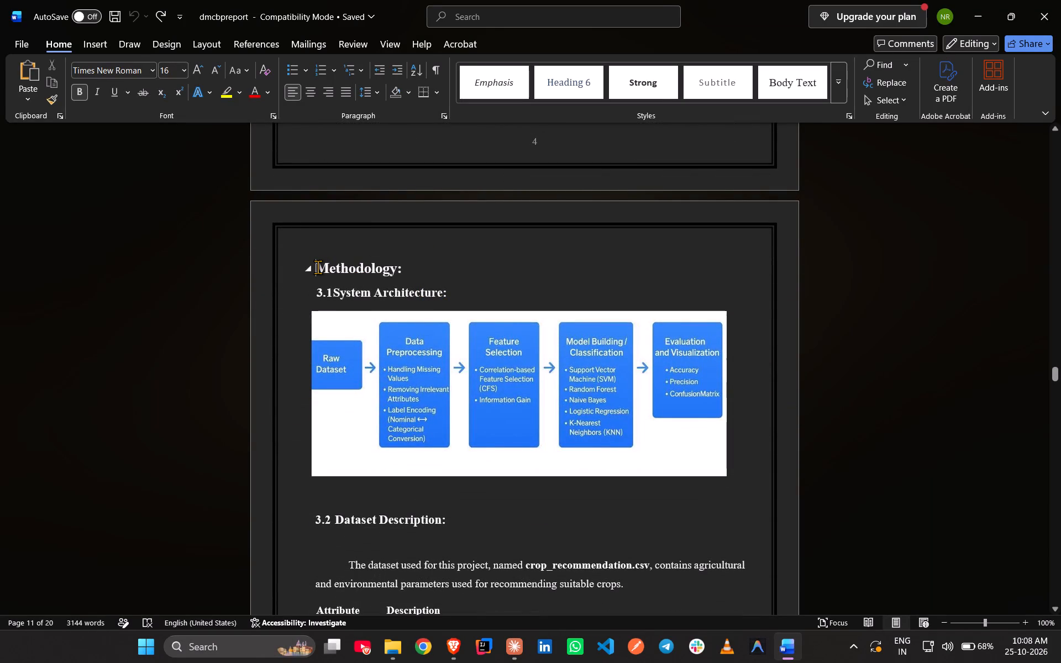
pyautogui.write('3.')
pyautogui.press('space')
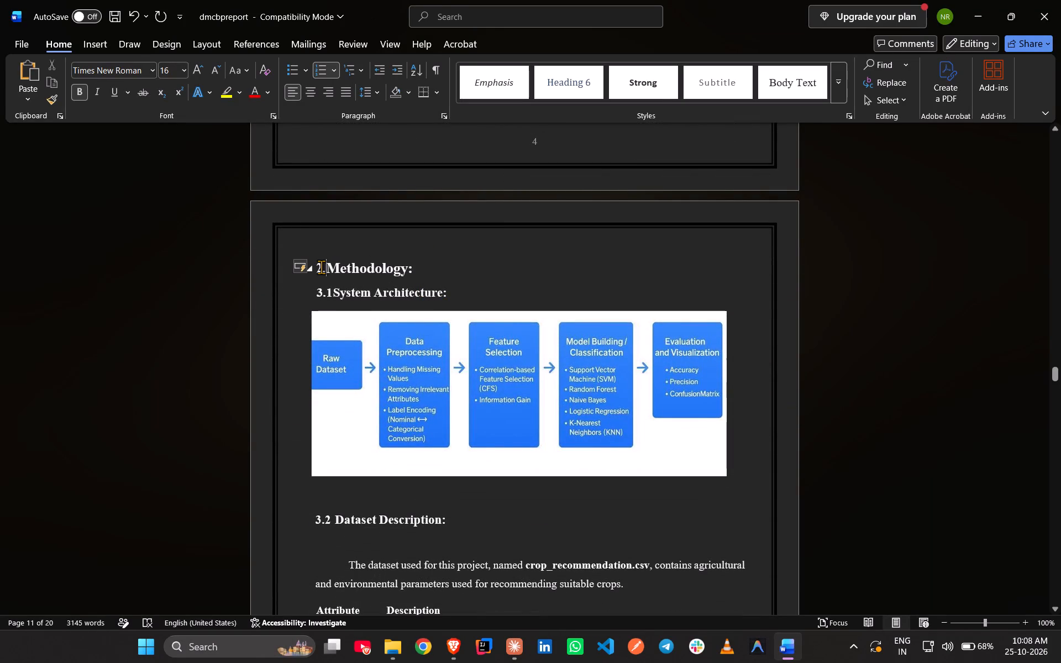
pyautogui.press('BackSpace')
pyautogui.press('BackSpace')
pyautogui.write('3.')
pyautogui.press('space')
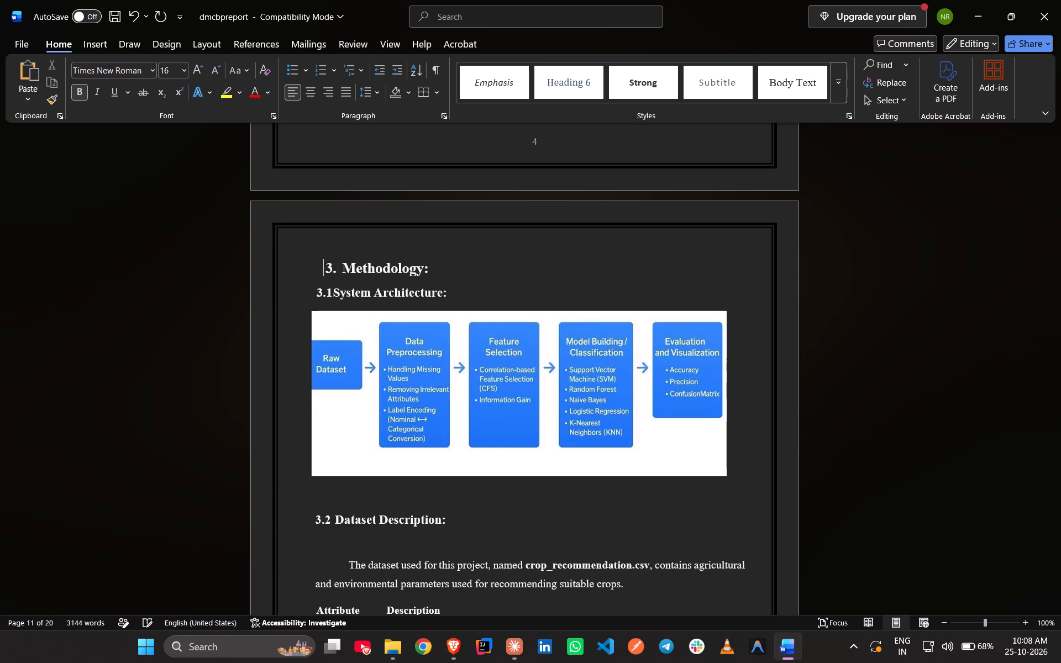
# Set the word "Methodology" in the section heading to 14 pt.
pyautogui.scroll(7, 417, 252)
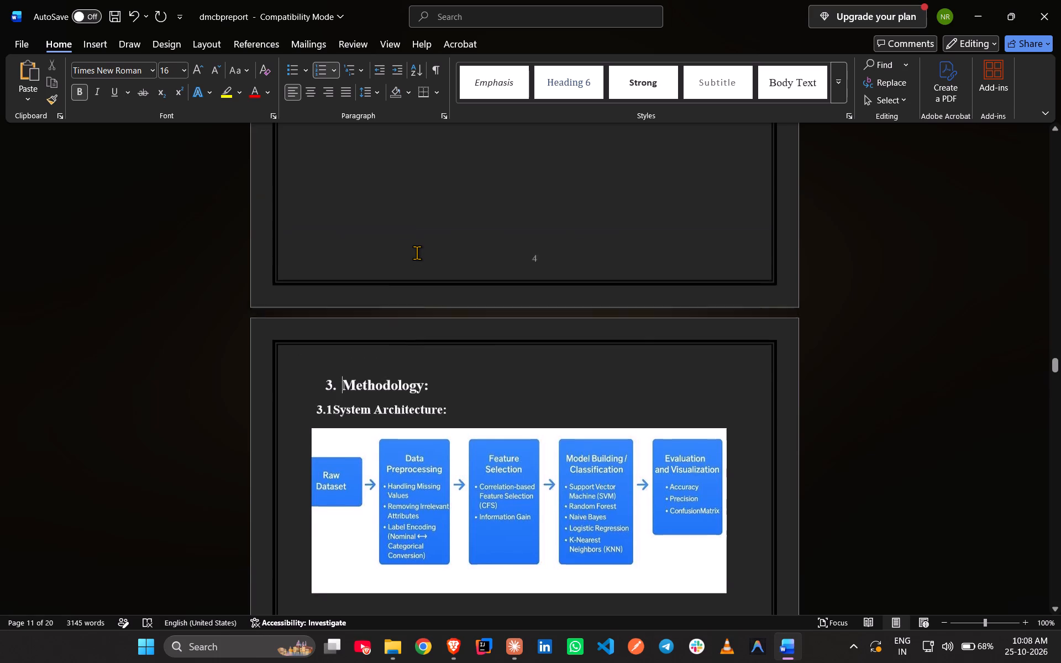
pyautogui.scroll(11, 417, 252)
pyautogui.scroll(-16, 417, 252)
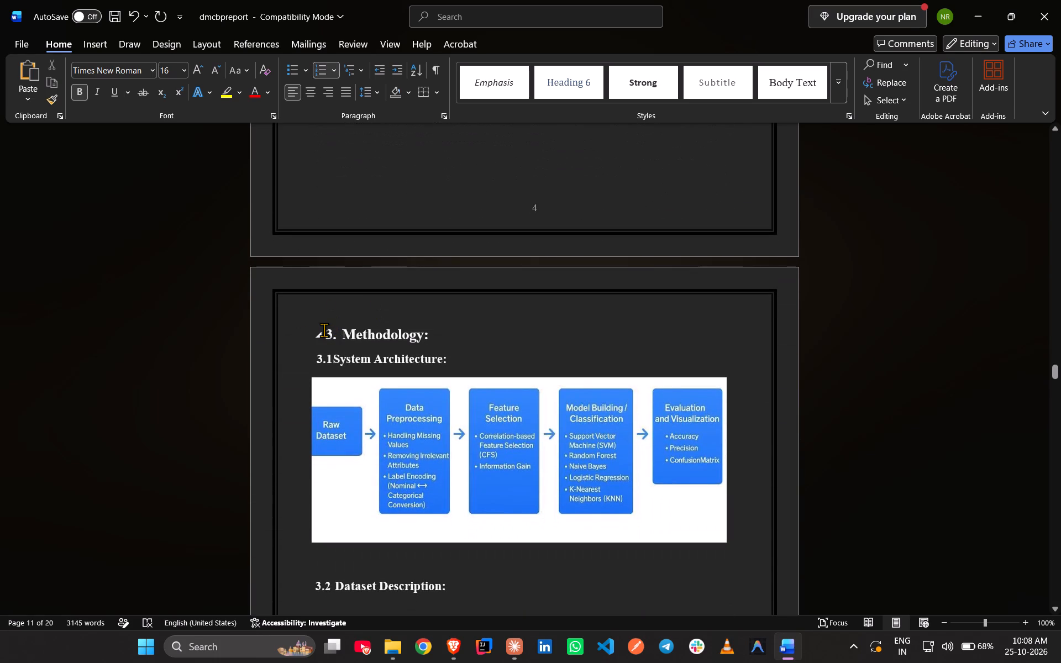
pyautogui.moveTo(324, 330); pyautogui.dragTo(430, 331)
pyautogui.click(416, 341)
pyautogui.doubleClick(401, 332)
pyautogui.click(183, 73)
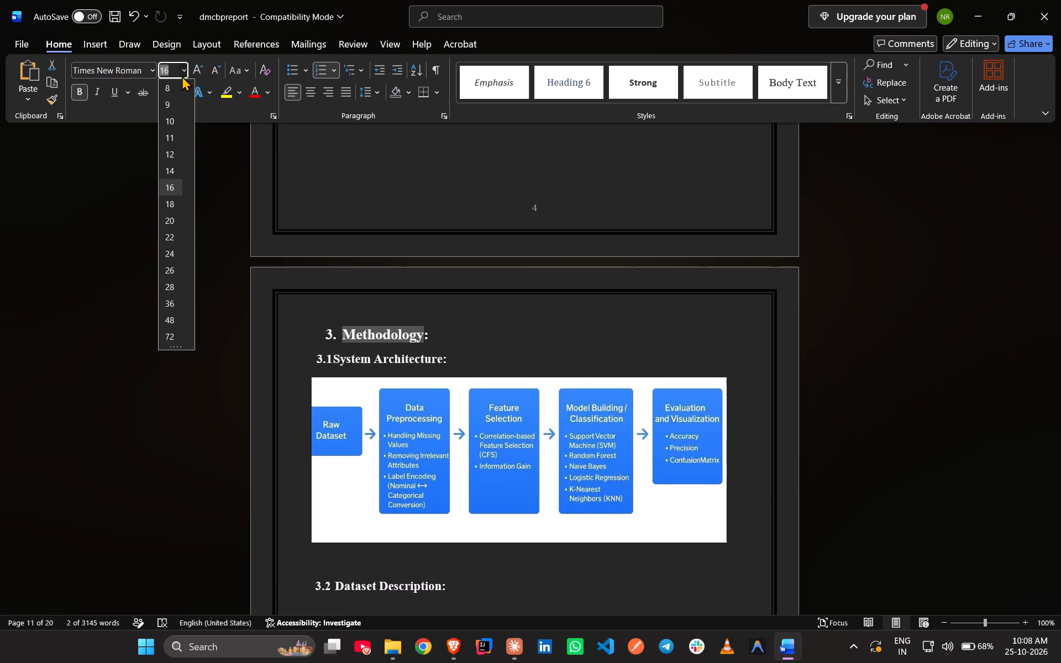
pyautogui.click(177, 173)
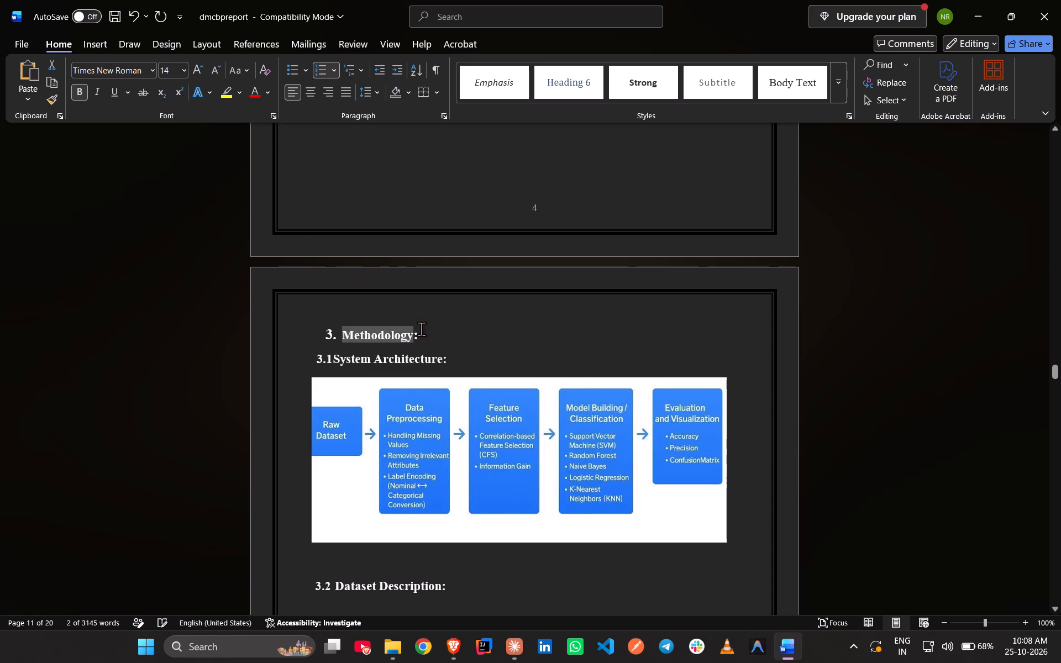
pyautogui.click(426, 330)
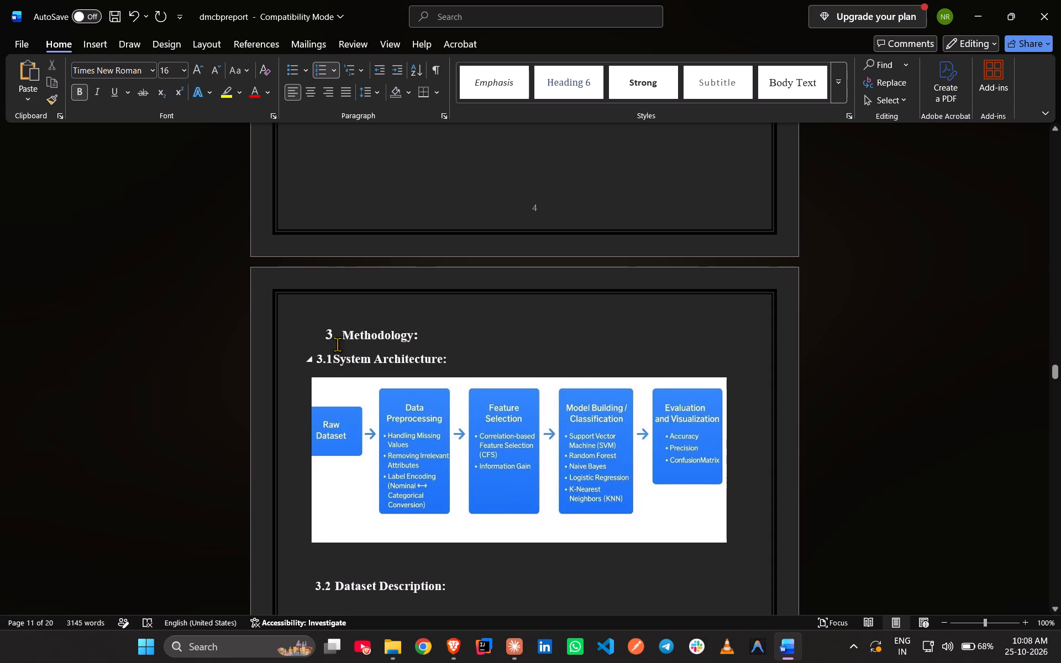
# Clear any existing number from the Methodology heading and number it "3." in the heading text's 14 pt size.
pyautogui.click(338, 339)
pyautogui.press('BackSpace')
pyautogui.press('BackSpace')
pyautogui.write('3.')
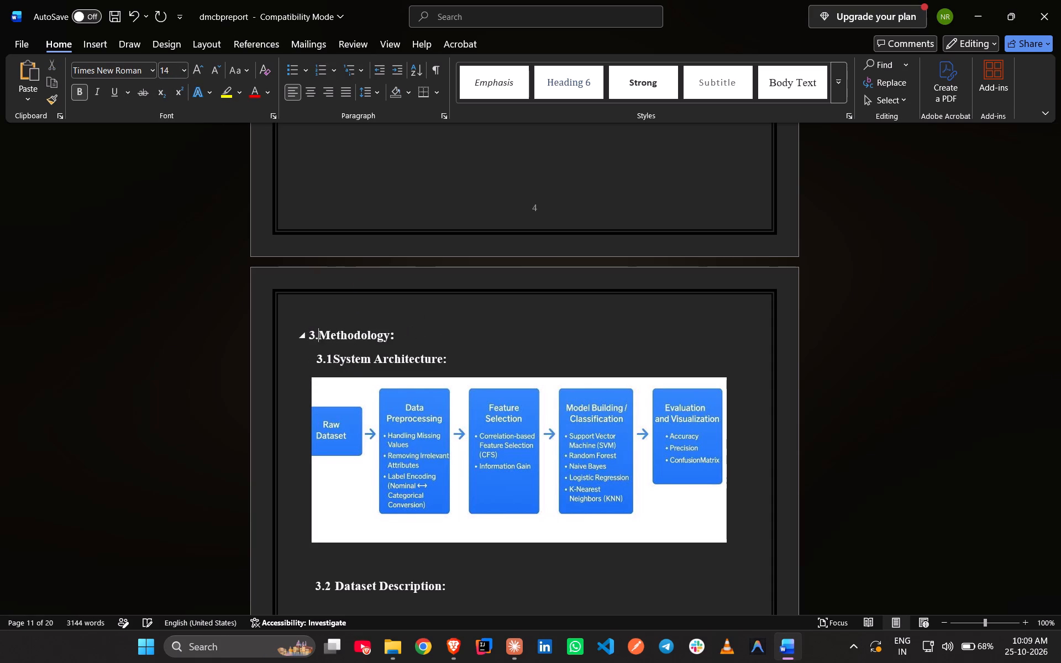
pyautogui.press('space')
pyautogui.press('BackSpace')
pyautogui.press('BackSpace')
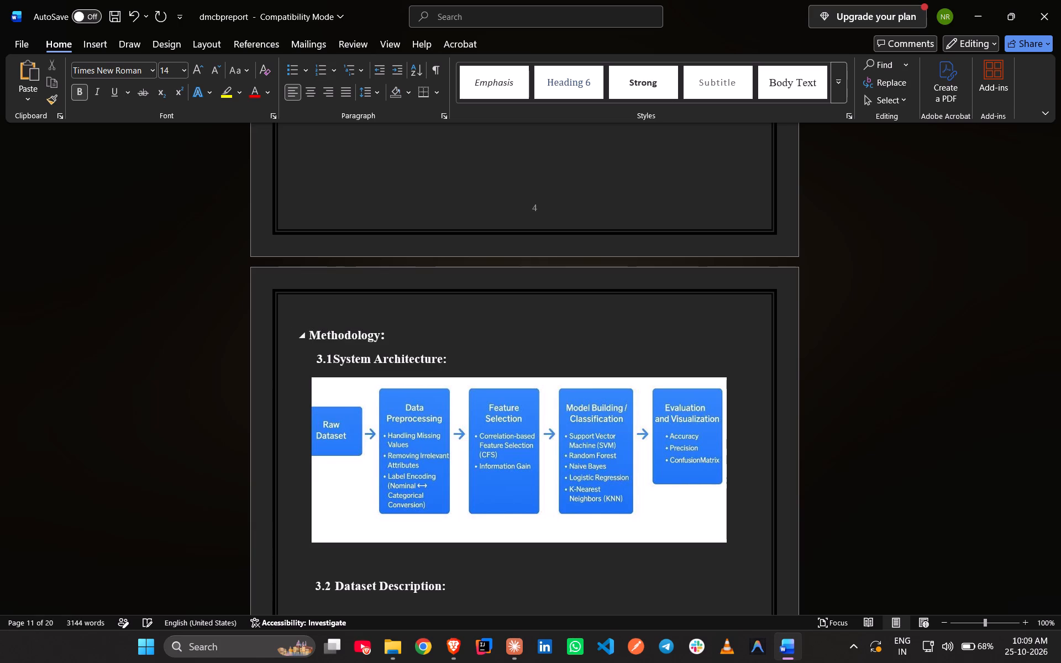
pyautogui.write('3.')
pyautogui.press('space')
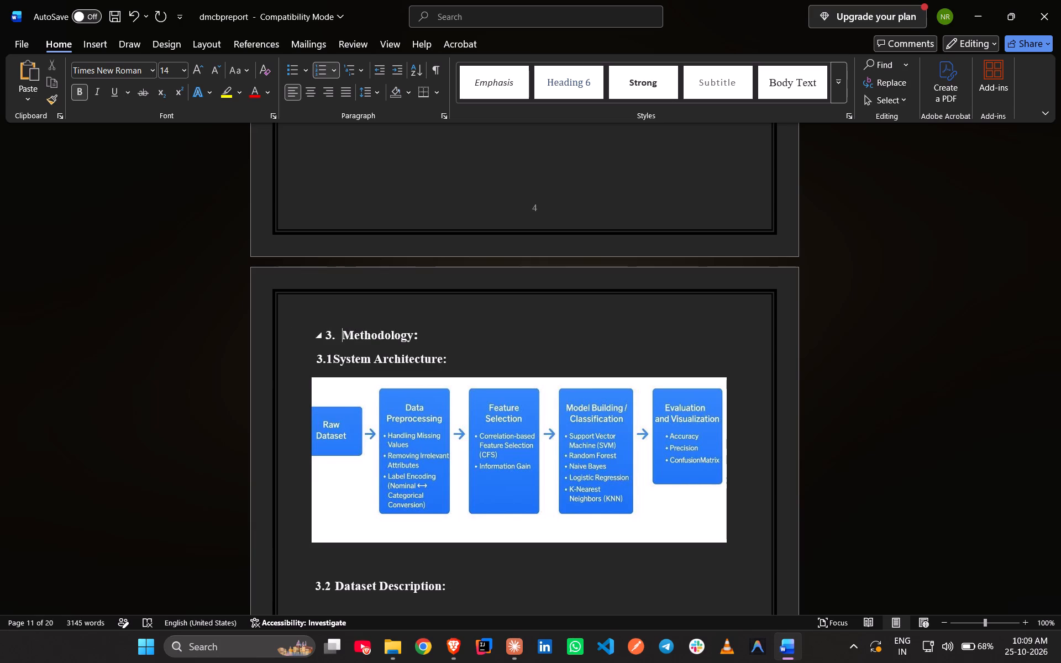
# Review the Literature Survey pages again against the Methodology page for heading and text layout.
pyautogui.scroll(17, 447, 507)
pyautogui.scroll(8, 597, 286)
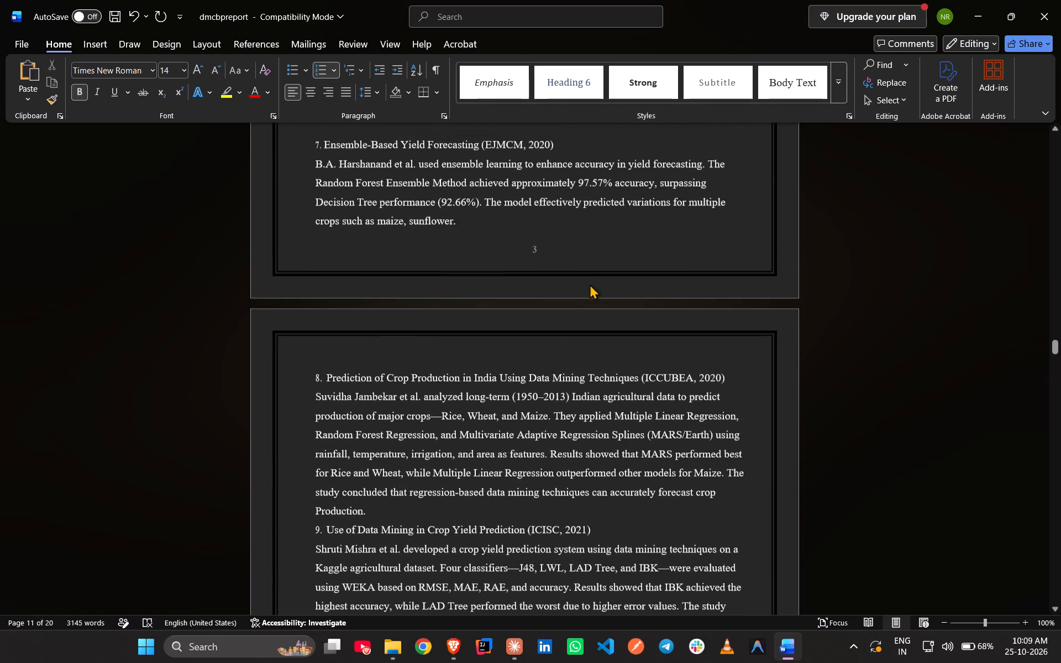
pyautogui.scroll(18, 524, 284)
pyautogui.scroll(16, 470, 284)
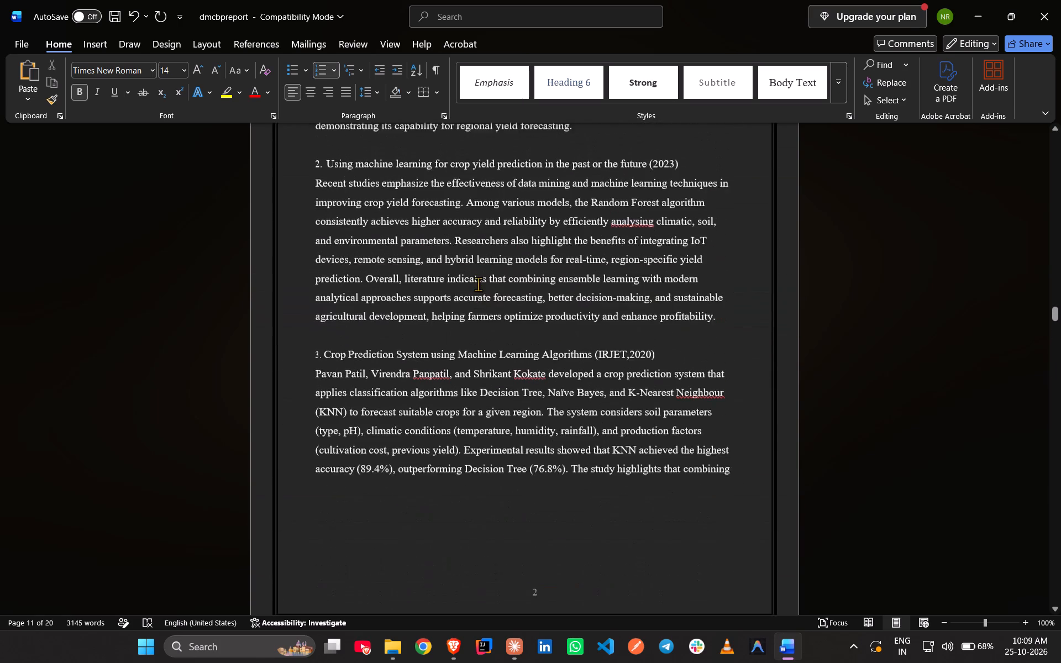
pyautogui.scroll(5, 478, 284)
pyautogui.scroll(-1, 478, 284)
pyautogui.scroll(9, 478, 284)
pyautogui.scroll(-1, 478, 284)
pyautogui.scroll(3, 478, 284)
pyautogui.scroll(-7, 480, 284)
pyautogui.scroll(-13, 502, 351)
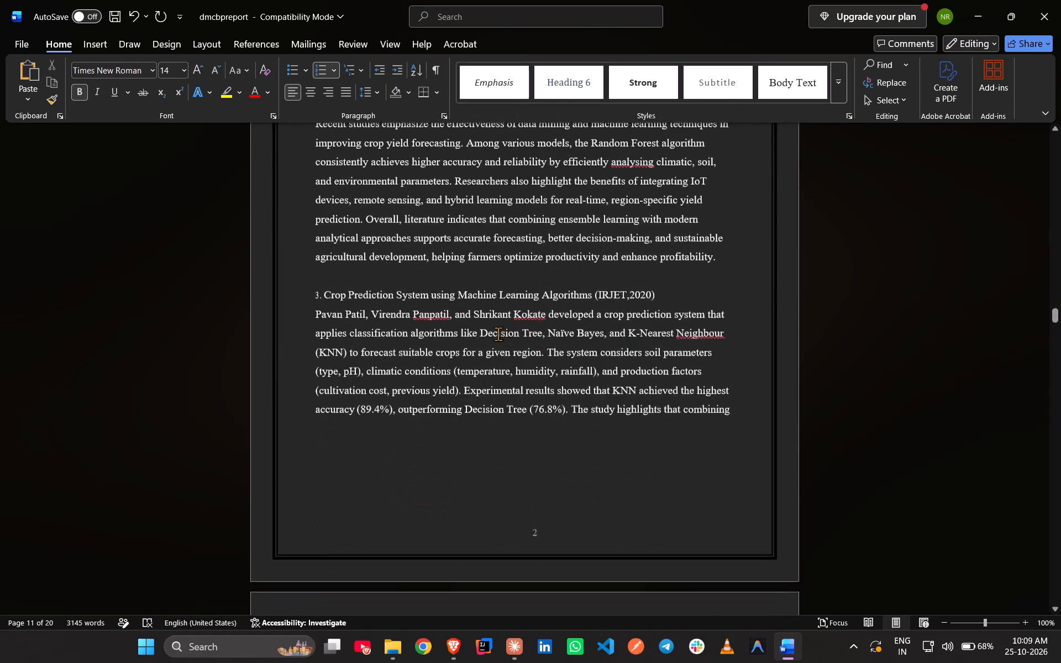
pyautogui.scroll(-5, 498, 334)
pyautogui.scroll(3, 498, 334)
pyautogui.scroll(-12, 490, 329)
pyautogui.scroll(1, 487, 334)
pyautogui.scroll(-20, 487, 336)
pyautogui.scroll(-20, 487, 336)
pyautogui.scroll(-3, 487, 336)
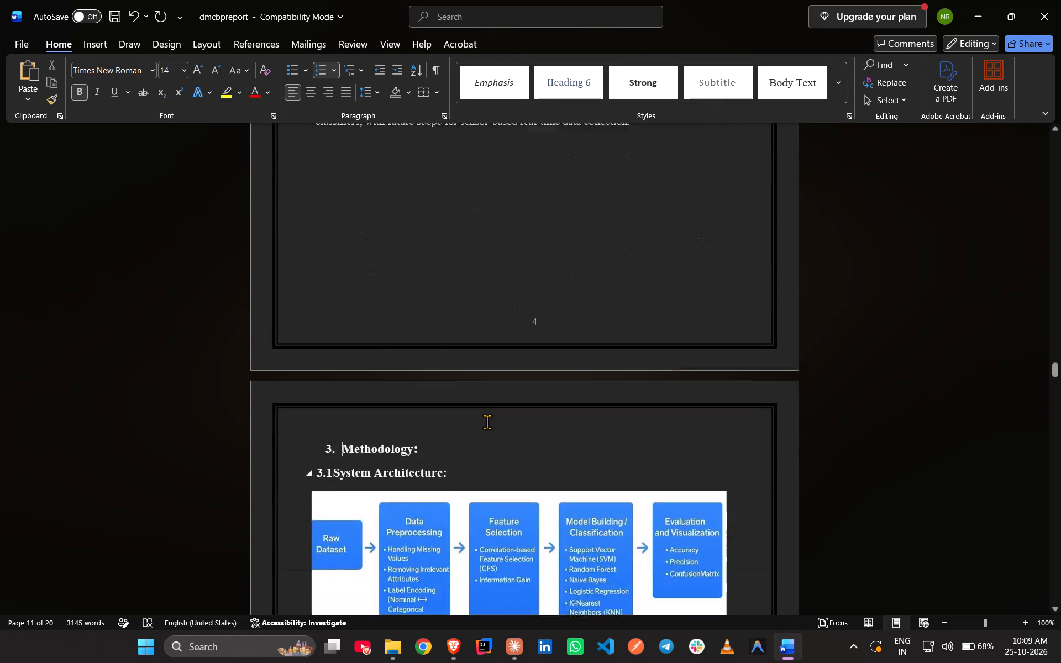
# Set the "3.1 System Architecture:" subheading to 12 pt.
pyautogui.scroll(-6, 487, 422)
pyautogui.scroll(2, 423, 345)
pyautogui.scroll(-1, 423, 345)
pyautogui.scroll(3, 422, 343)
pyautogui.click(402, 236)
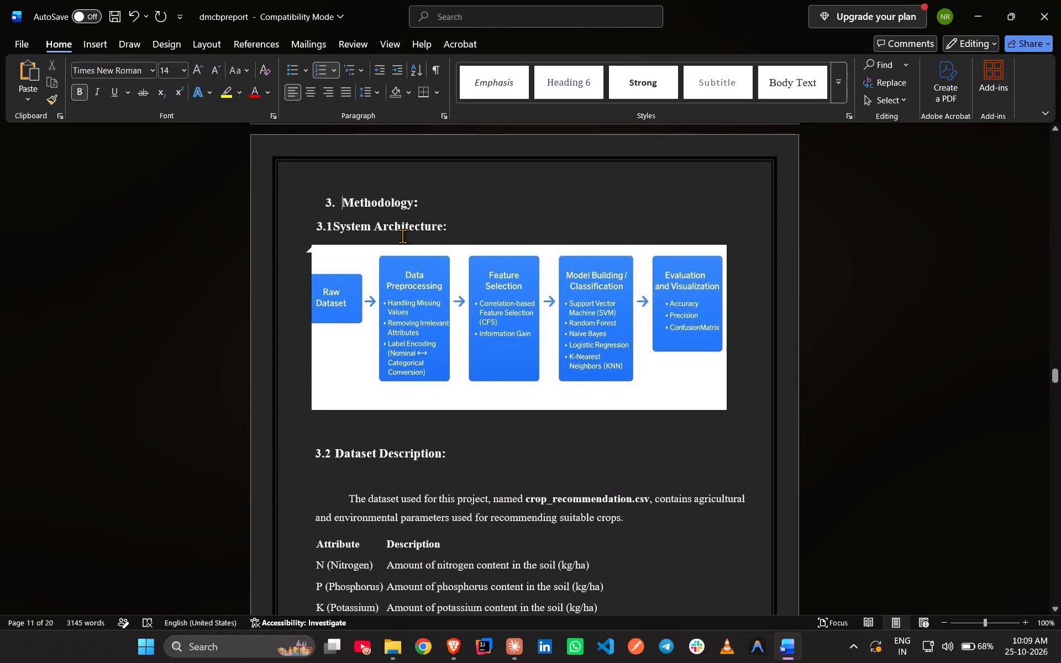
pyautogui.click(394, 230)
pyautogui.moveTo(448, 226); pyautogui.dragTo(314, 228)
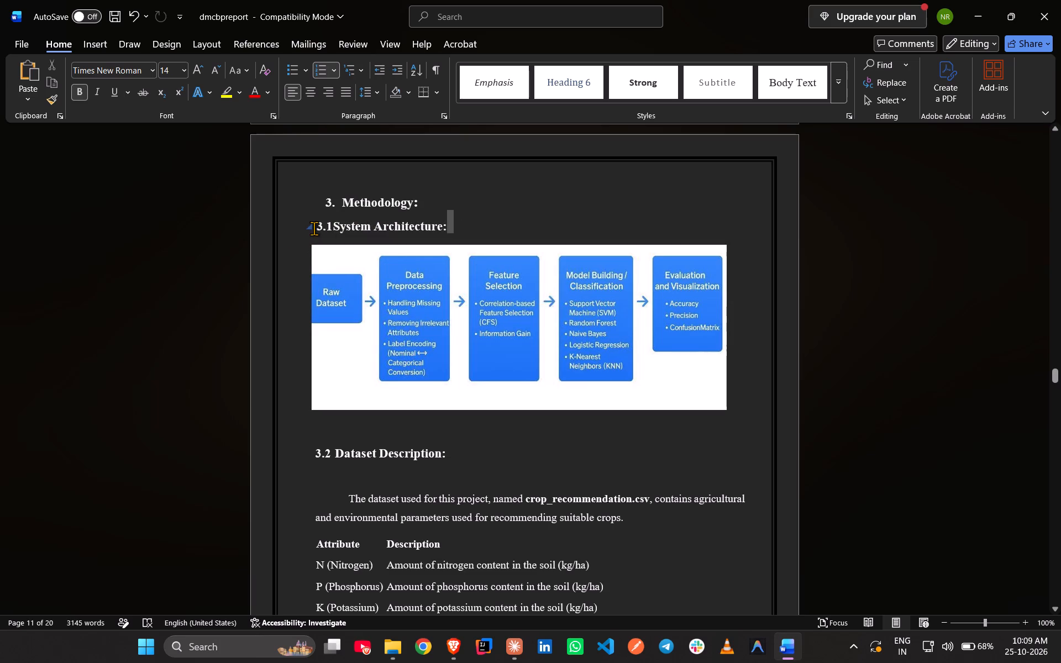
pyautogui.moveTo(314, 228); pyautogui.dragTo(316, 227)
pyautogui.click(426, 185)
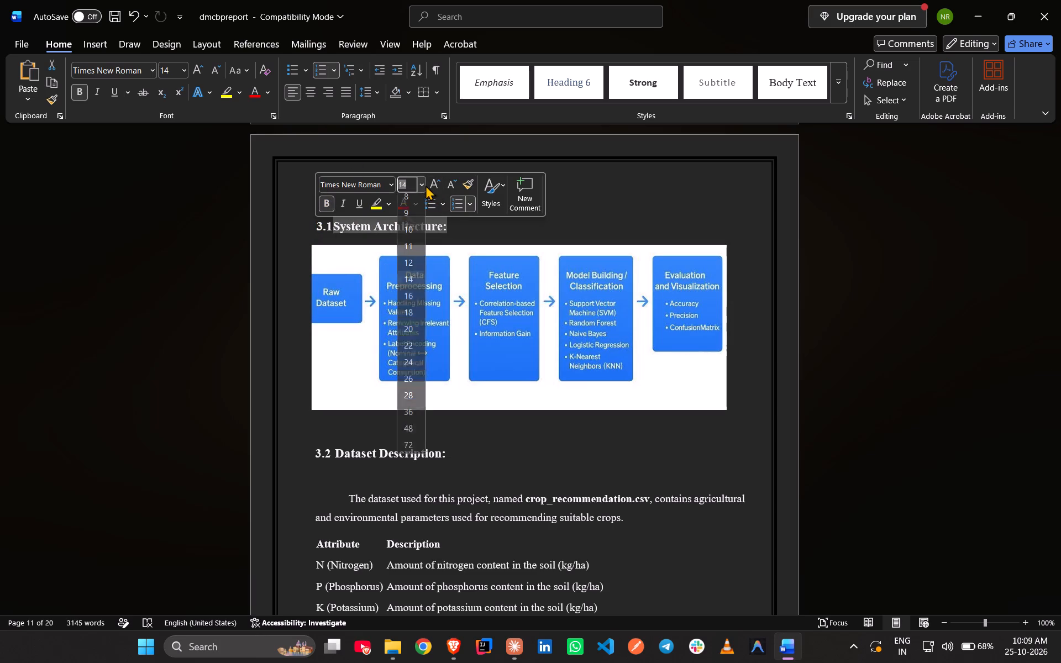
pyautogui.click(404, 271)
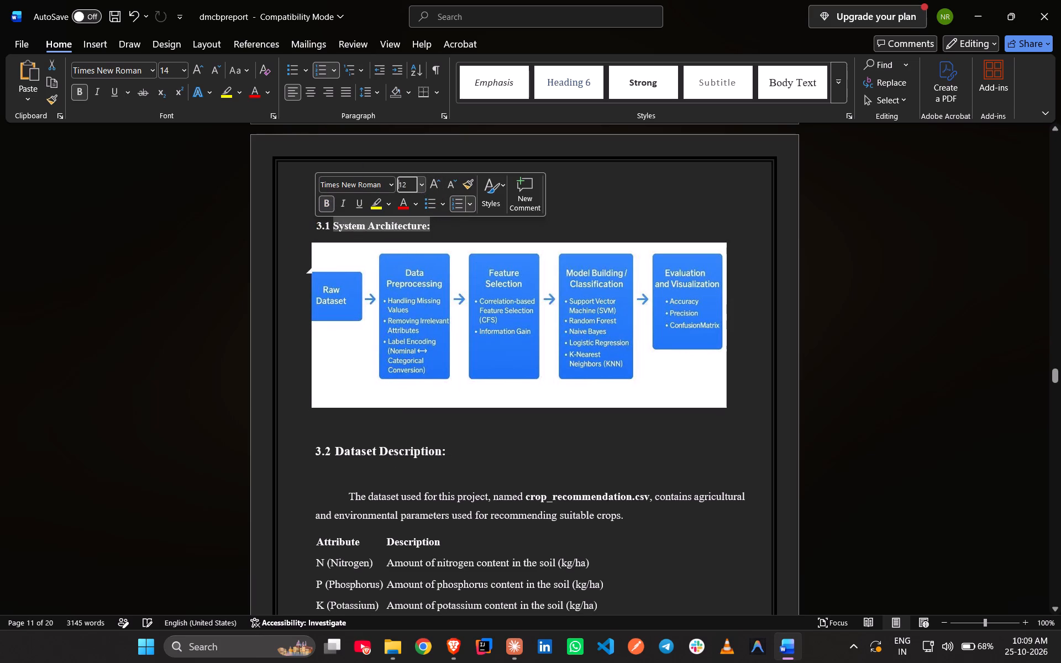
pyautogui.click(502, 482)
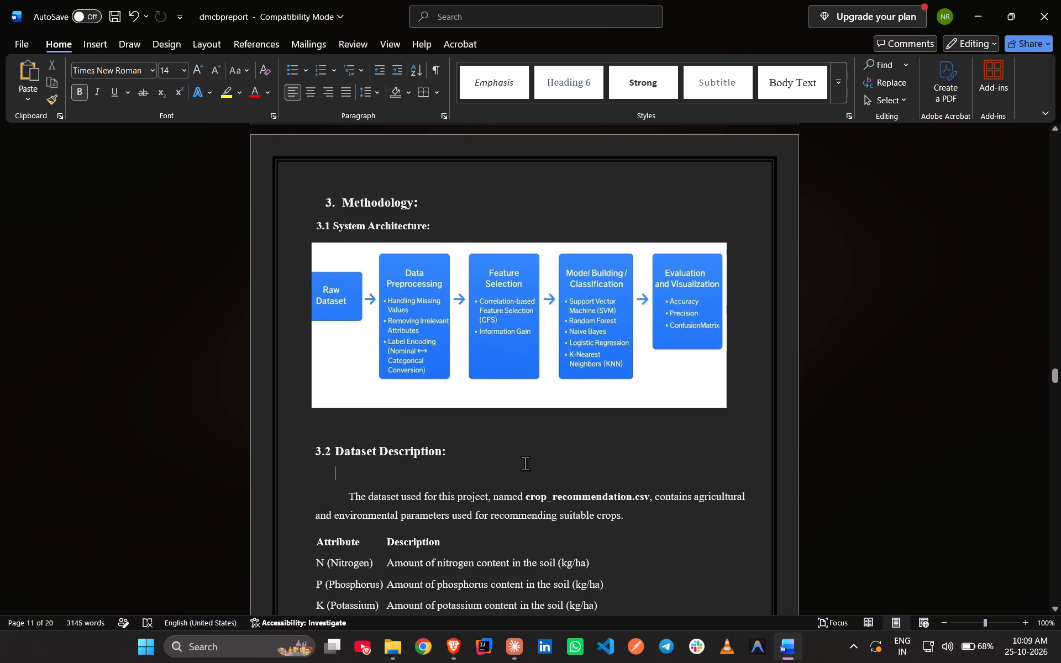
# Review the Methodology pages from "3.2 Dataset Description:" to "3.5 Classification" for heading and text layout.
pyautogui.scroll(-5, 429, 420)
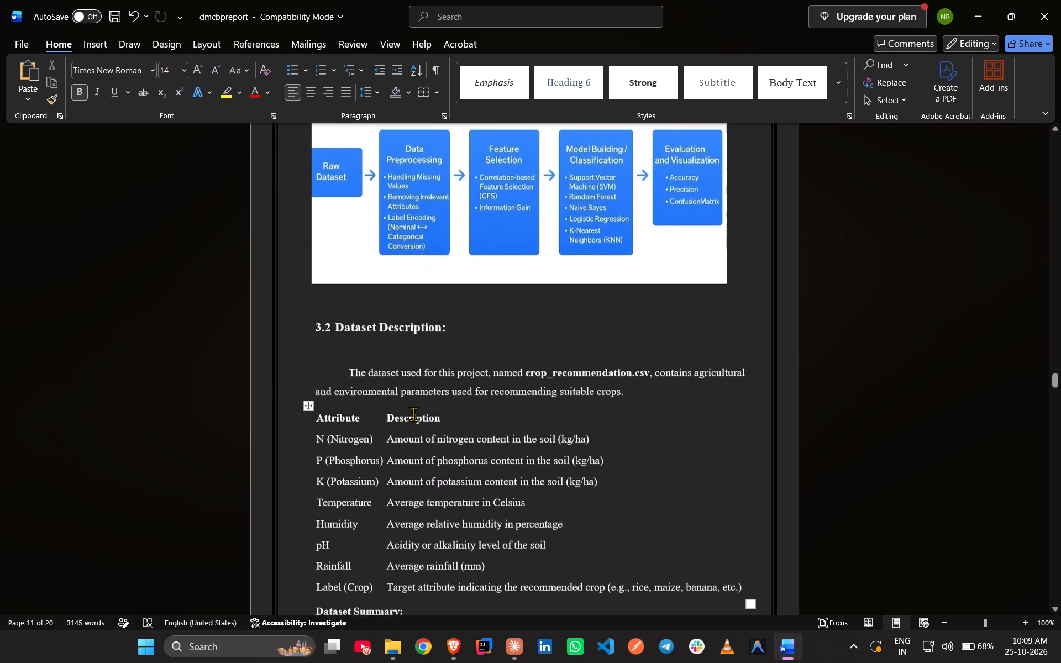
pyautogui.click(395, 309)
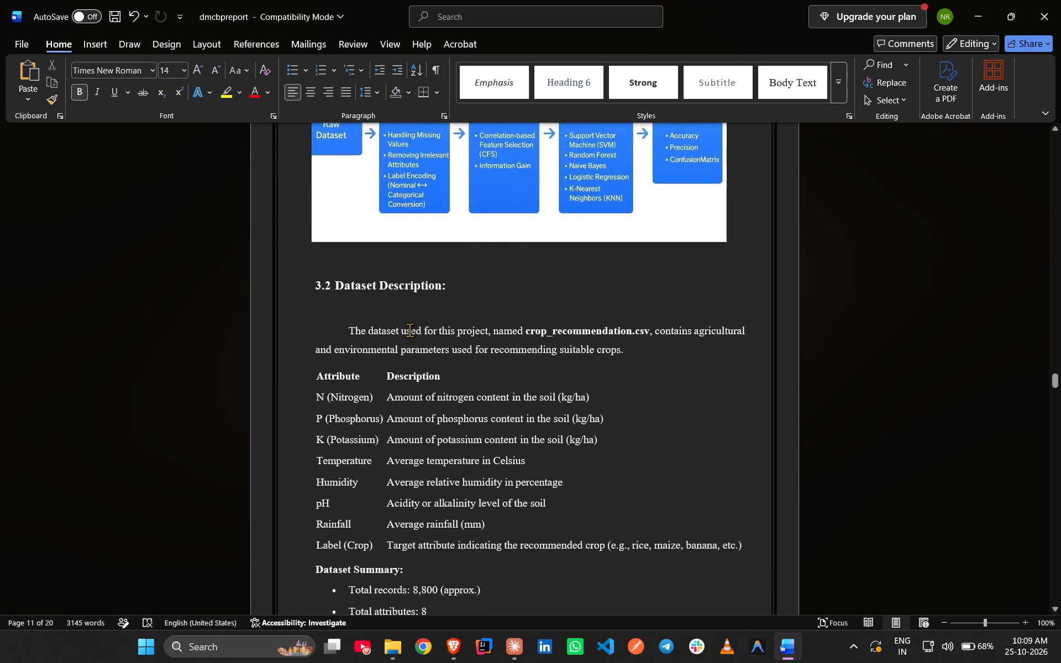
pyautogui.scroll(-3, 429, 373)
pyautogui.scroll(-2, 414, 320)
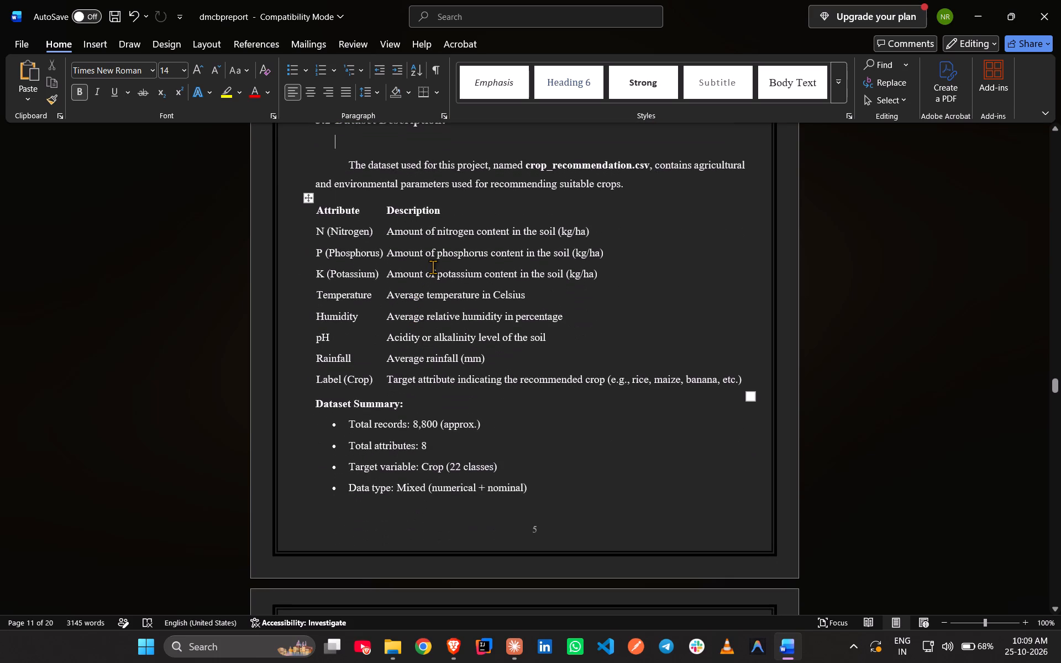
pyautogui.scroll(-2, 371, 272)
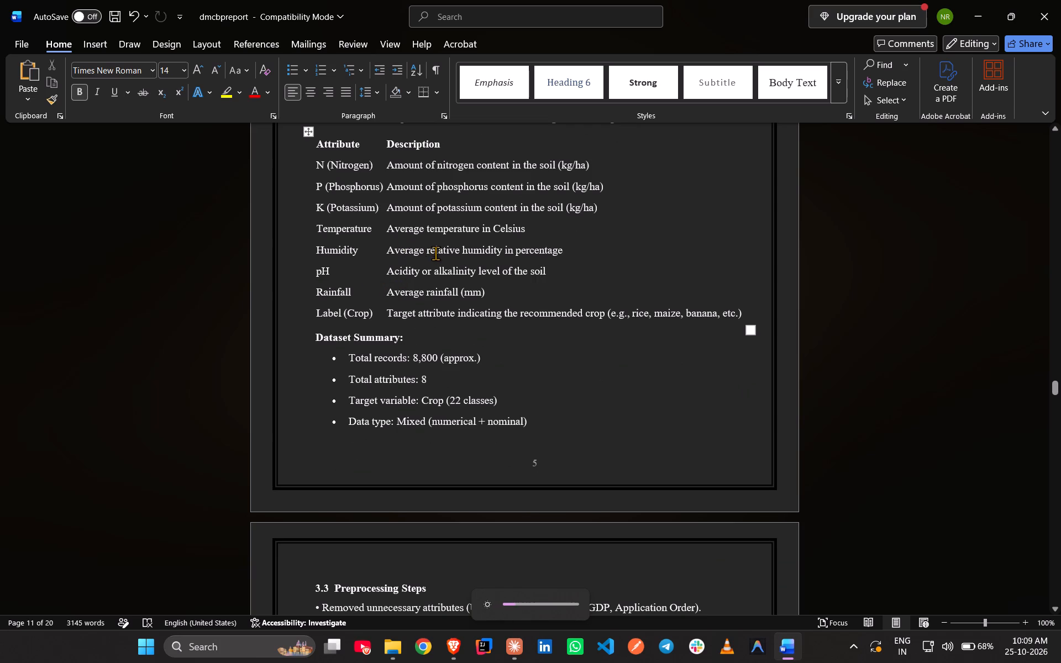
pyautogui.scroll(-3, 435, 253)
pyautogui.scroll(-6, 480, 267)
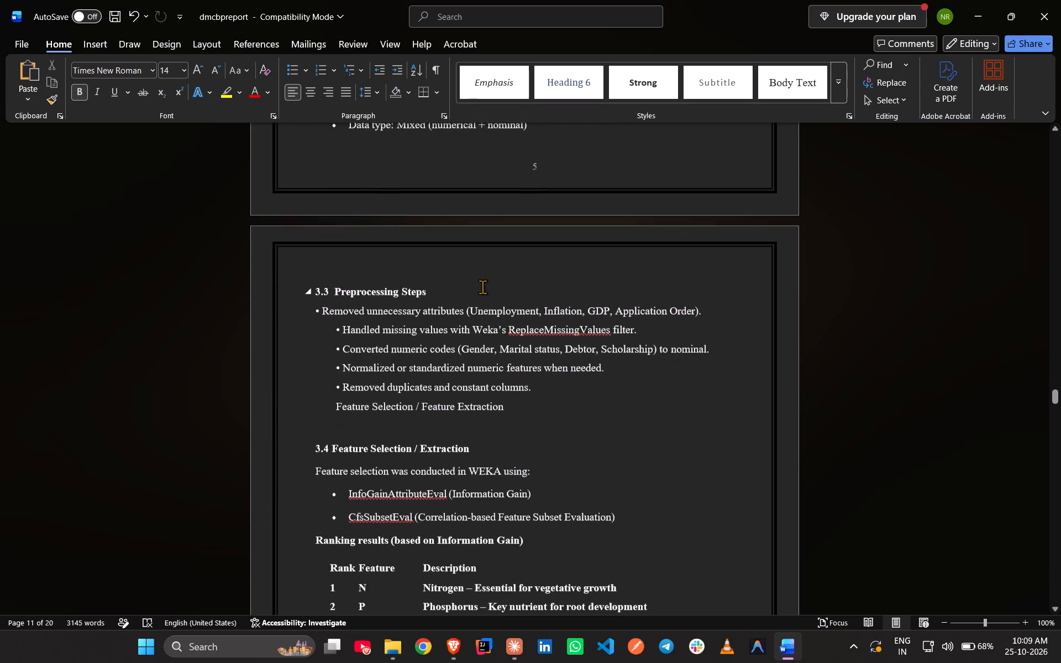
pyautogui.scroll(-13, 464, 303)
pyautogui.scroll(-6, 438, 345)
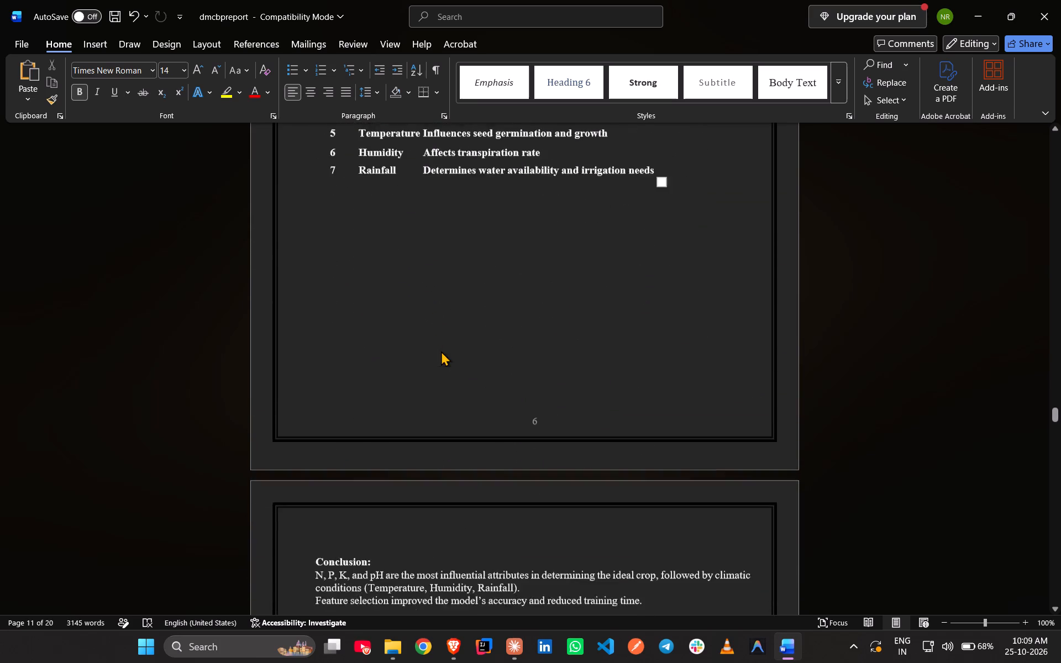
pyautogui.scroll(-3, 452, 352)
pyautogui.scroll(-3, 400, 371)
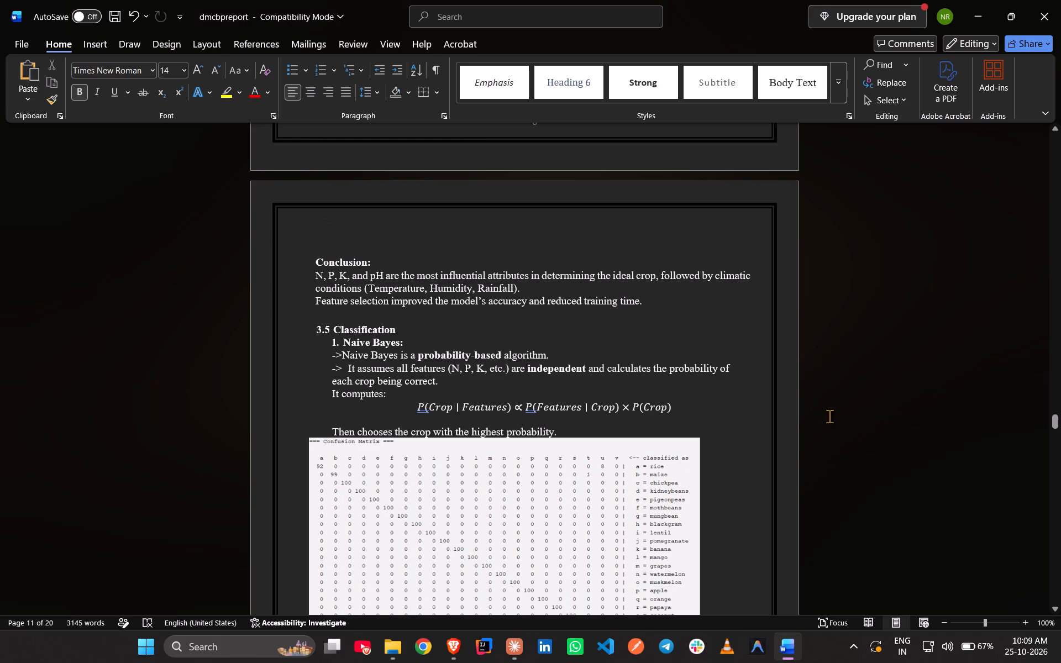
# Return to the report's title page and review the certificate, declaration, abstract and contents table pages.
pyautogui.middleClick(831, 426)
pyautogui.middleClick(846, 208)
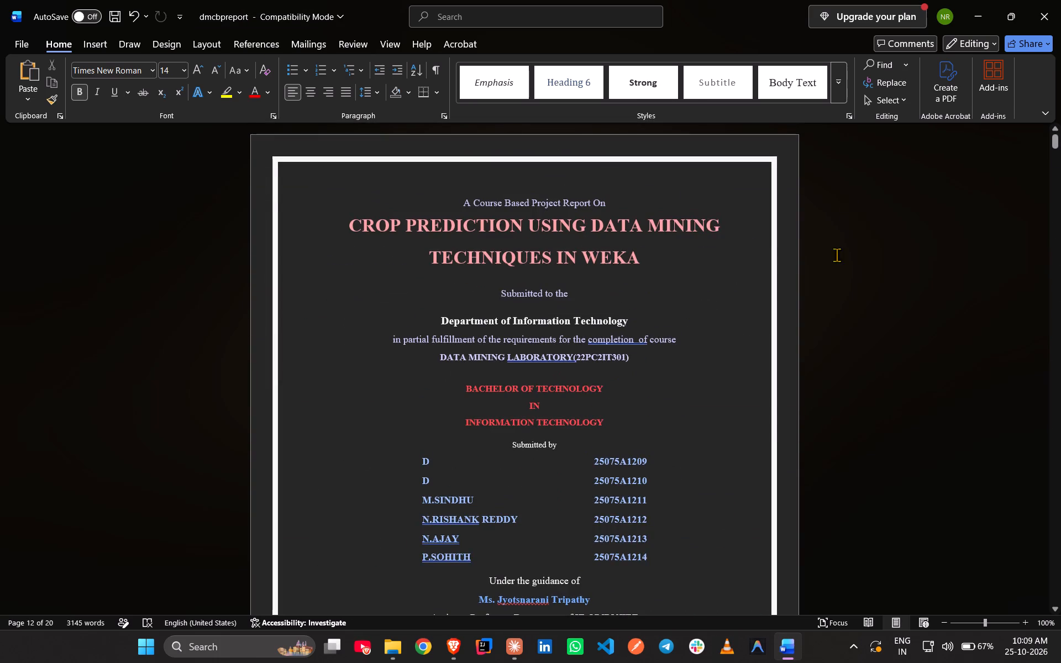
pyautogui.scroll(-20, 825, 283)
pyautogui.scroll(-1, 825, 283)
pyautogui.scroll(-13, 592, 440)
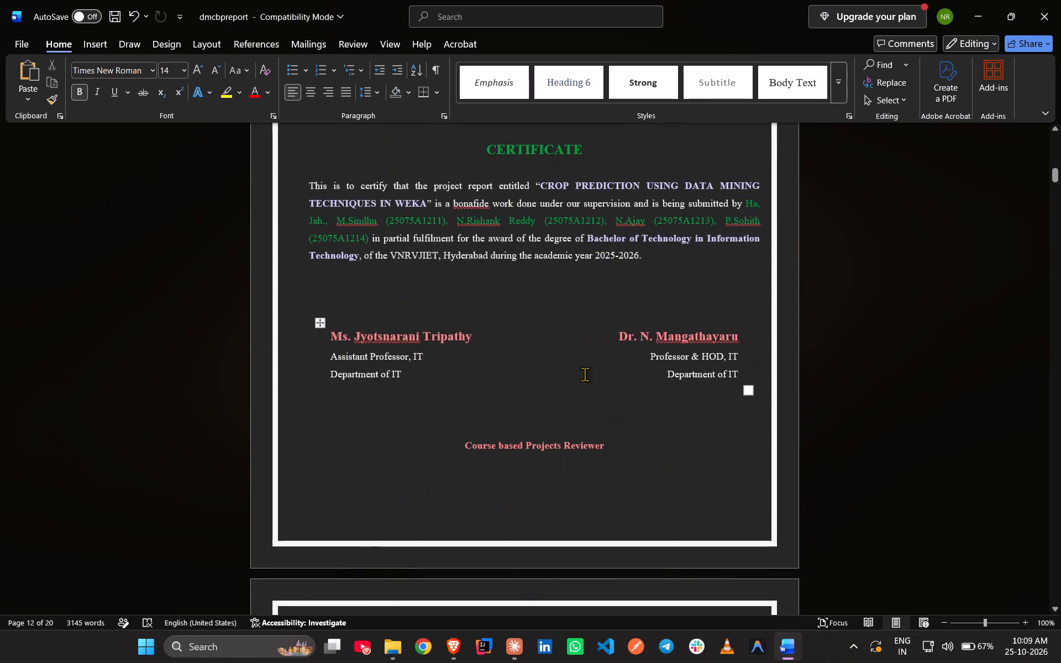
pyautogui.scroll(-19, 585, 374)
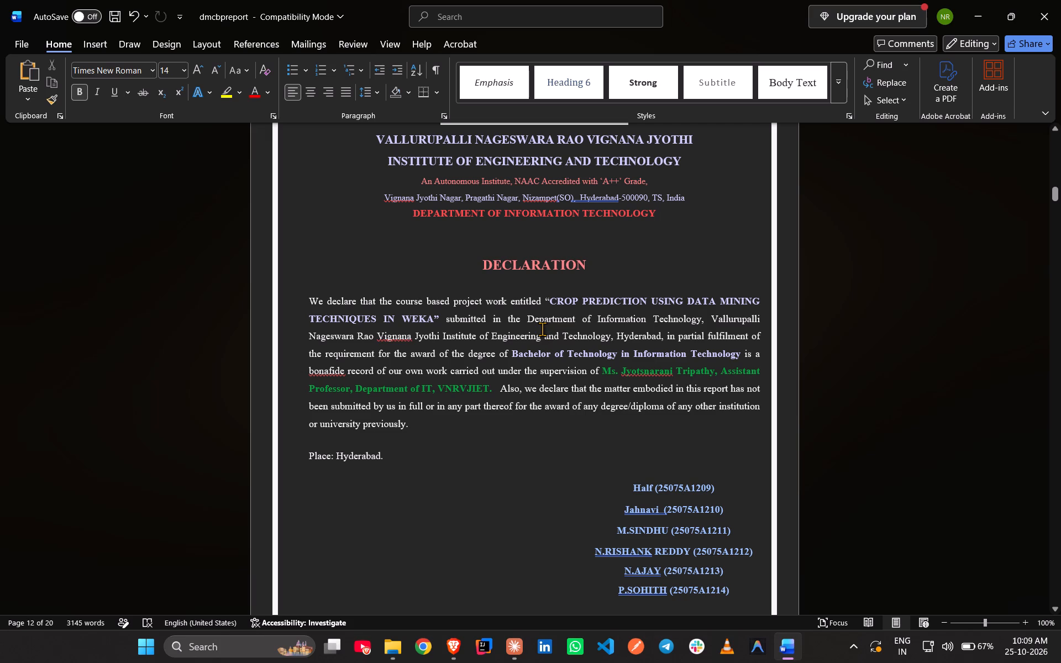
pyautogui.scroll(-6, 542, 329)
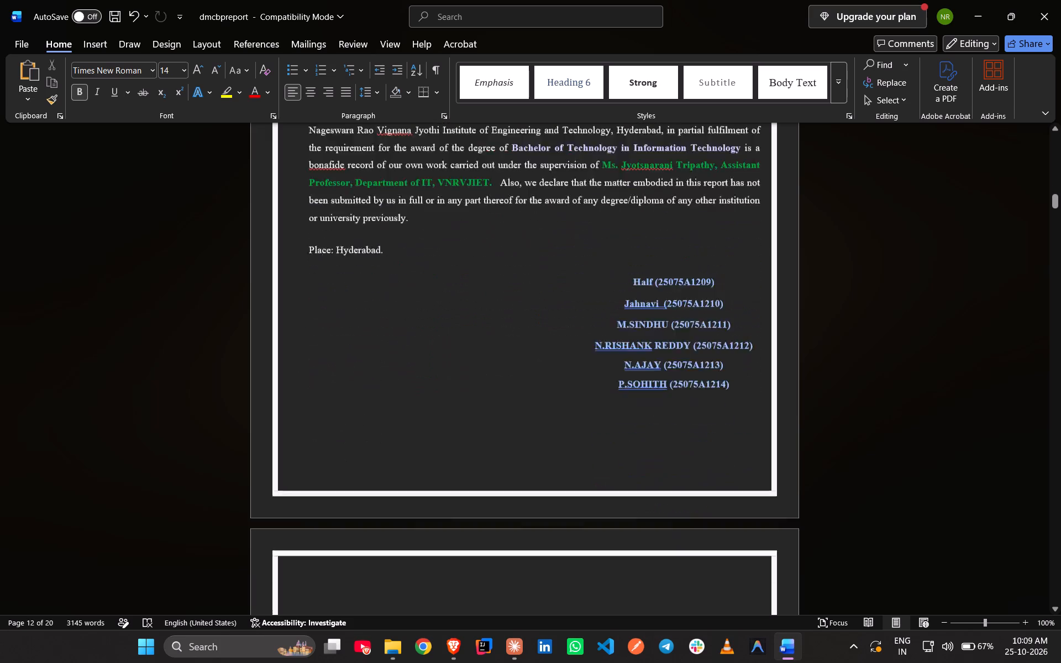
pyautogui.scroll(-20, 542, 329)
pyautogui.scroll(-18, 542, 329)
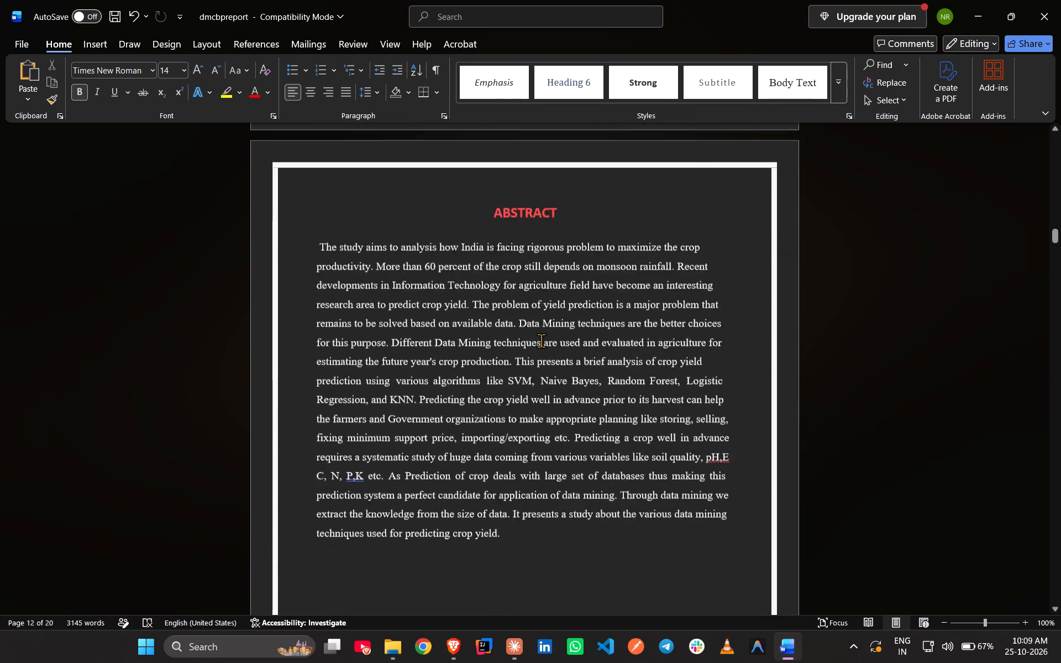
pyautogui.scroll(-20, 541, 340)
pyautogui.scroll(-2, 543, 324)
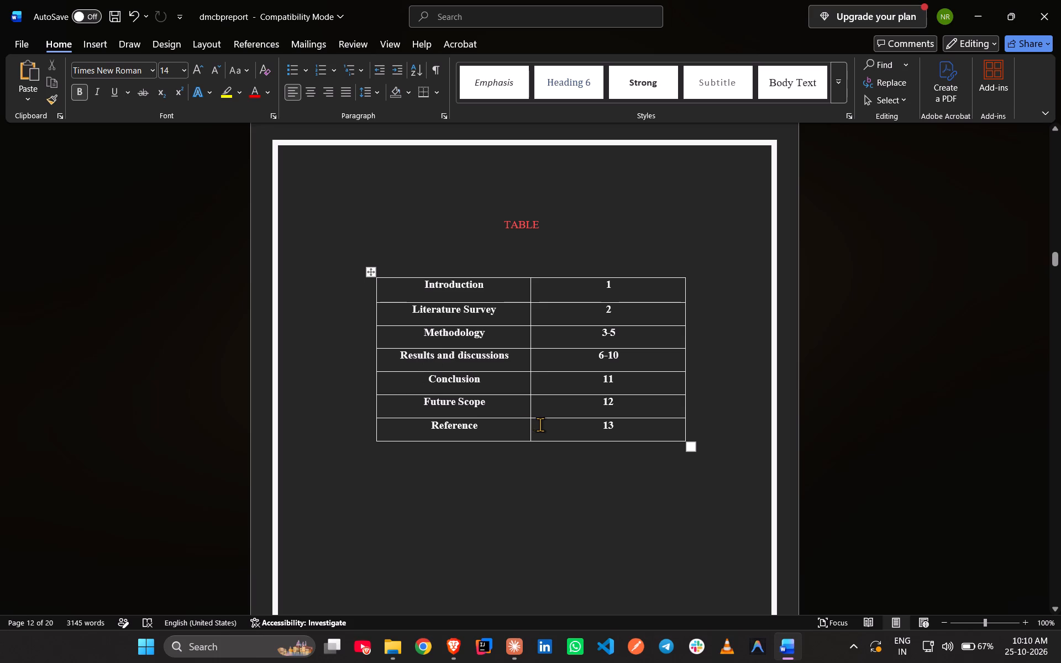
# Review the classification algorithm, experimental environment and results pages through the final CONCLUSION page, comparing them with the "Conclusion:" paragraph above 3.5.
pyautogui.middleClick(883, 247)
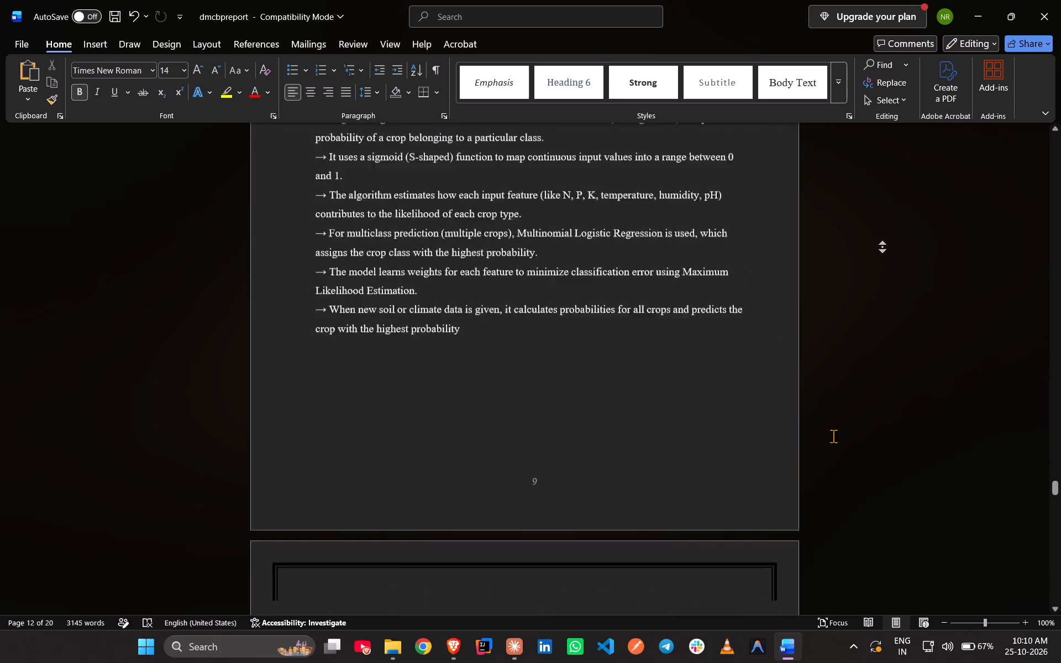
pyautogui.middleClick(833, 436)
pyautogui.scroll(13, 506, 413)
pyautogui.scroll(20, 487, 356)
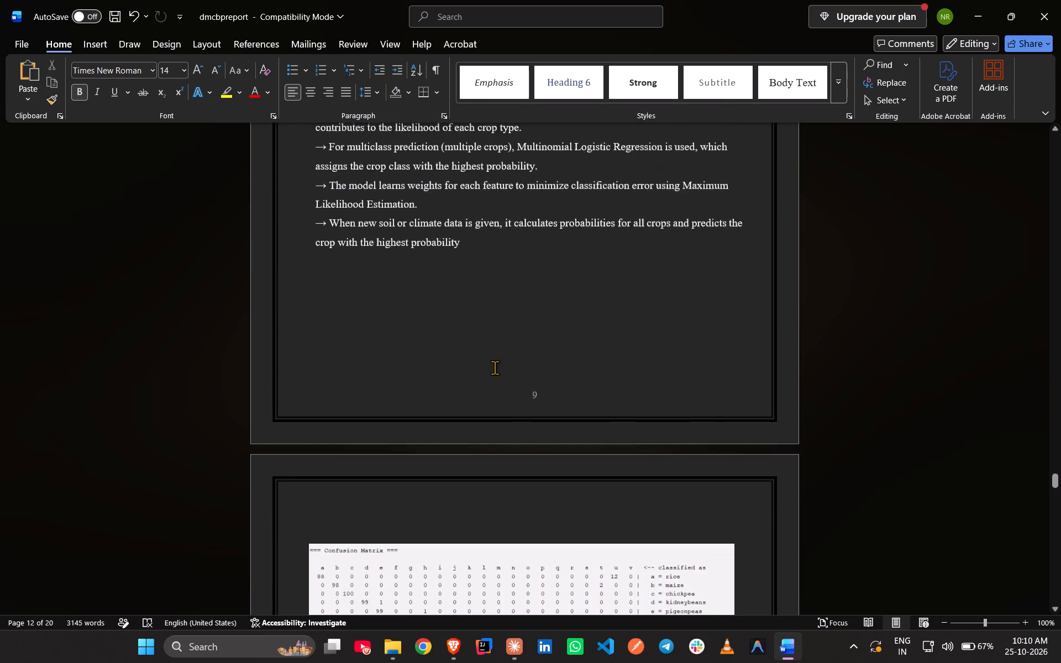
pyautogui.scroll(20, 495, 367)
pyautogui.scroll(17, 495, 367)
pyautogui.scroll(-1, 495, 367)
pyautogui.scroll(15, 495, 367)
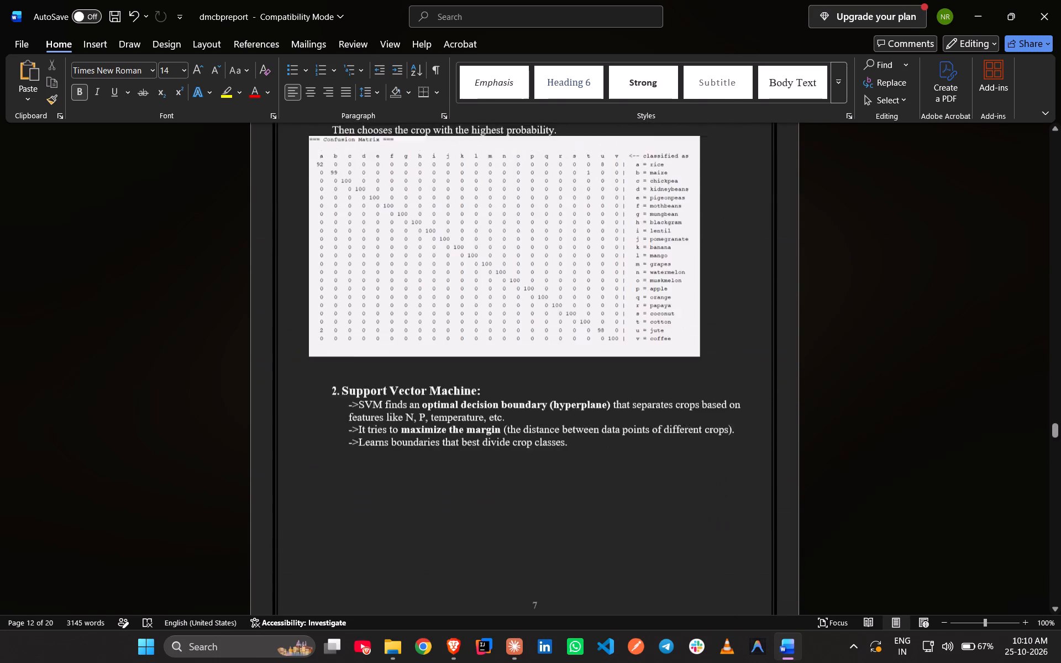
pyautogui.scroll(14, 495, 367)
pyautogui.scroll(-6, 495, 367)
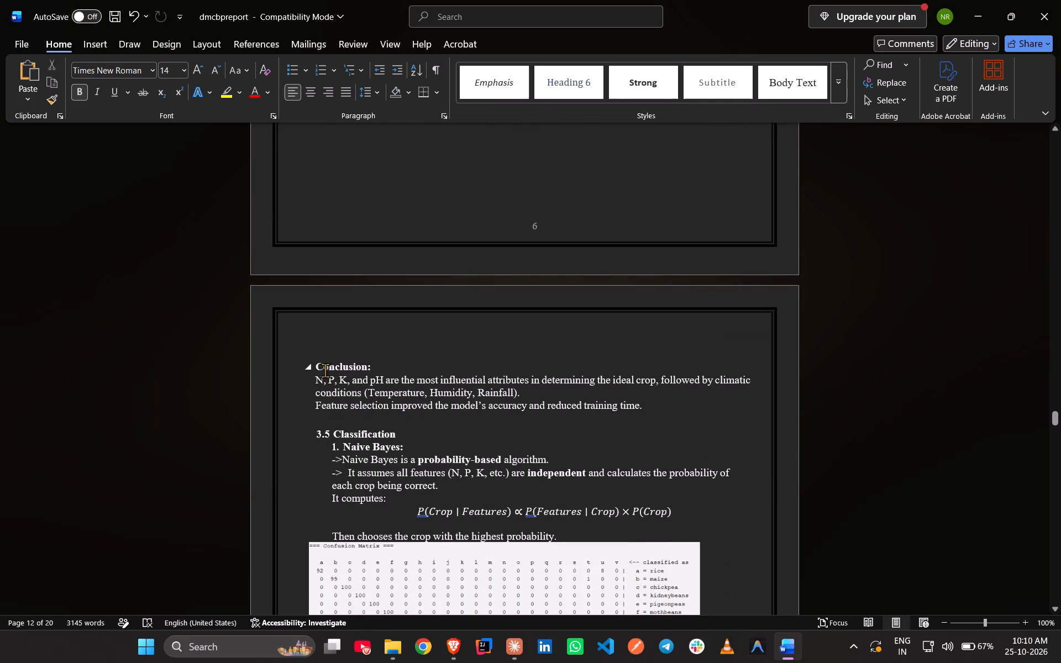
pyautogui.scroll(-5, 692, 419)
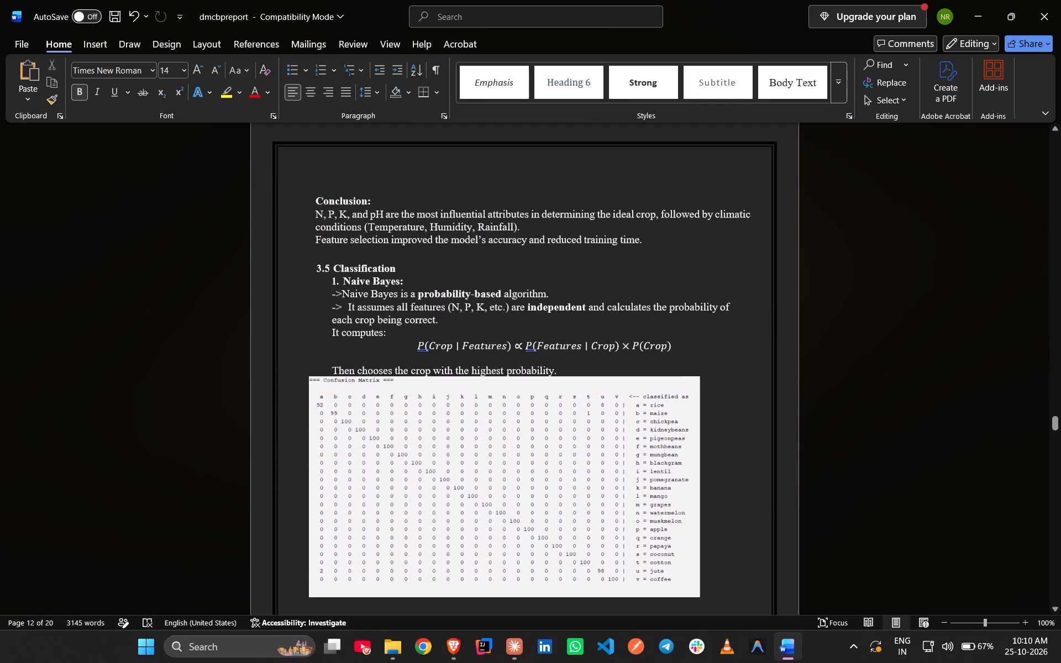
pyautogui.scroll(-20, 456, 241)
pyautogui.scroll(-9, 456, 241)
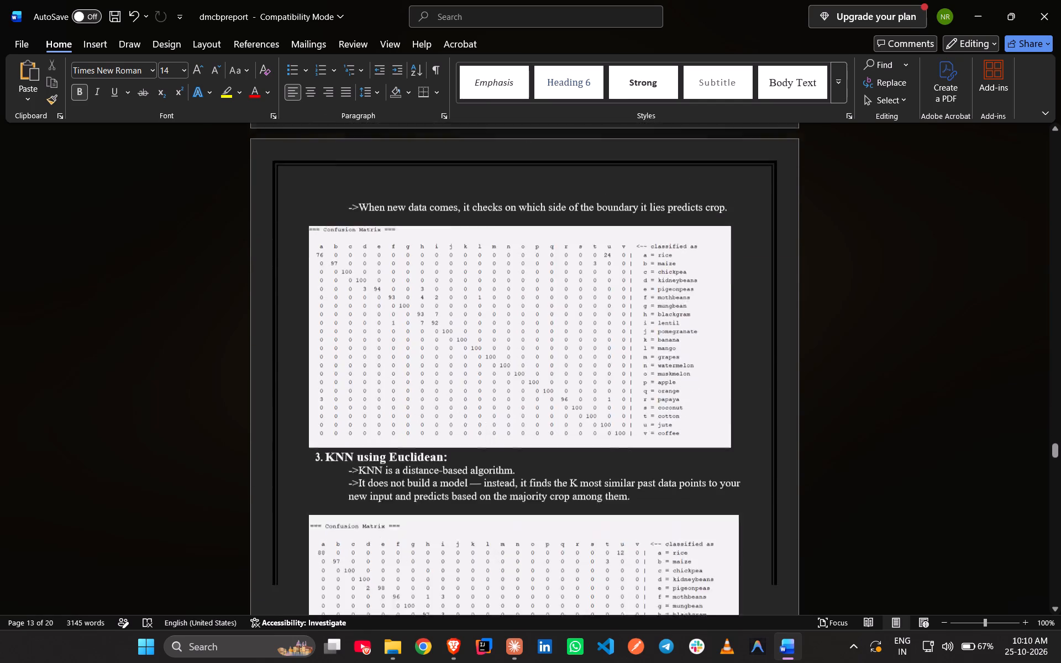
pyautogui.scroll(-11, 541, 321)
pyautogui.scroll(1, 524, 327)
pyautogui.scroll(-20, 524, 325)
pyautogui.scroll(-20, 524, 325)
pyautogui.scroll(-3, 524, 325)
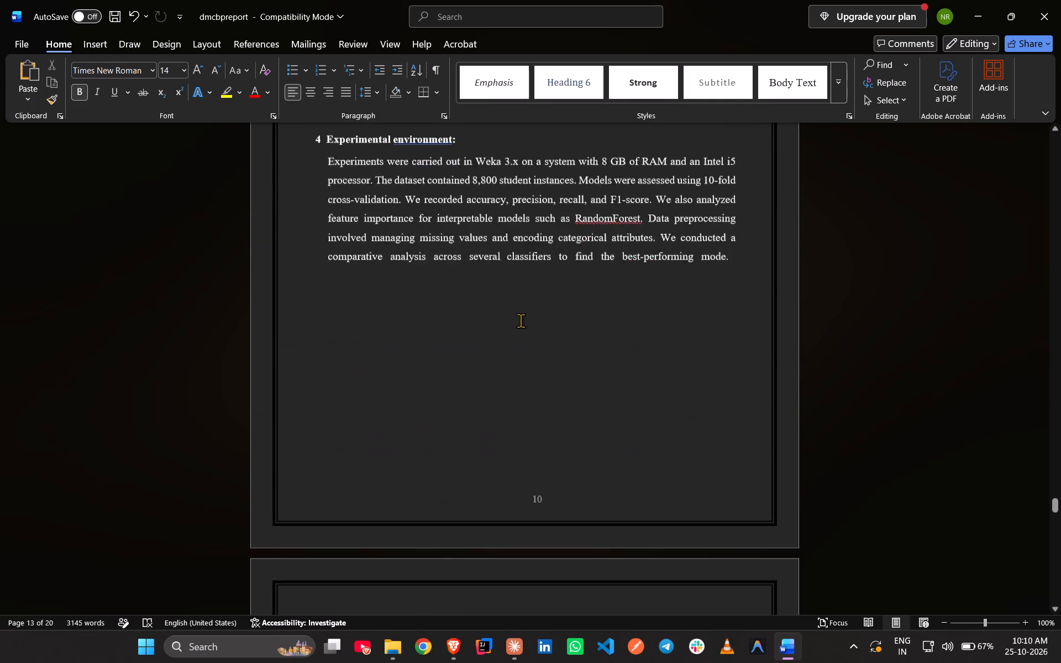
pyautogui.scroll(-20, 521, 320)
pyautogui.scroll(-10, 521, 320)
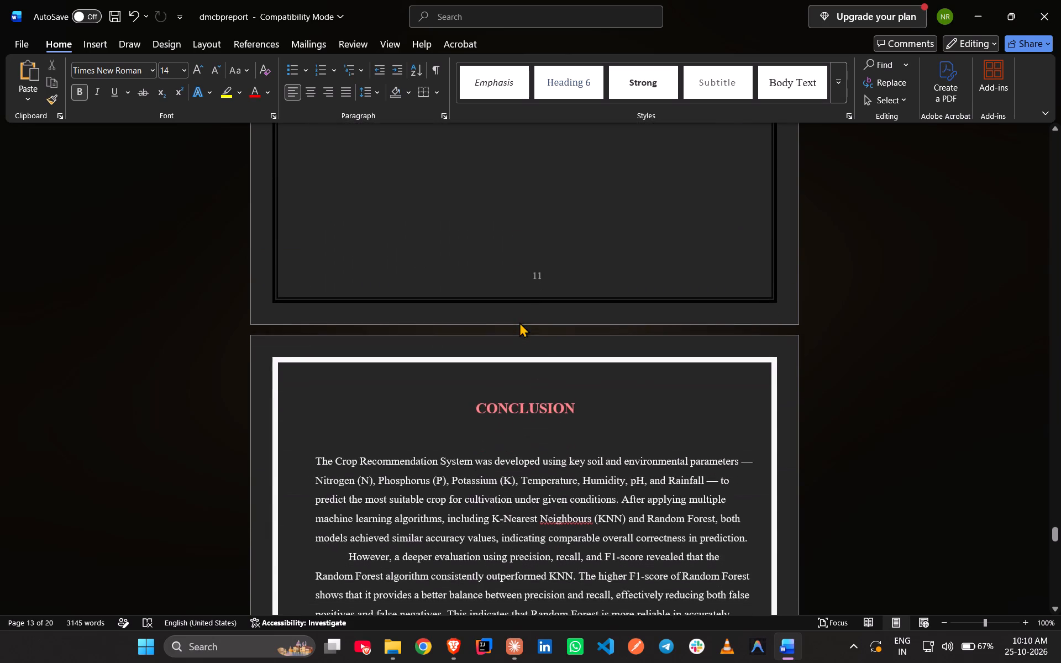
pyautogui.scroll(-1, 540, 247)
pyautogui.scroll(20, 540, 247)
pyautogui.scroll(18, 540, 247)
pyautogui.scroll(-1, 540, 247)
pyautogui.scroll(9, 540, 247)
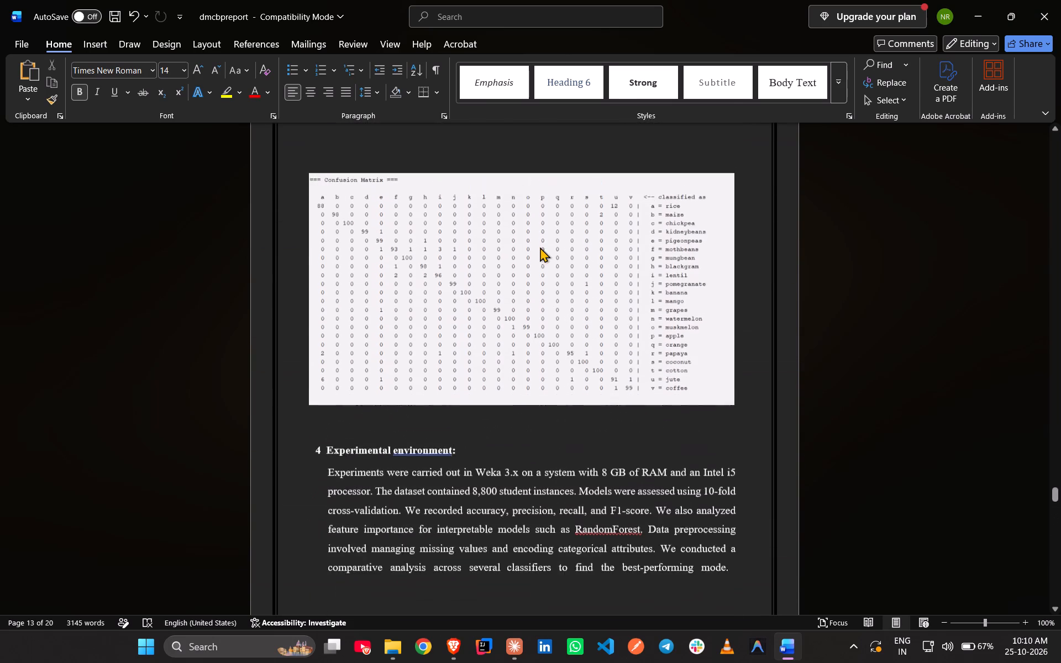
pyautogui.scroll(-1, 540, 247)
pyautogui.scroll(1, 540, 247)
pyautogui.scroll(20, 540, 247)
pyautogui.scroll(20, 540, 247)
pyautogui.scroll(6, 540, 247)
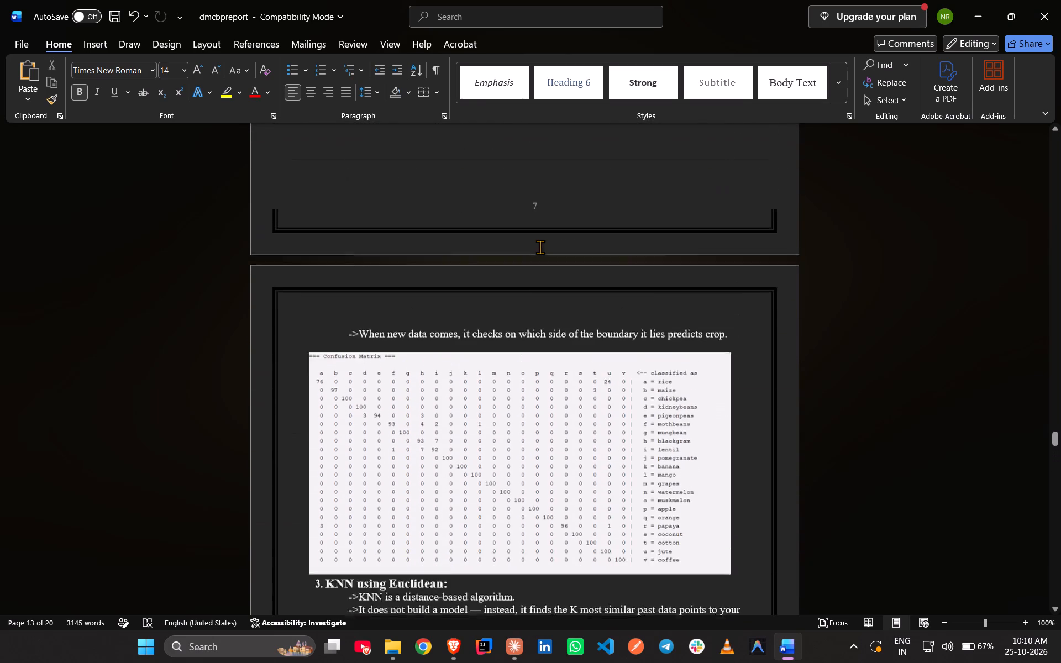
pyautogui.scroll(20, 540, 247)
pyautogui.scroll(11, 540, 247)
pyautogui.scroll(-8, 540, 247)
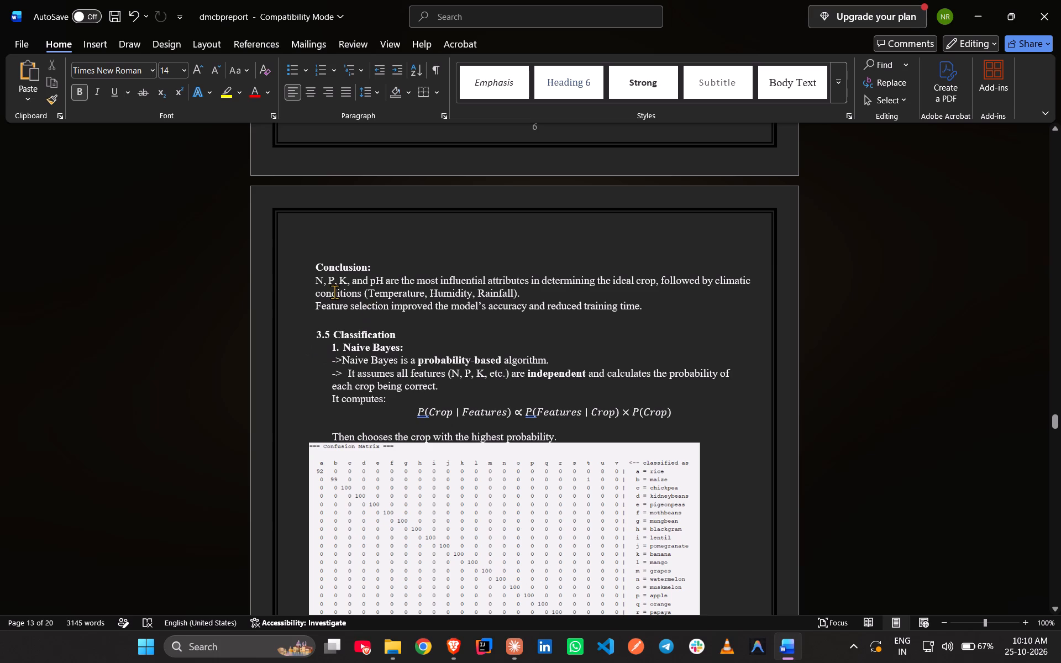
# Delete the "Conclusion:" subheading and its paragraph on the most influential attributes, above "3.5 Classification", checking the later pages before removing it.
pyautogui.moveTo(317, 265); pyautogui.dragTo(472, 276)
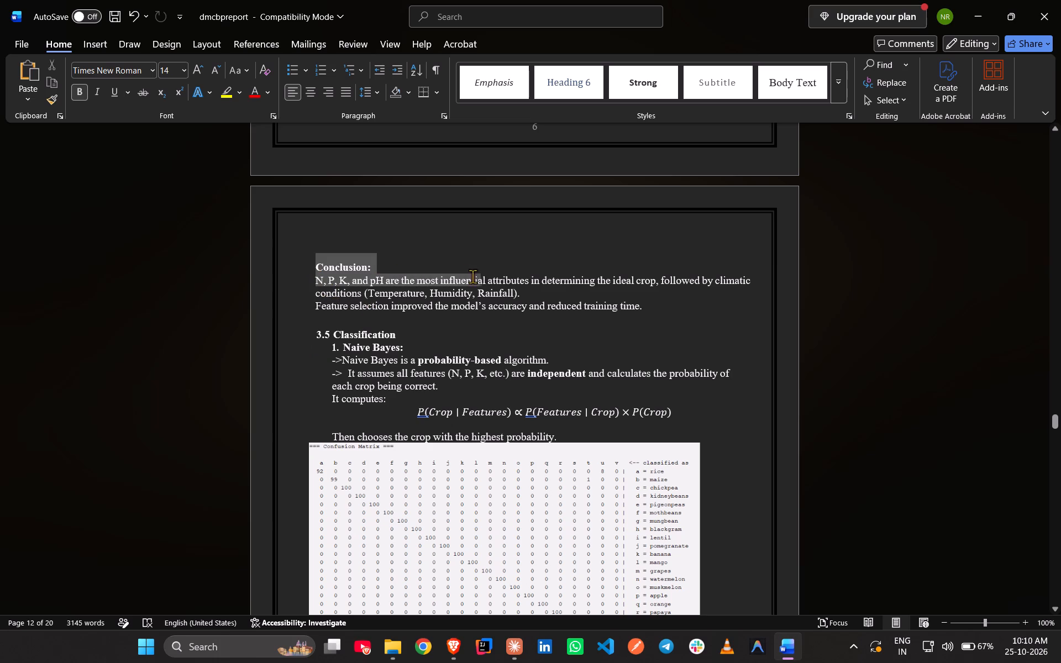
pyautogui.moveTo(472, 276); pyautogui.dragTo(663, 313)
pyautogui.scroll(-4, 832, 351)
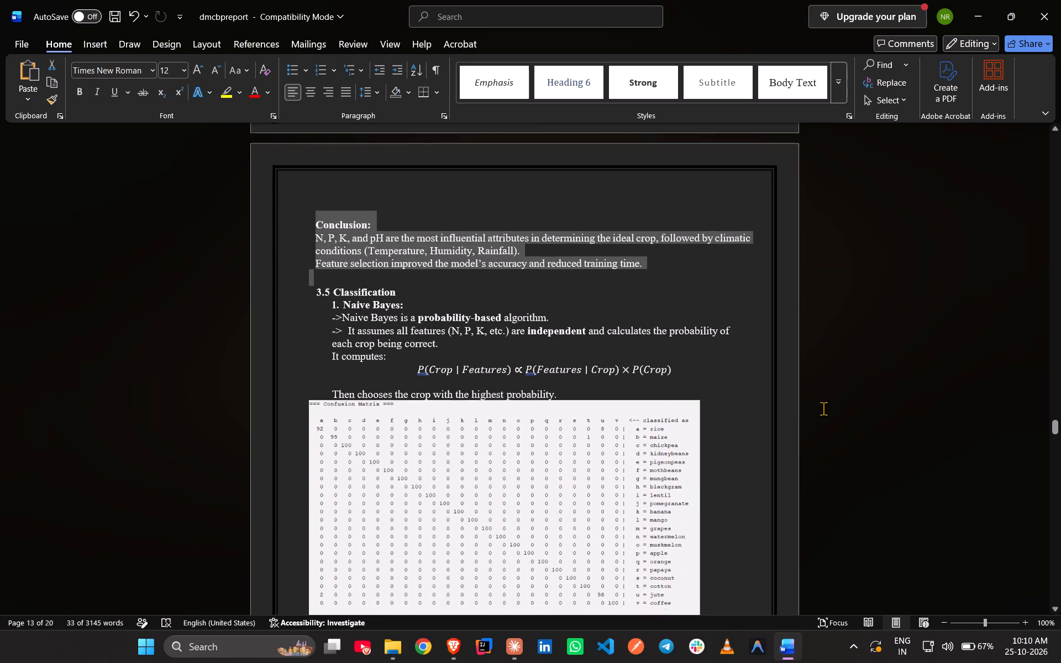
pyautogui.scroll(-10, 823, 408)
pyautogui.scroll(1, 771, 401)
pyautogui.scroll(-20, 769, 404)
pyautogui.scroll(-20, 769, 404)
pyautogui.scroll(-10, 769, 404)
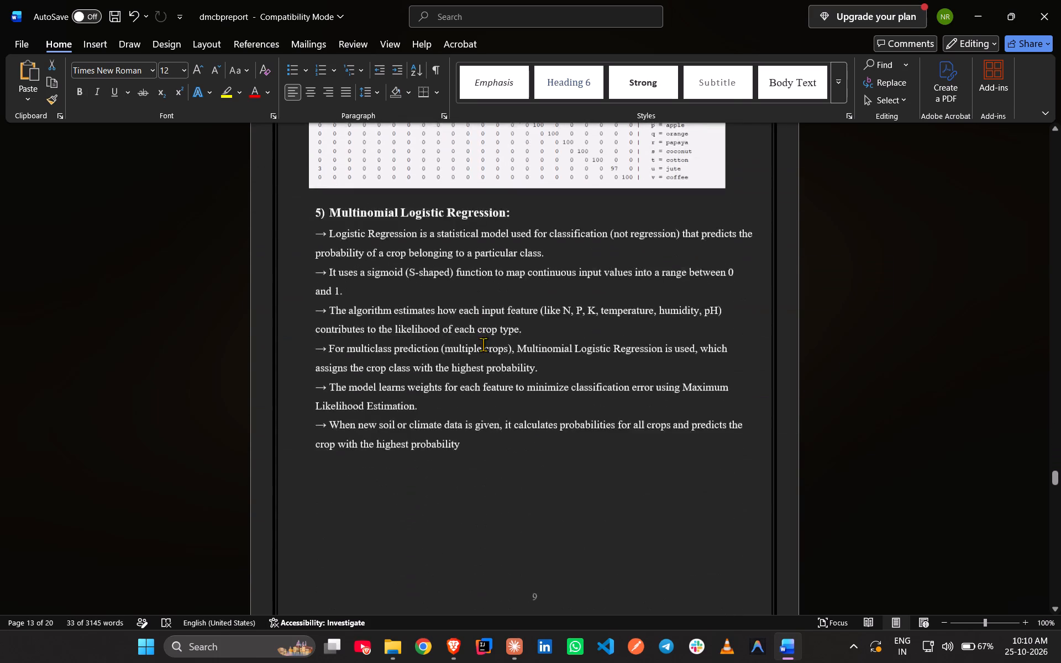
pyautogui.scroll(-20, 483, 344)
pyautogui.scroll(-18, 483, 344)
pyautogui.scroll(-10, 485, 329)
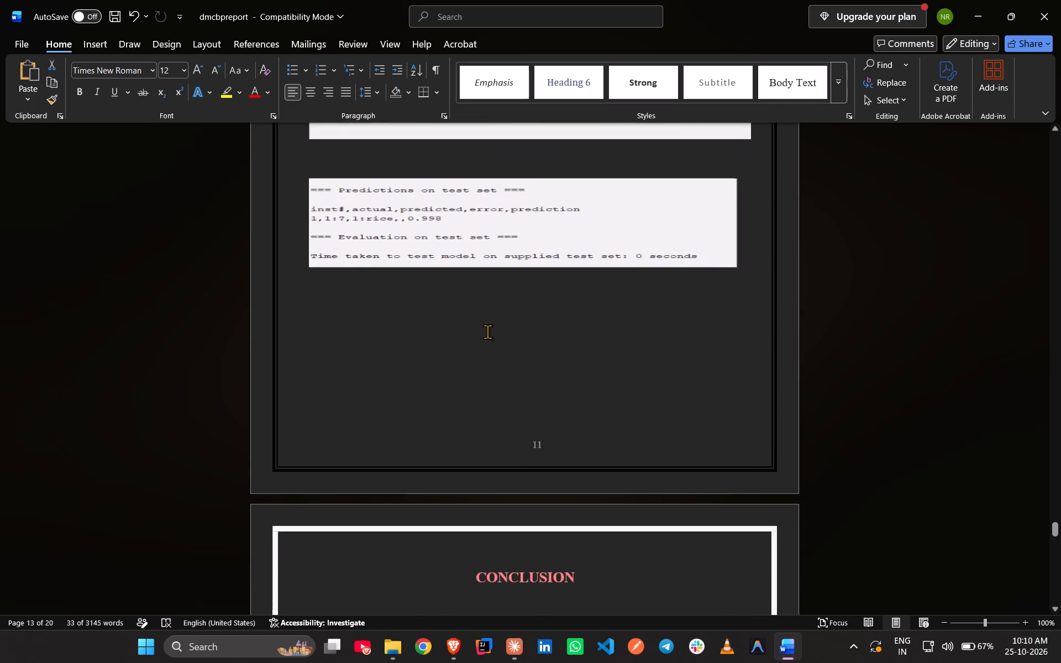
pyautogui.scroll(-6, 487, 331)
pyautogui.scroll(10, 516, 348)
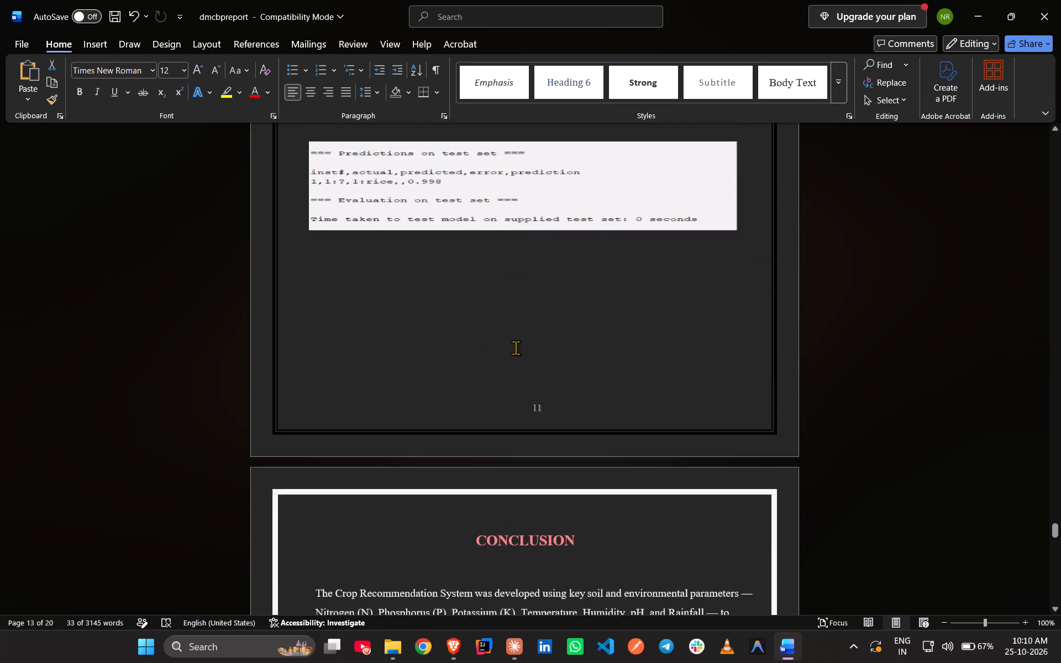
pyautogui.scroll(20, 516, 348)
pyautogui.scroll(20, 516, 348)
pyautogui.scroll(12, 516, 348)
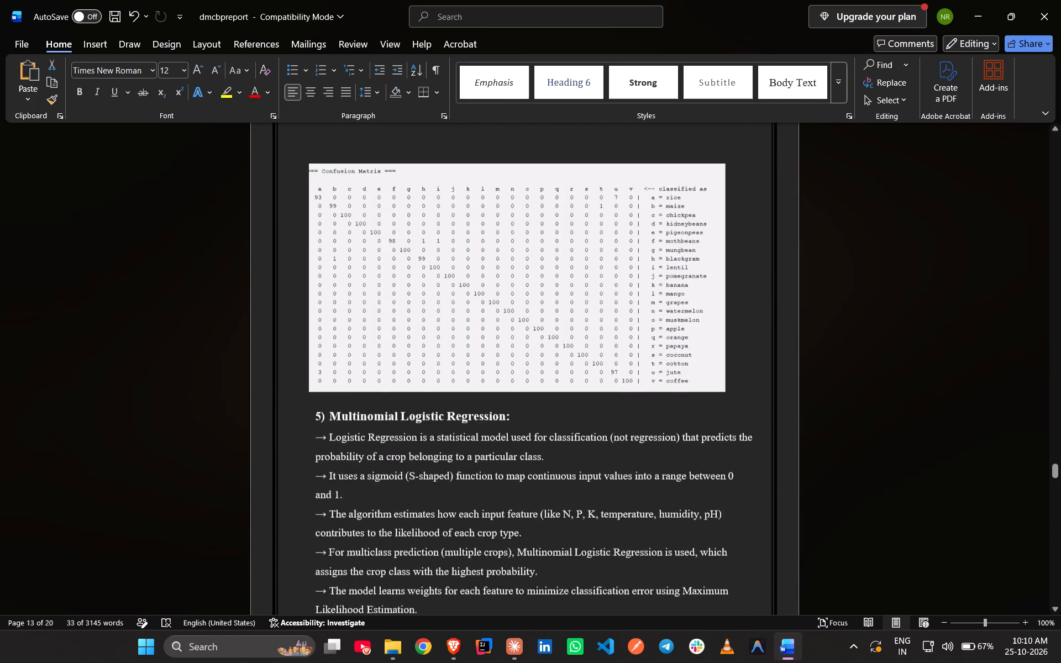
pyautogui.scroll(17, 516, 348)
pyautogui.scroll(20, 516, 348)
pyautogui.scroll(4, 516, 348)
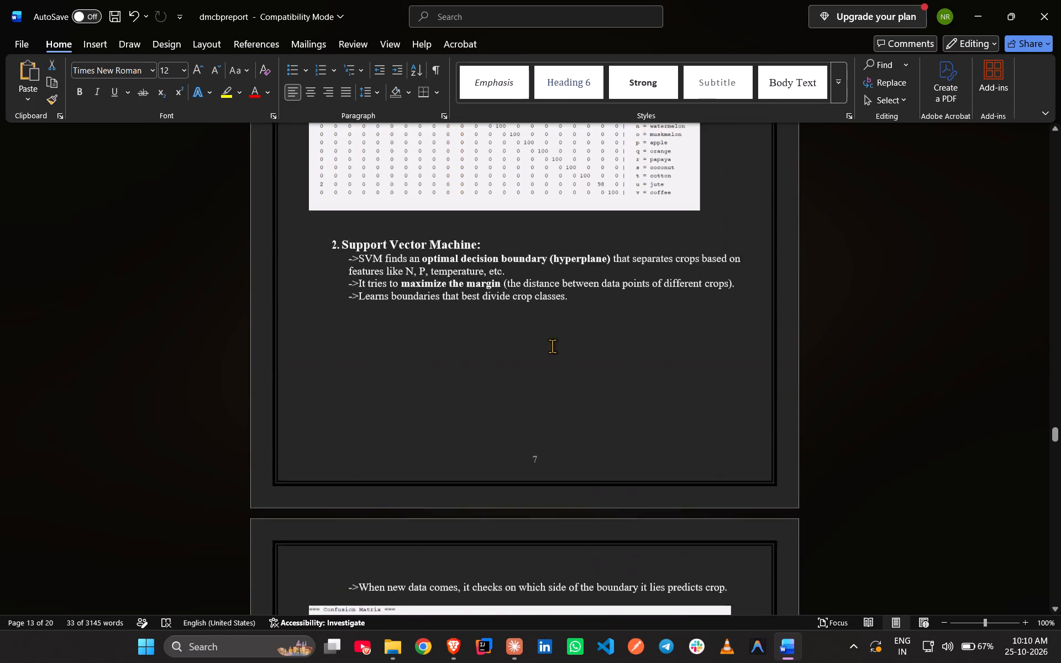
pyautogui.scroll(17, 552, 346)
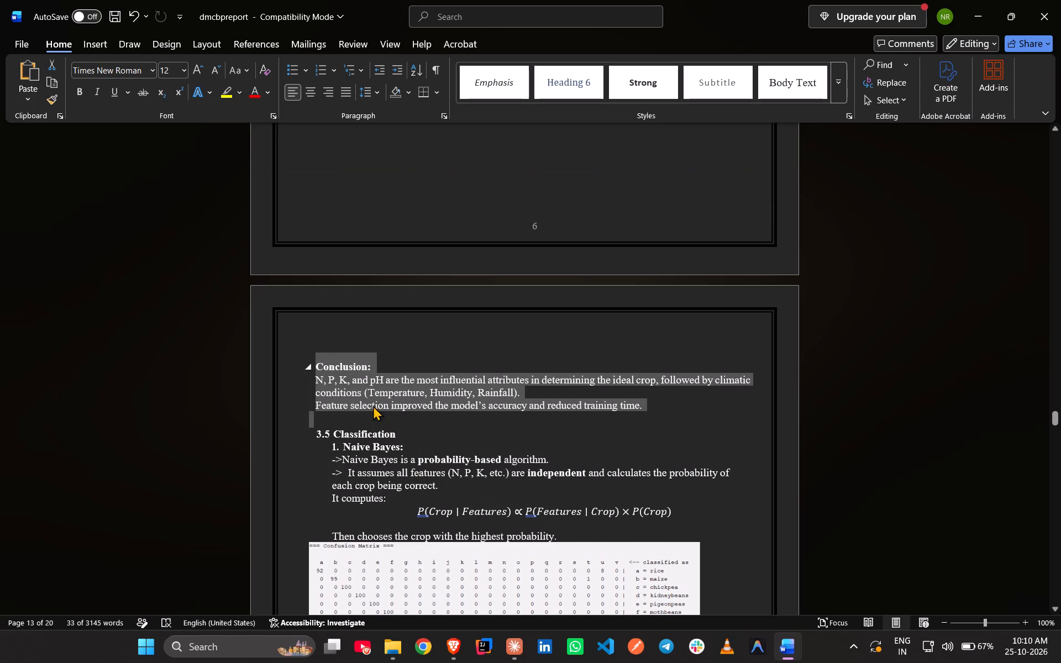
pyautogui.press('BackSpace')
# Review sections 3.3 to 3.5, from "Preprocessing Steps" through the Naive Bayes and Support Vector Machine text, for layout and heading consistency.
pyautogui.scroll(9, 413, 389)
pyautogui.scroll(-1, 413, 389)
pyautogui.scroll(13, 413, 389)
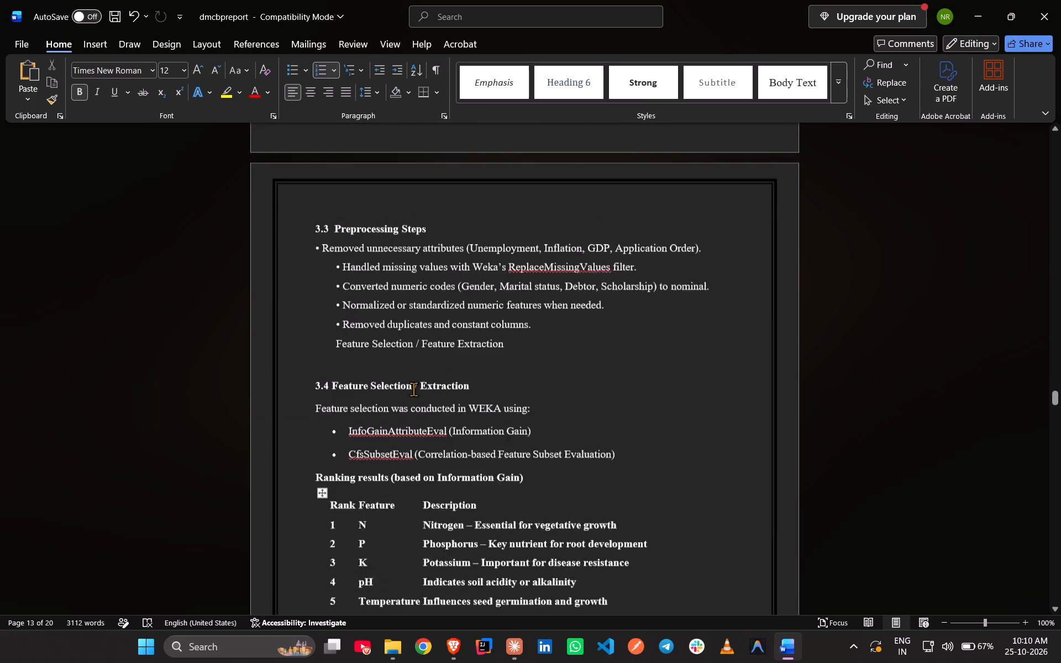
pyautogui.scroll(-20, 413, 389)
pyautogui.scroll(-8, 413, 389)
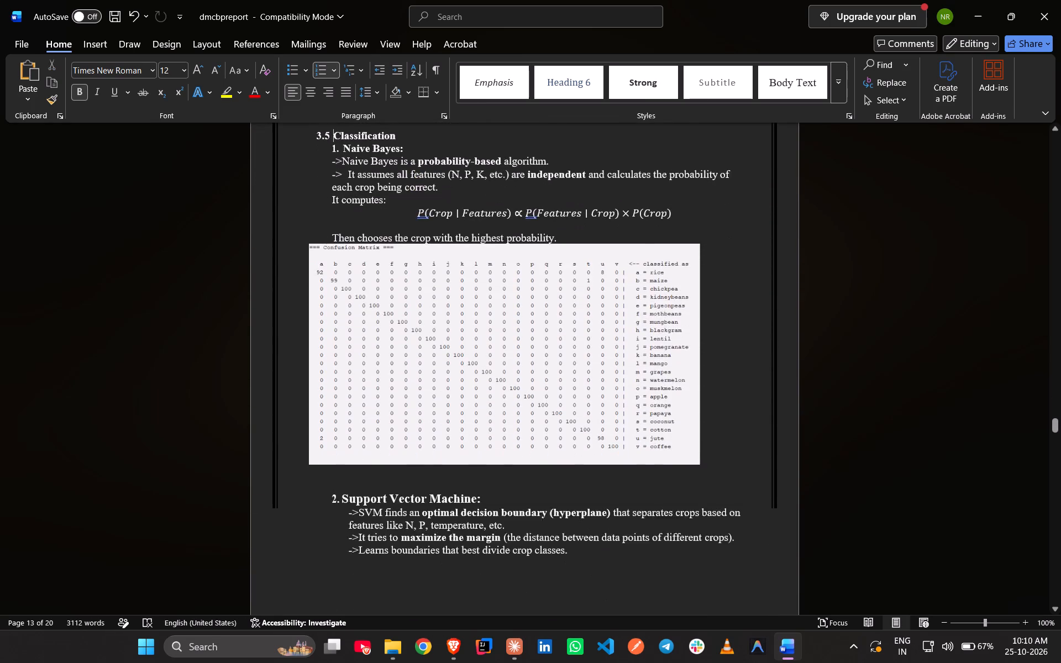
pyautogui.scroll(-4, 417, 407)
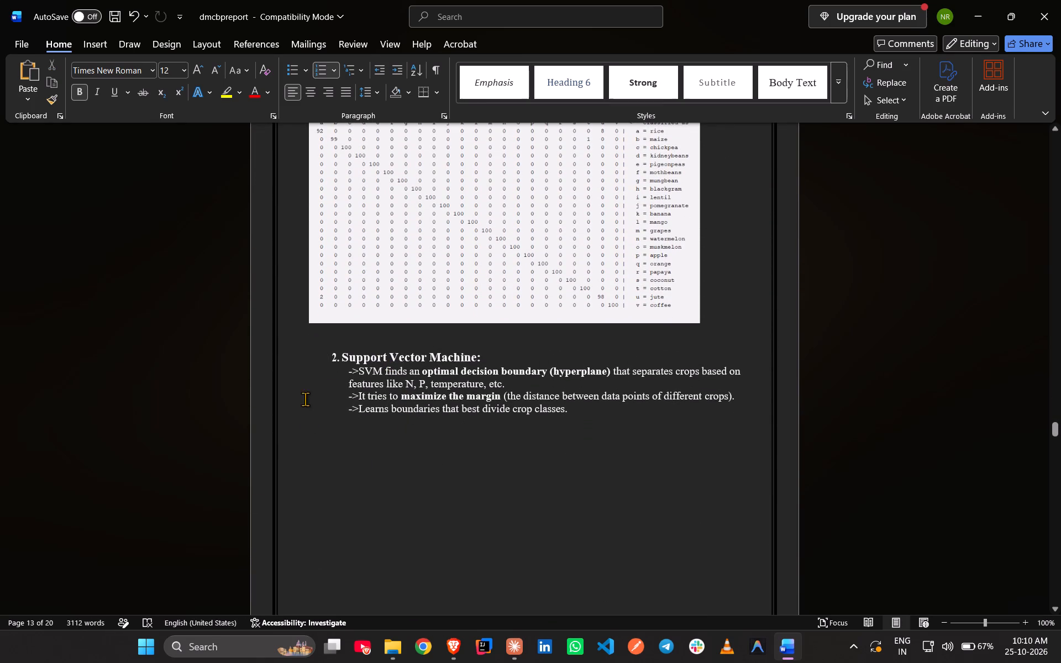
pyautogui.scroll(12, 398, 428)
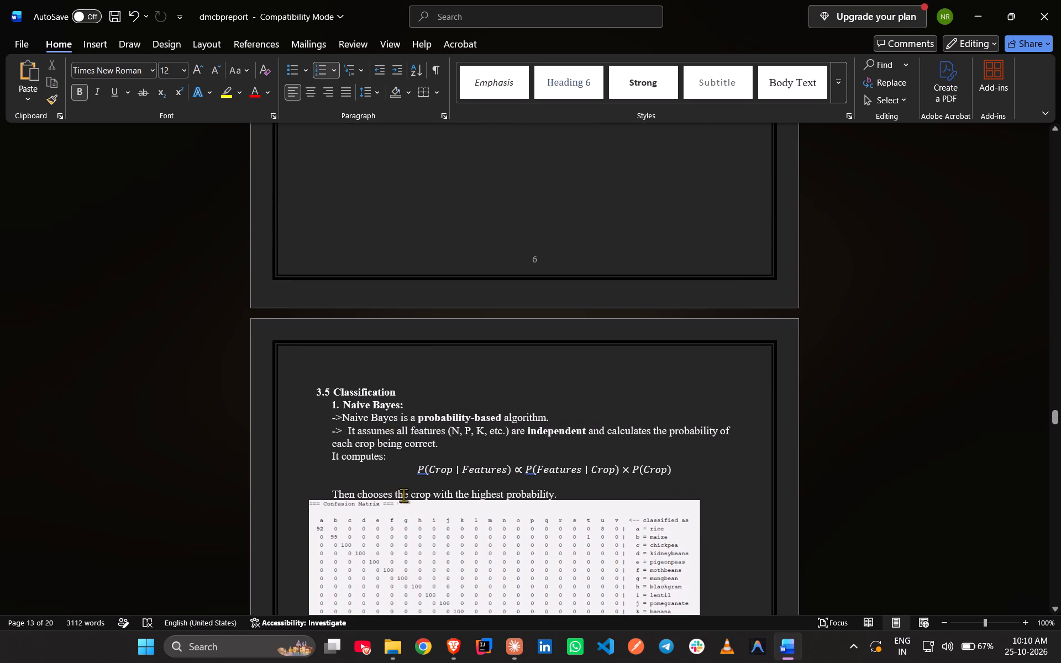
# Add " :" after the "3.5 Classification" heading and insert an unnumbered blank line between it and "1. Naive Bayes:".
pyautogui.click(385, 392)
pyautogui.doubleClick(379, 393)
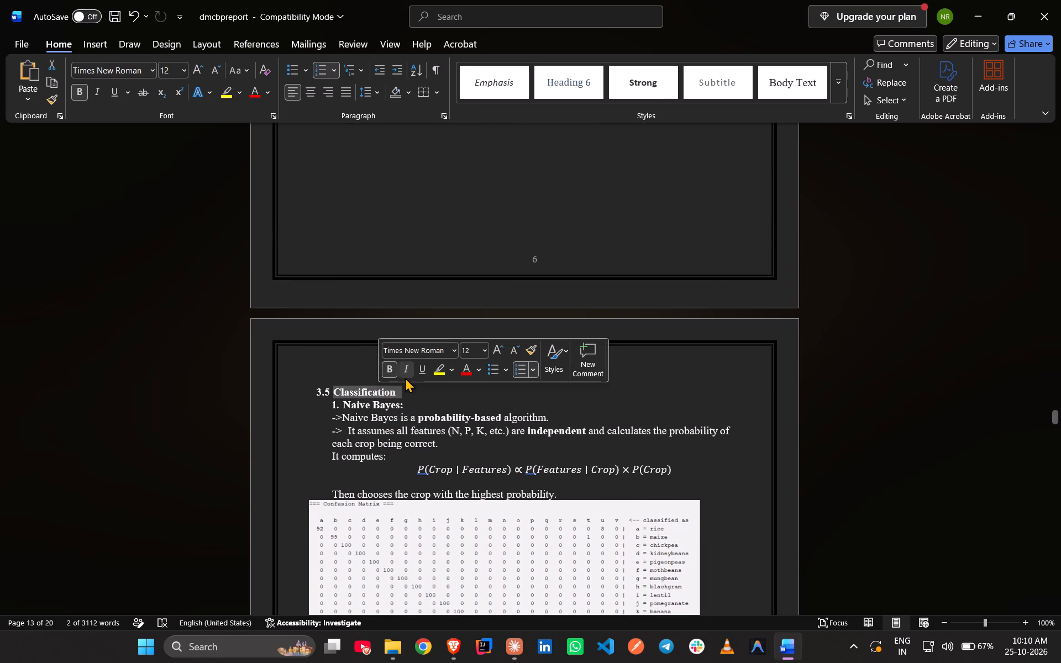
pyautogui.click(404, 393)
pyautogui.press('space')
pyautogui.write(':')
pyautogui.press('space')
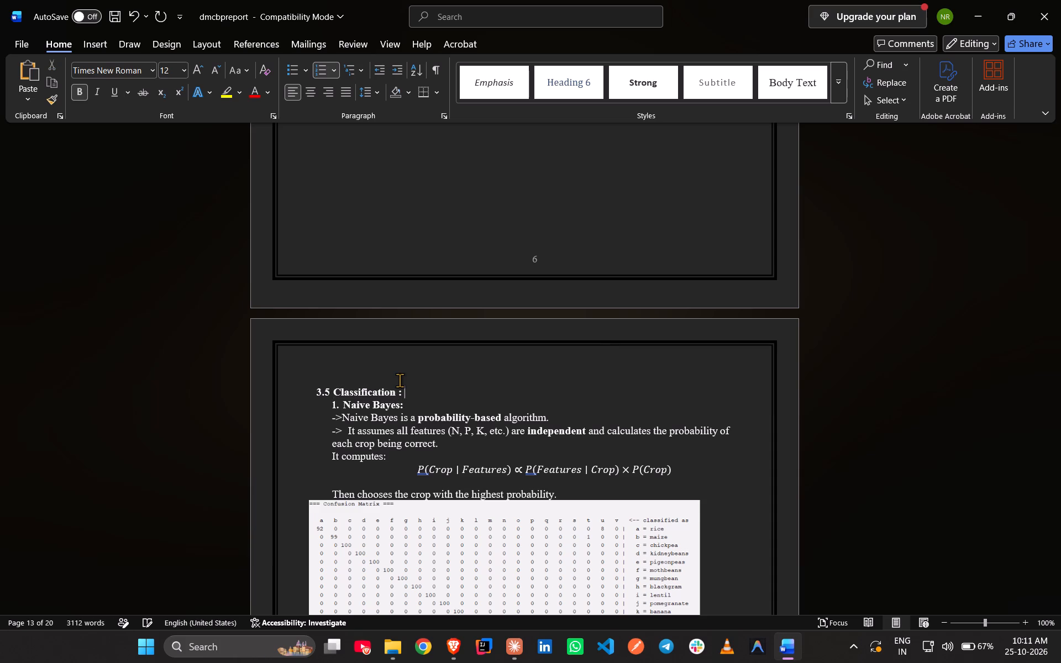
pyautogui.press('Return')
pyautogui.press('BackSpace')
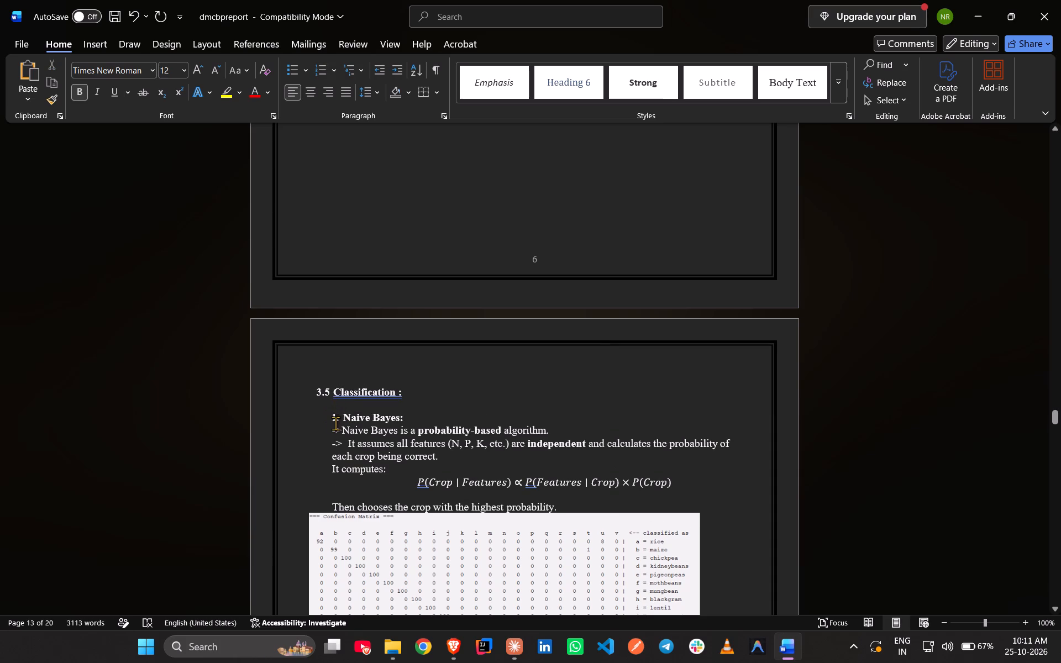
# Review the earlier Methodology pages, comparing the headings and text spacing of 3.1 to 3.4 with section 3.5.
pyautogui.scroll(13, 495, 352)
pyautogui.scroll(4, 498, 396)
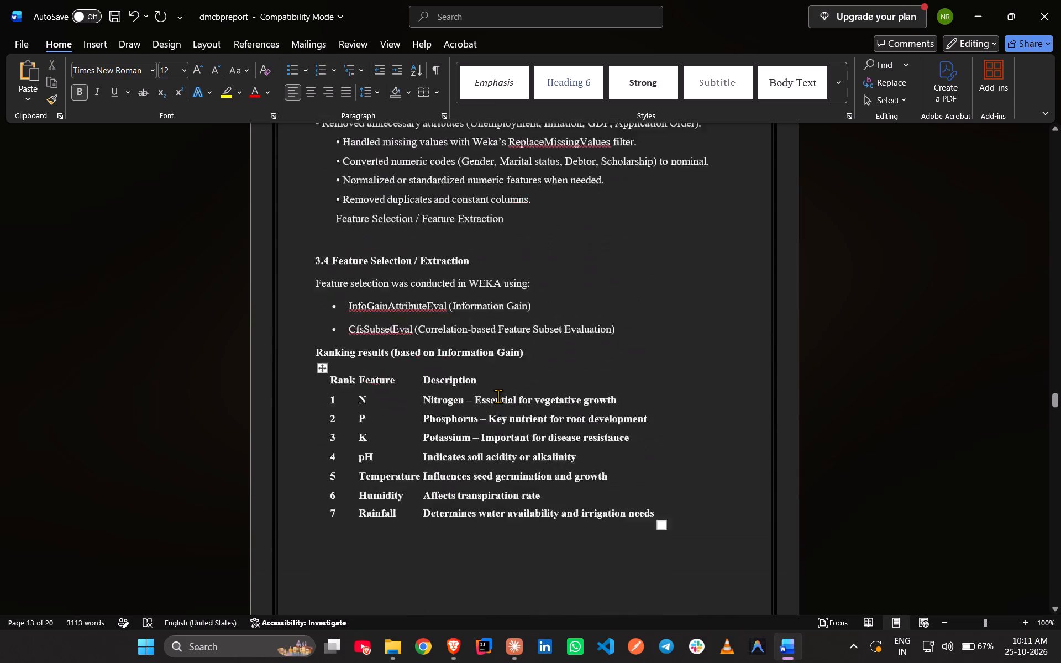
pyautogui.scroll(20, 498, 396)
pyautogui.scroll(5, 498, 396)
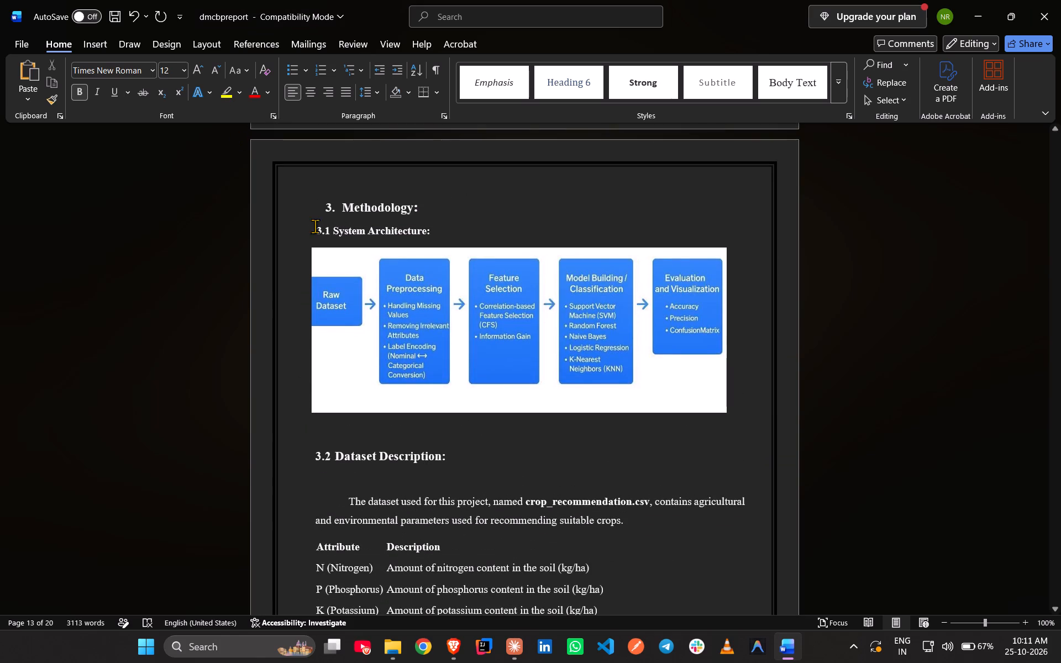
pyautogui.scroll(12, 428, 416)
pyautogui.scroll(-1, 428, 416)
pyautogui.scroll(10, 428, 416)
pyautogui.scroll(-14, 442, 417)
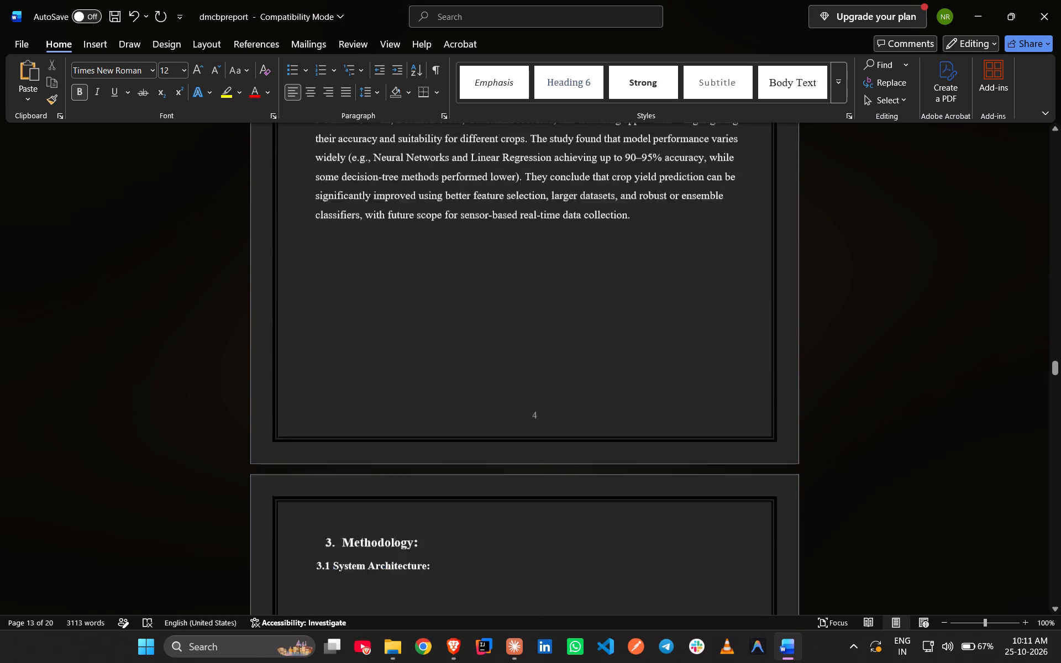
pyautogui.scroll(-20, 434, 409)
pyautogui.scroll(-20, 434, 409)
pyautogui.scroll(-10, 434, 409)
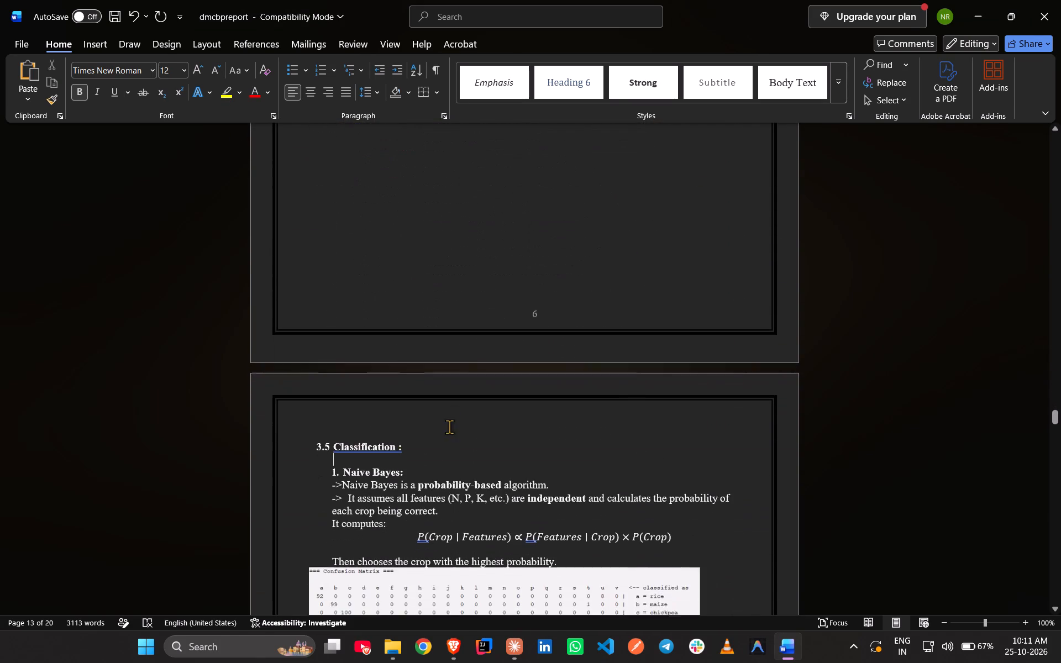
# Set 1.5 line spacing on the Naive Bayes subheading and its description down to "It computes:".
pyautogui.scroll(-1, 449, 427)
pyautogui.moveTo(329, 347); pyautogui.dragTo(450, 388)
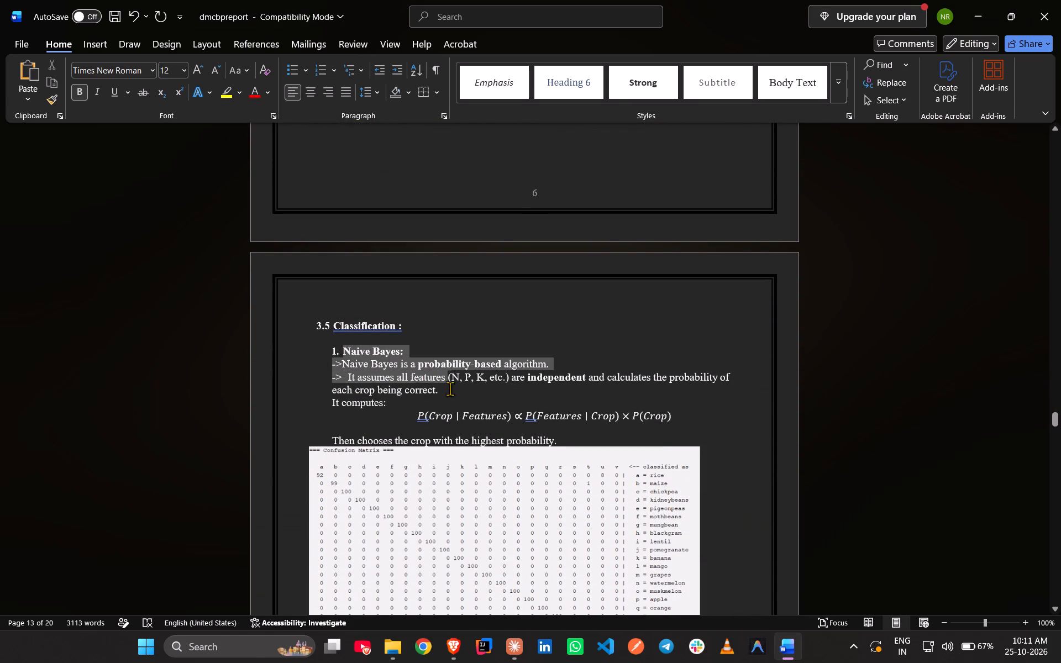
pyautogui.moveTo(450, 388); pyautogui.dragTo(593, 407)
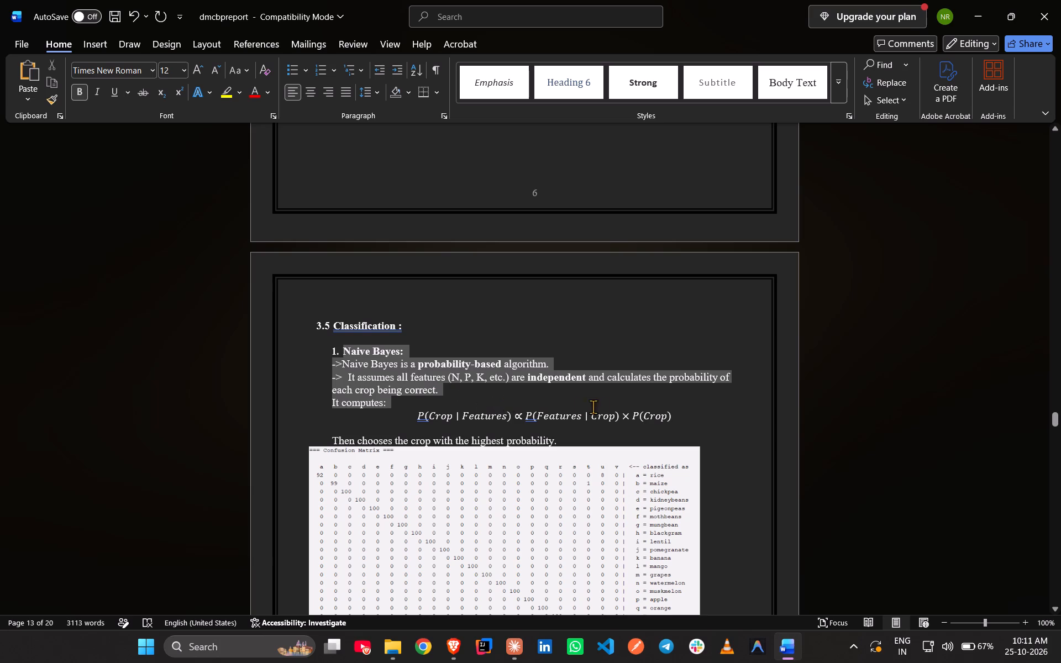
pyautogui.moveTo(593, 407); pyautogui.dragTo(617, 407)
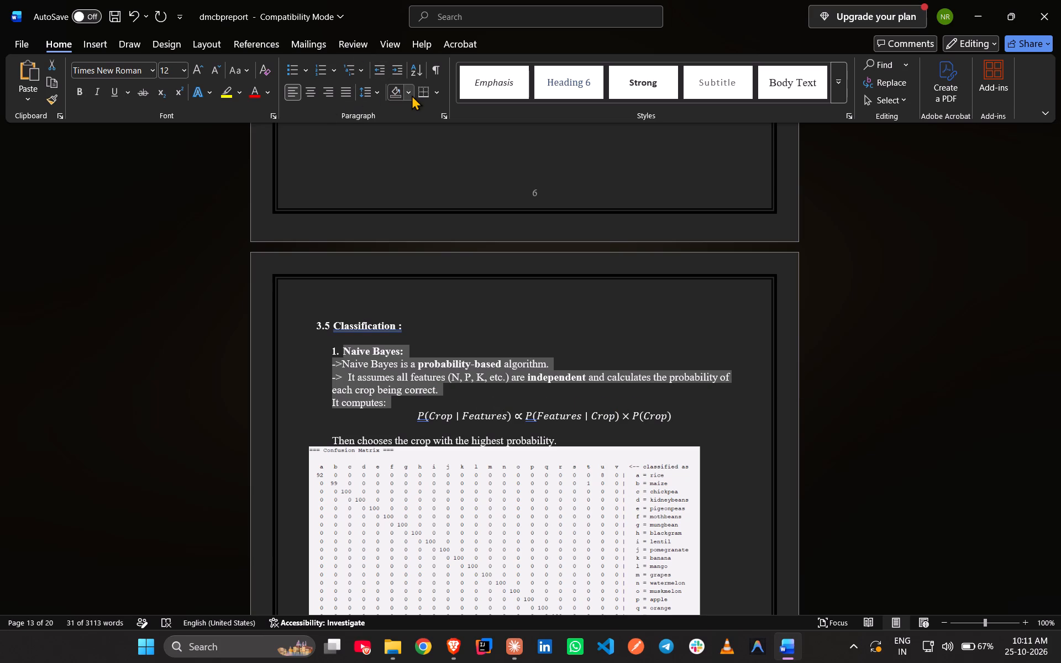
pyautogui.click(412, 95)
pyautogui.click(380, 87)
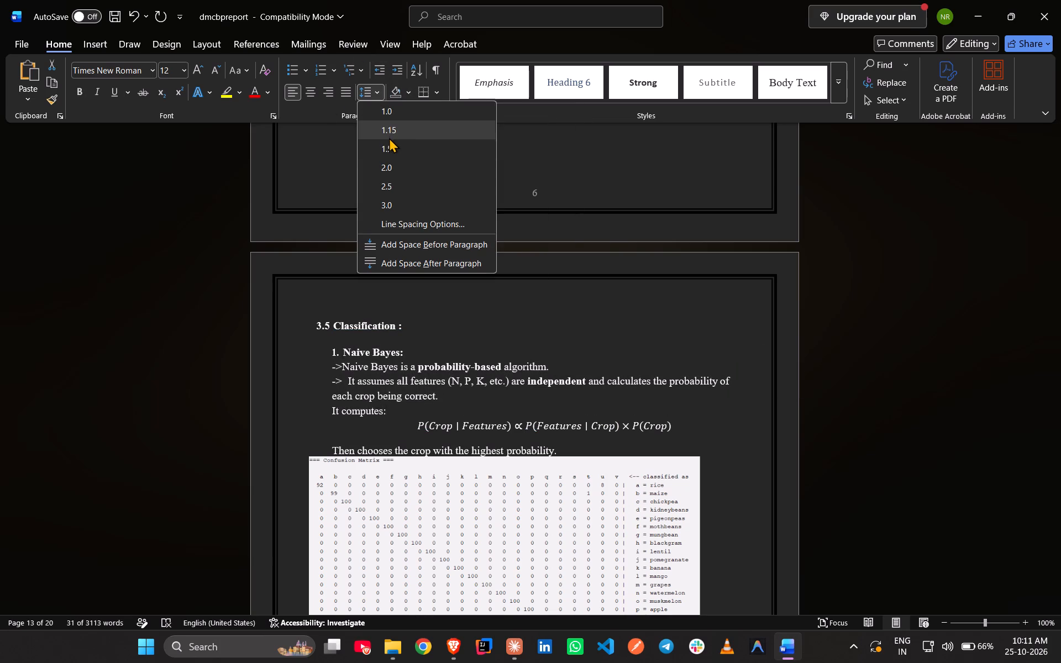
pyautogui.click(389, 141)
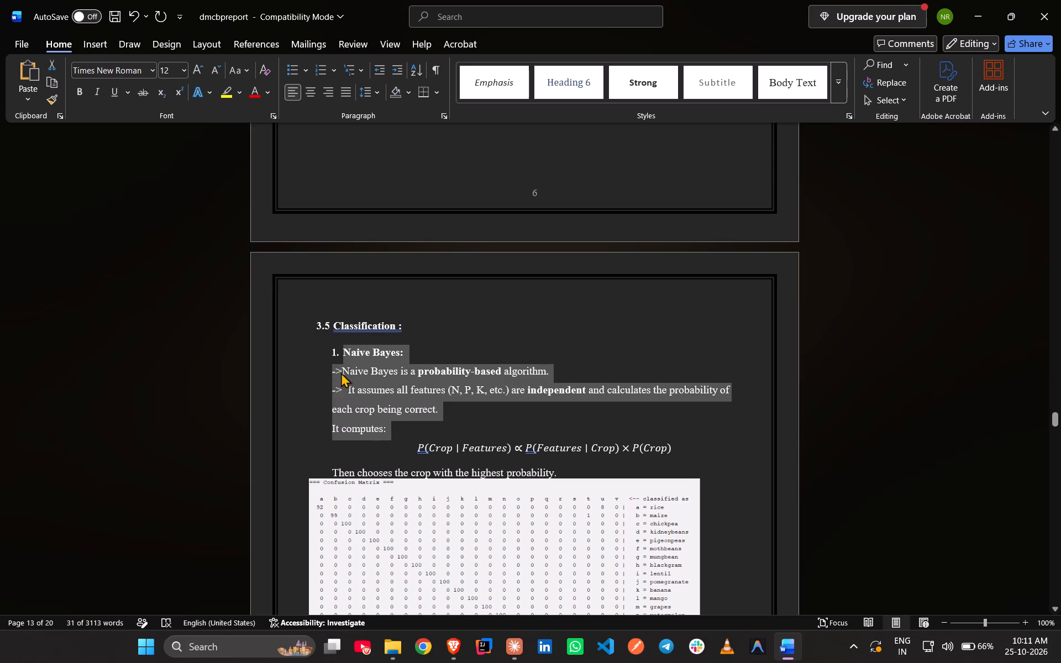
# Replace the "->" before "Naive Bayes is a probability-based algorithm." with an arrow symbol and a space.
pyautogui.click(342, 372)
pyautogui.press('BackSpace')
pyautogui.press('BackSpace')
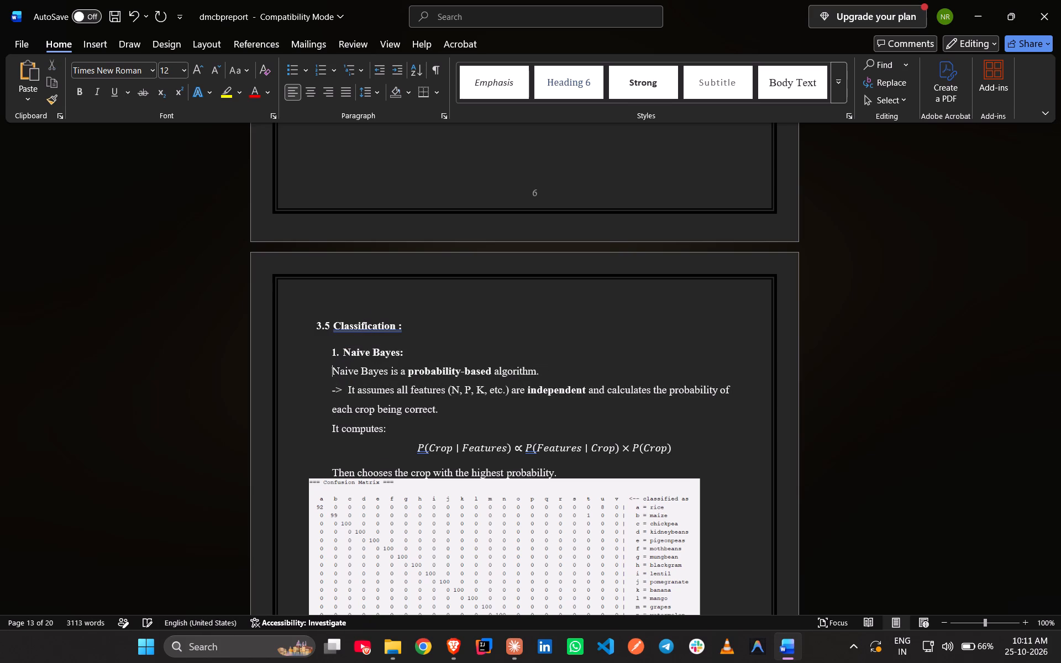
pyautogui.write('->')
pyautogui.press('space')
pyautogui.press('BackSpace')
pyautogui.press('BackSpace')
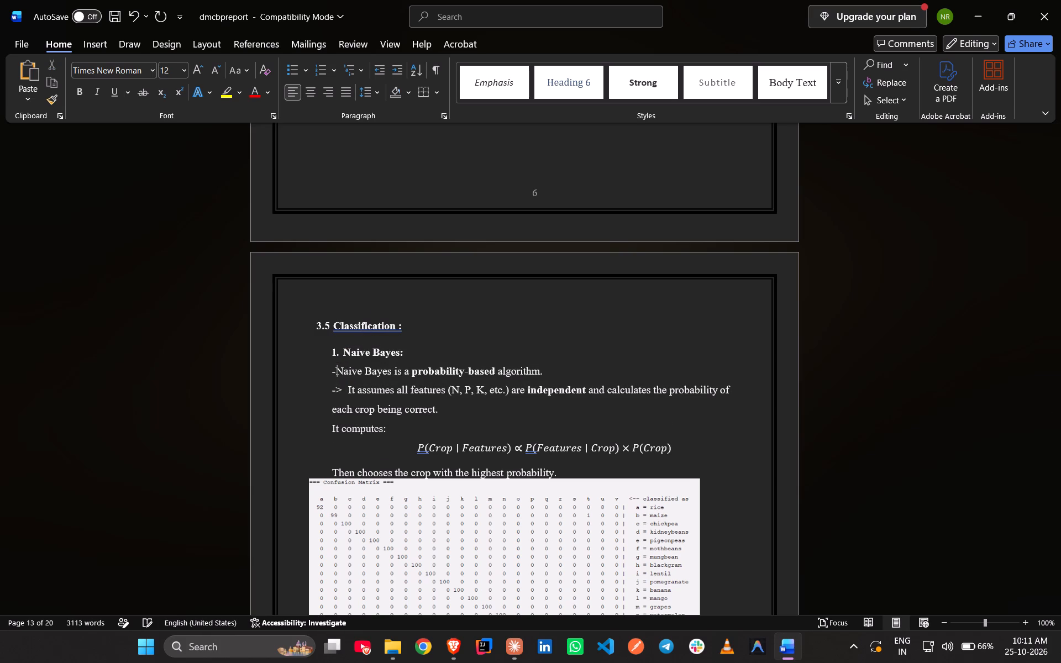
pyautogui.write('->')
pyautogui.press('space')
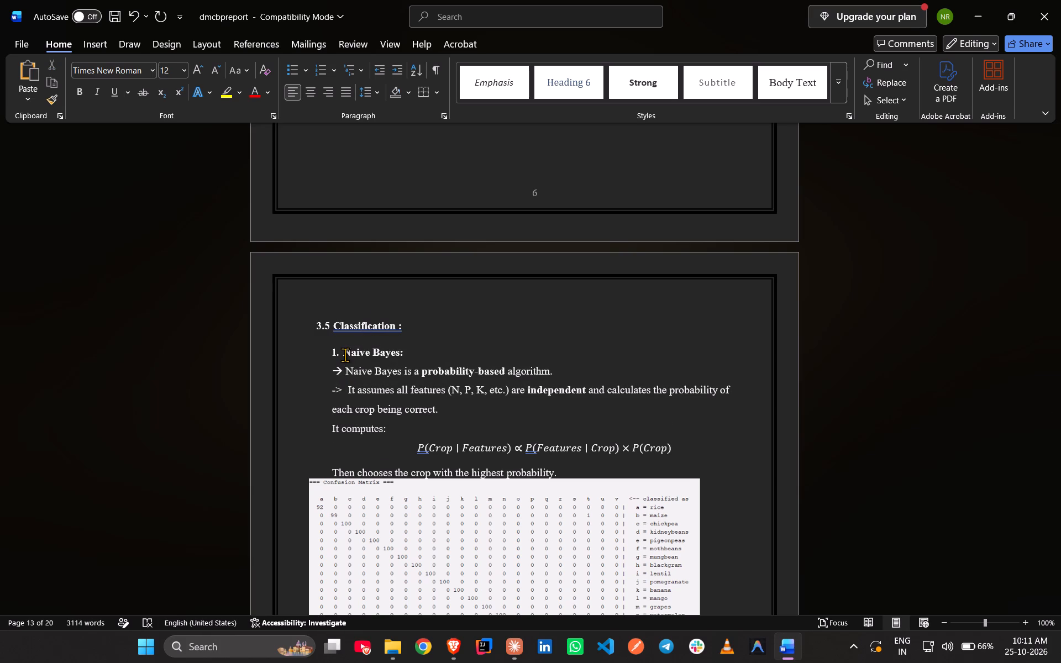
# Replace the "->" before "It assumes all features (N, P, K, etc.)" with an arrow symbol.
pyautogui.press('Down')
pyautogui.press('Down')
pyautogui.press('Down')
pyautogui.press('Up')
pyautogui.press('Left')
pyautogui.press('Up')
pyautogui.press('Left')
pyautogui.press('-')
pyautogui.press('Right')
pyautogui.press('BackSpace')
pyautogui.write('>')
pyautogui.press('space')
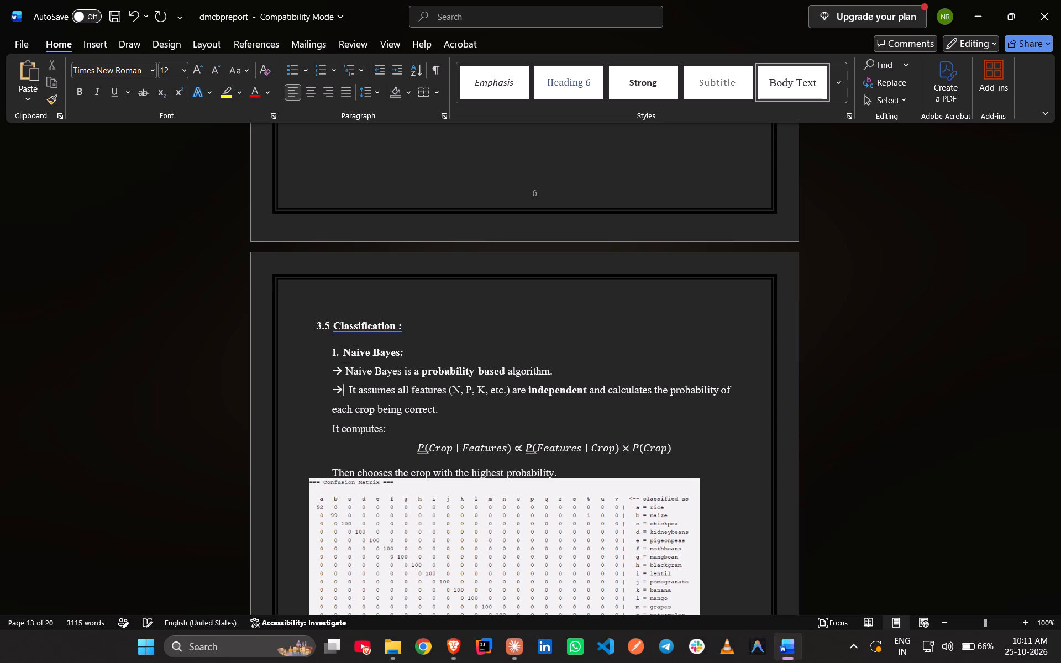
# Turn the "It assumes all features" line into an indented arrow-bulleted item in place of its inline arrow.
pyautogui.press('BackSpace')
pyautogui.press('BackSpace')
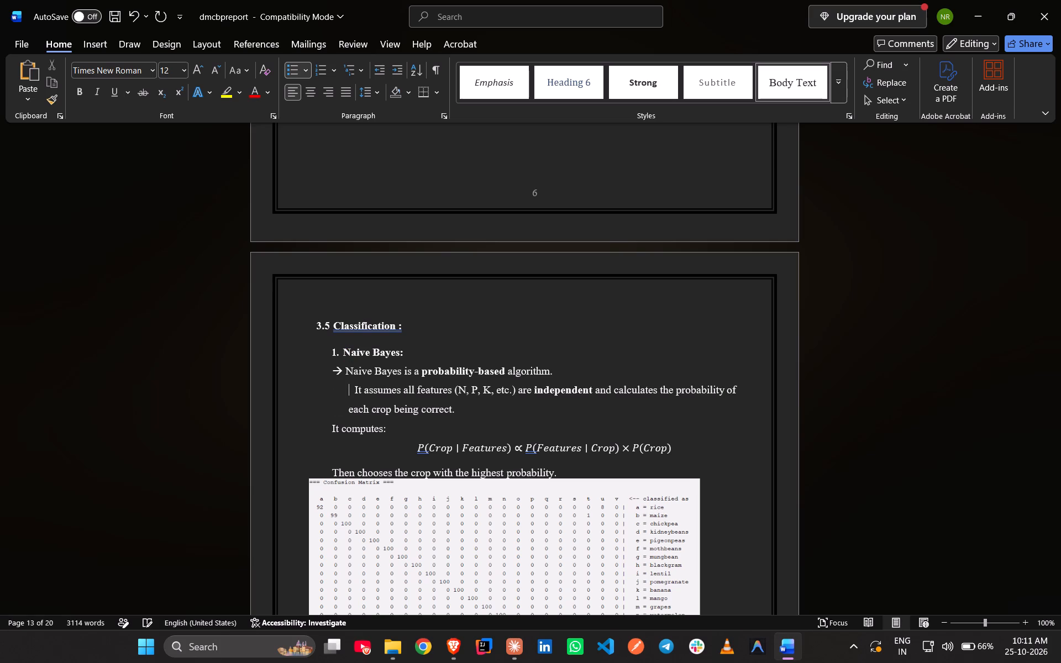
pyautogui.press('space')
pyautogui.press('BackSpace')
pyautogui.press('Tab')
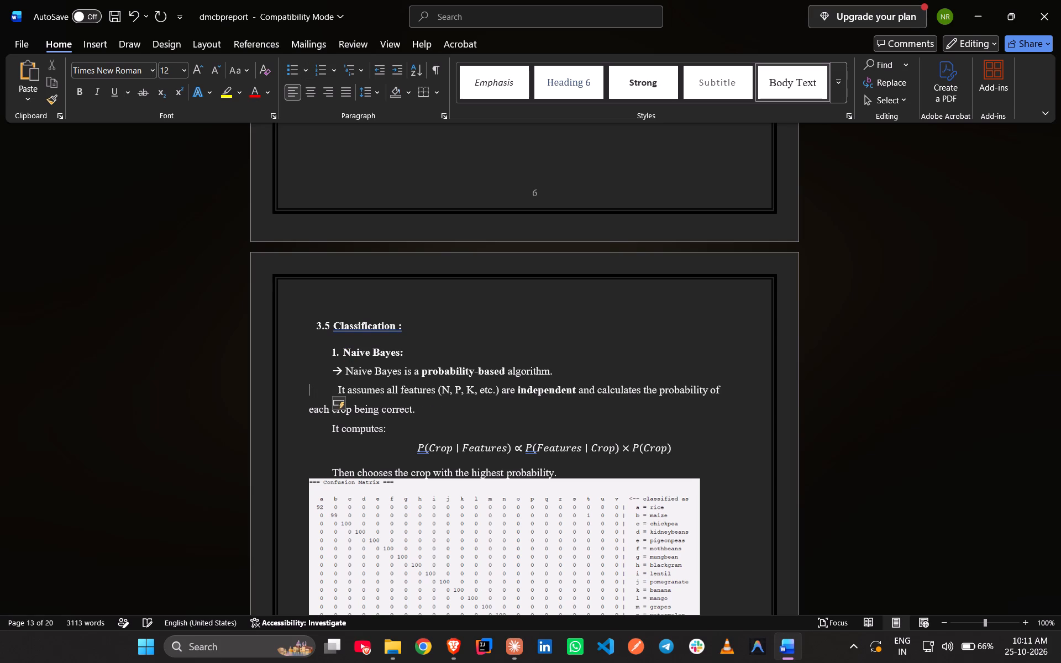
pyautogui.write('-->')
pyautogui.press('space')
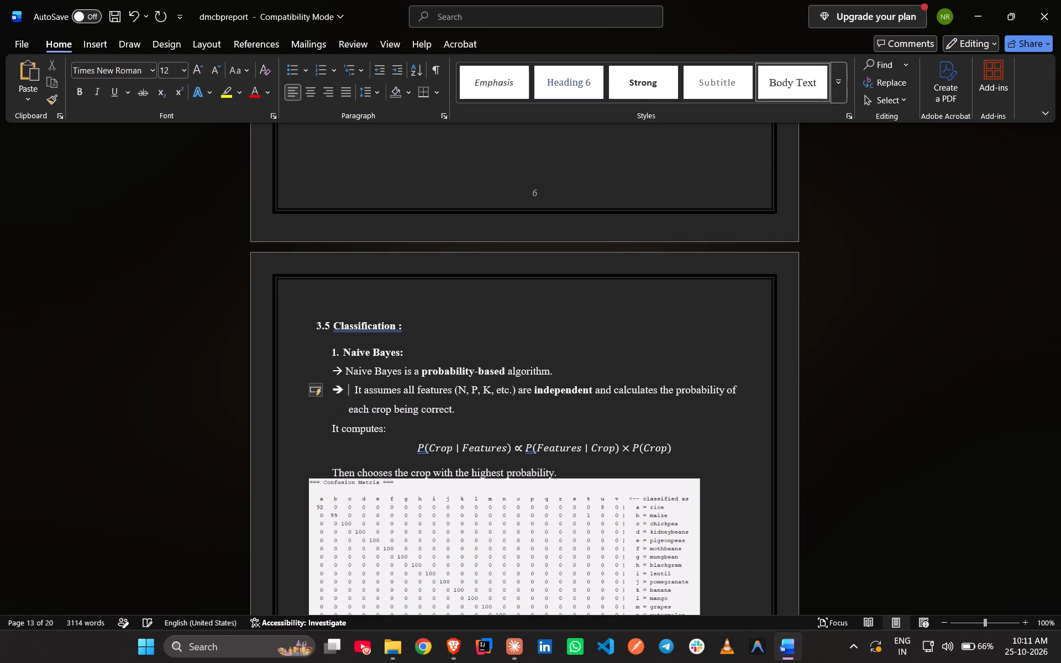
# Turn the "Naive Bayes is a probability-based algorithm." line into an arrow-bulleted item in place of its inline arrow.
pyautogui.press('Up')
pyautogui.press('Left')
pyautogui.press('Right')
pyautogui.press('Left')
pyautogui.press('BackSpace')
pyautogui.press('BackSpace')
pyautogui.press('Tab')
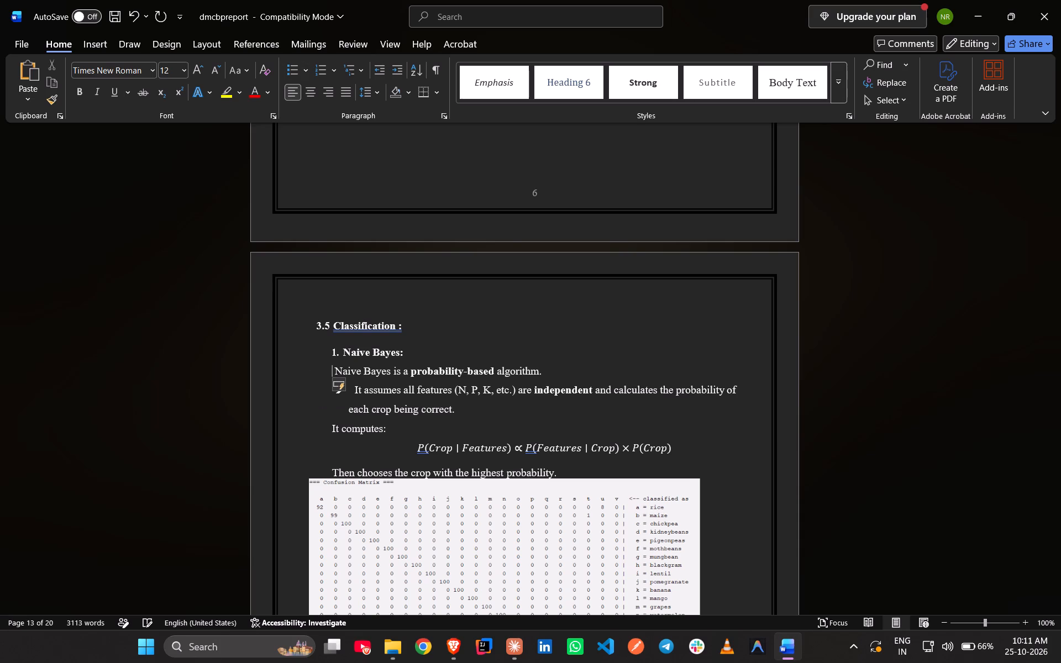
pyautogui.write('-->')
pyautogui.press('space')
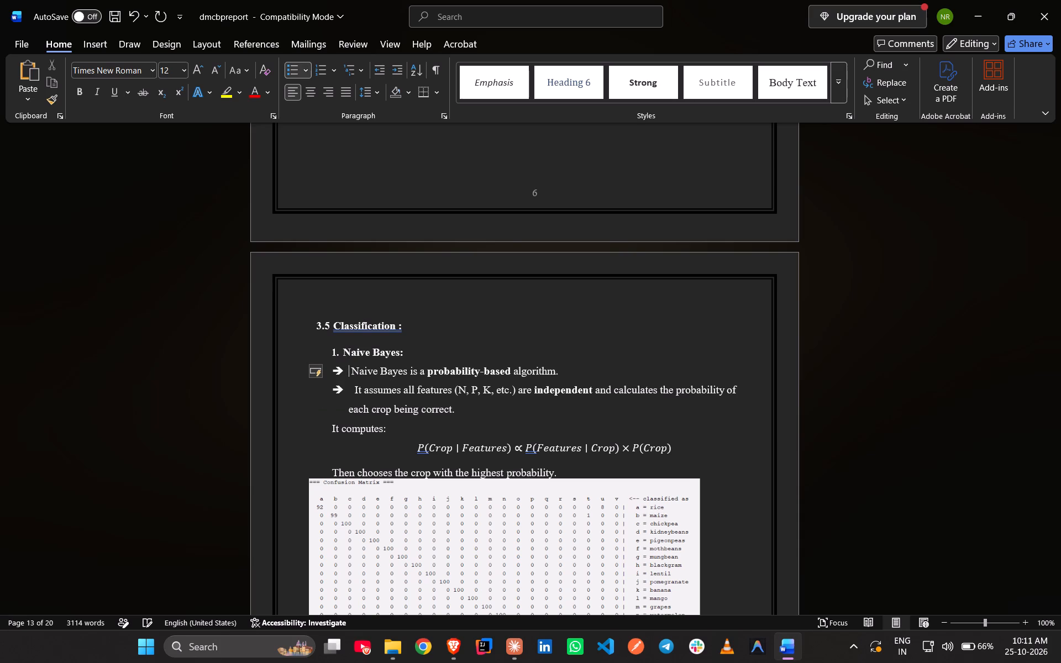
# Save the report.
pyautogui.click(414, 401)
pyautogui.click(547, 417)
pyautogui.scroll(-1, 434, 394)
pyautogui.hotkey('ctrl', 's')
# Set the "Support Vector Machine:" subheading's font size to 12.
pyautogui.scroll(-1, 531, 340)
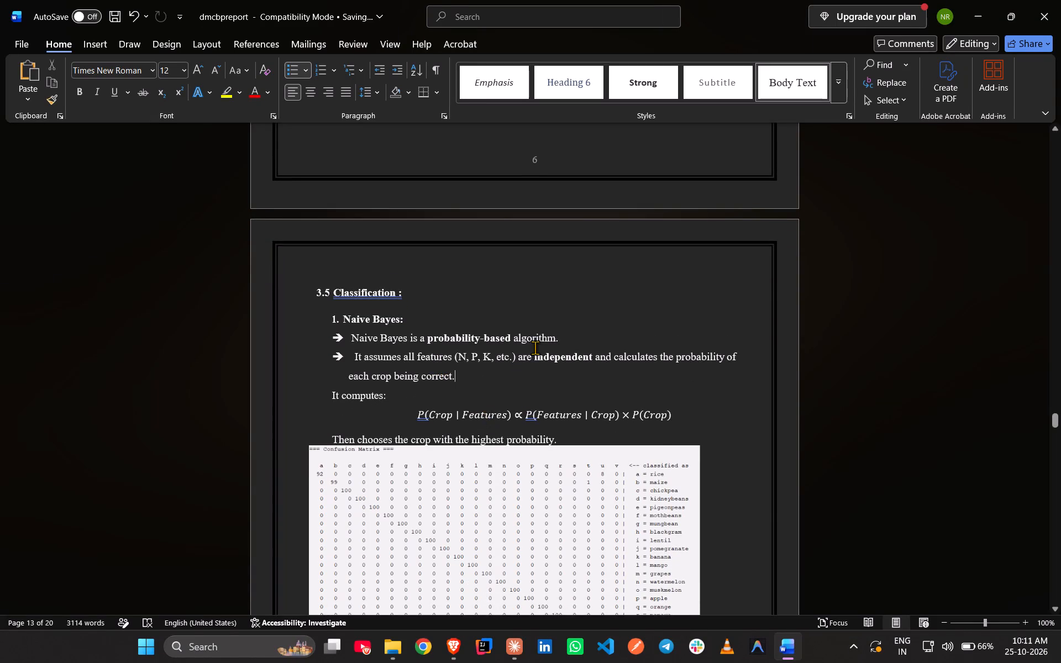
pyautogui.scroll(-1, 535, 348)
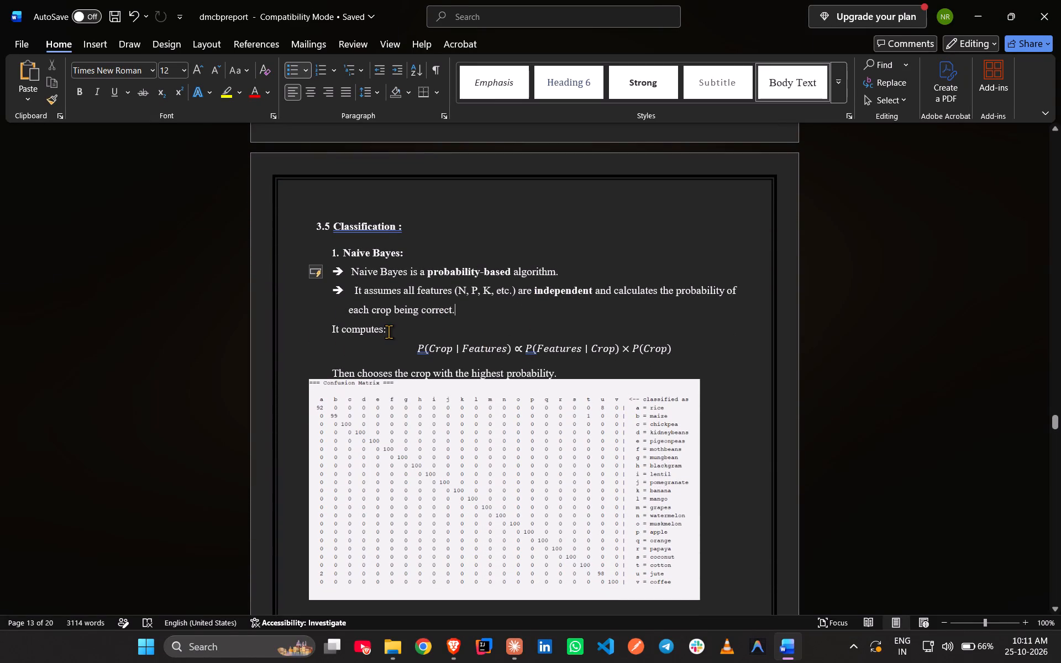
pyautogui.scroll(-4, 436, 342)
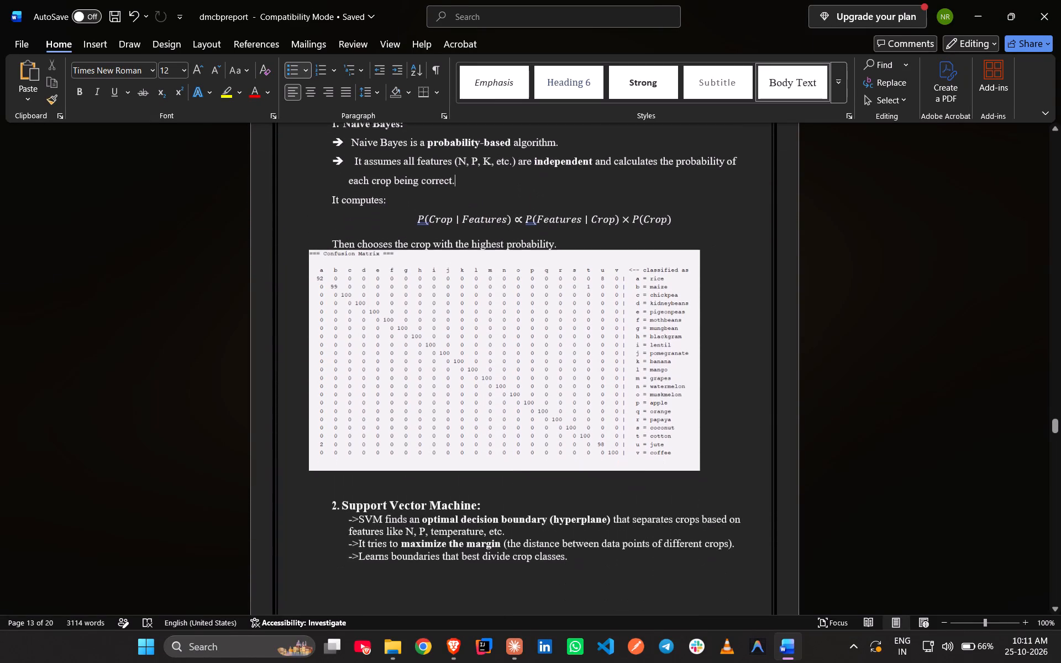
pyautogui.scroll(-5, 421, 346)
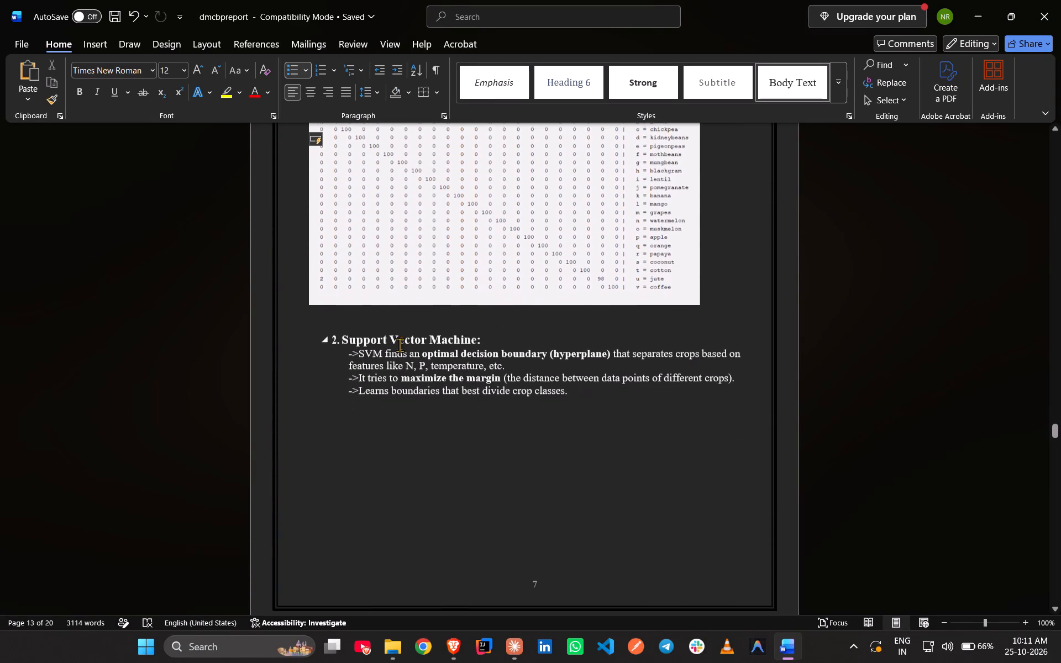
pyautogui.click(343, 341)
pyautogui.click(375, 333)
pyautogui.tripleClick(366, 335)
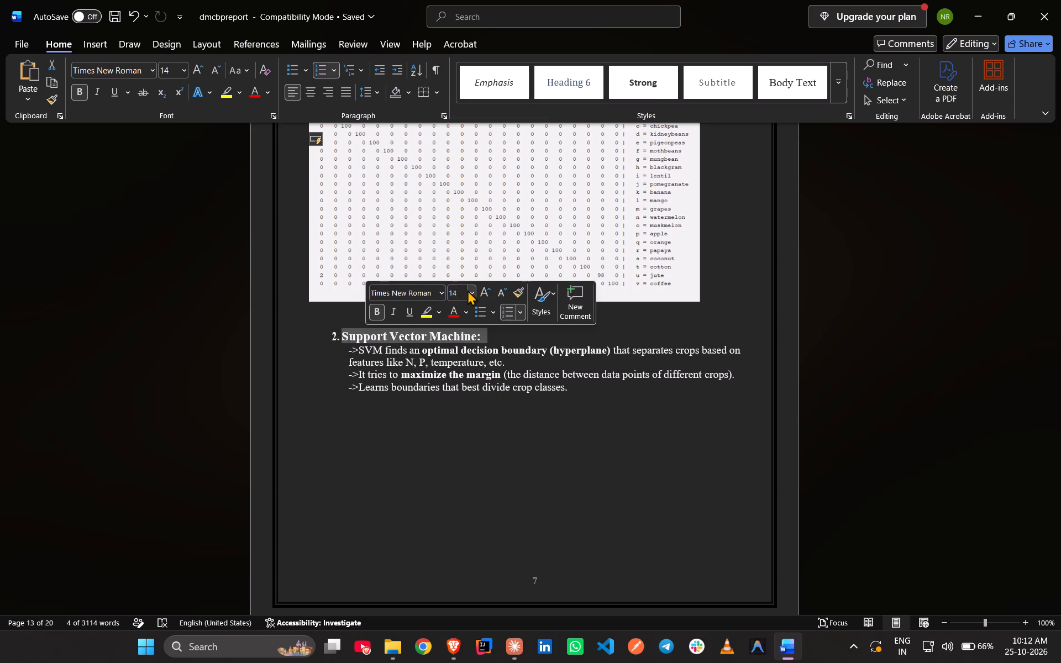
pyautogui.click(468, 290)
pyautogui.click(468, 375)
pyautogui.click(510, 378)
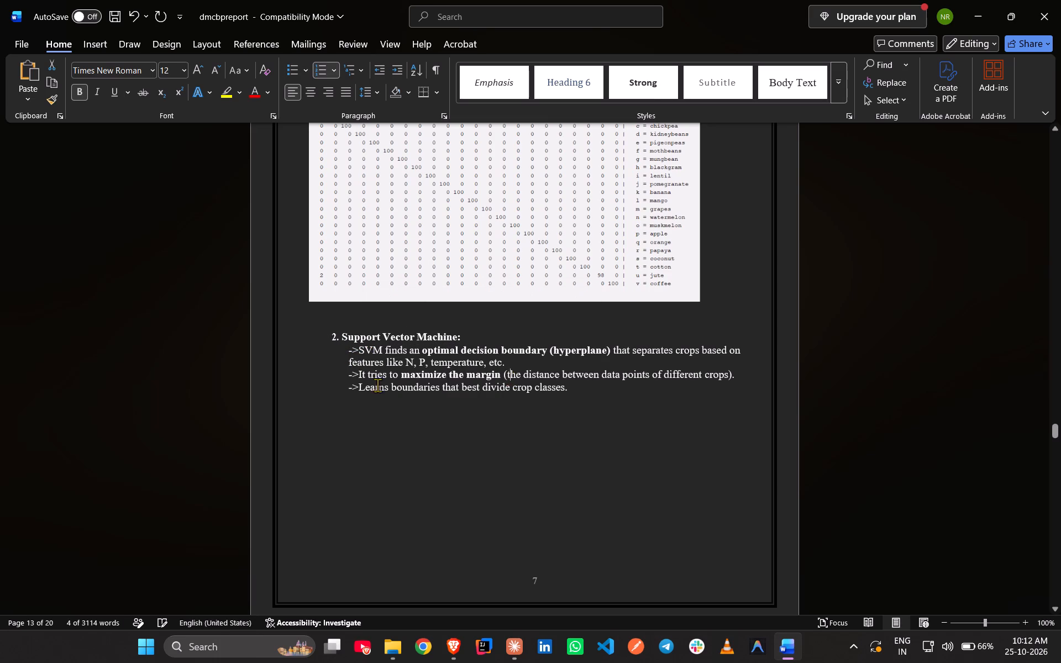
# Increase the line spacing of the three Support Vector Machine description items from "SVM finds an optimal decision boundary" to "Learns boundaries".
pyautogui.moveTo(346, 352); pyautogui.dragTo(567, 385)
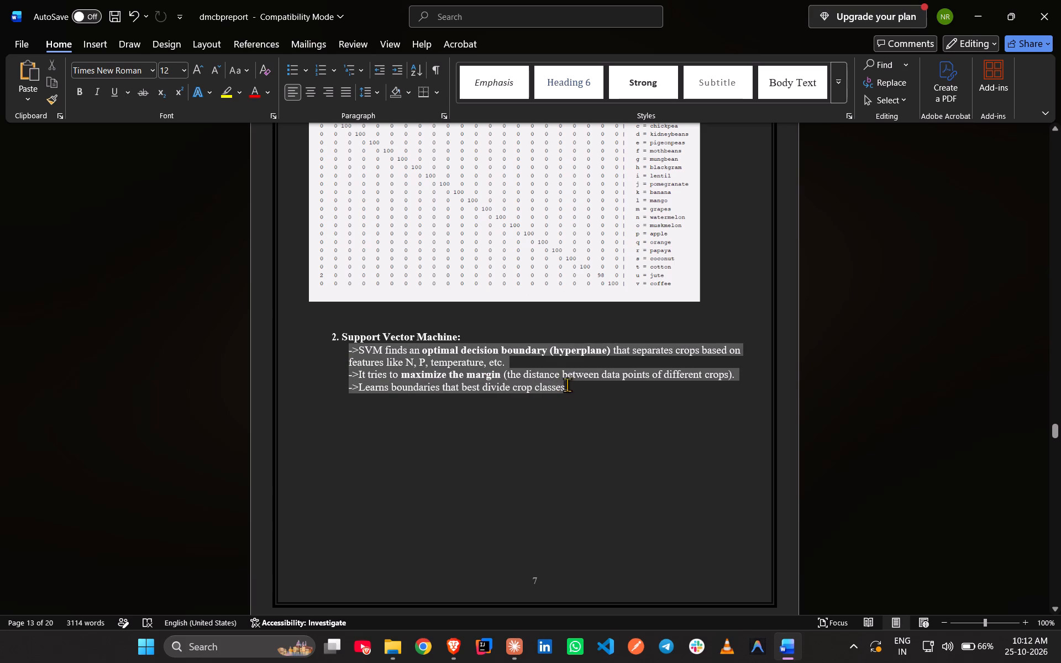
pyautogui.moveTo(567, 385); pyautogui.dragTo(569, 385)
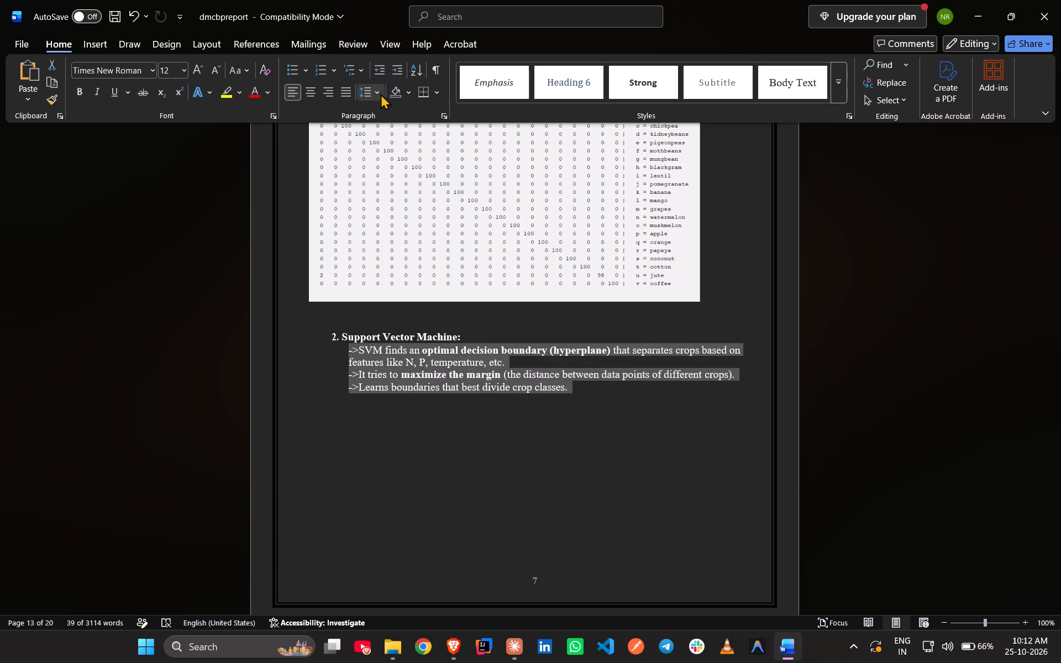
pyautogui.click(380, 92)
pyautogui.click(392, 149)
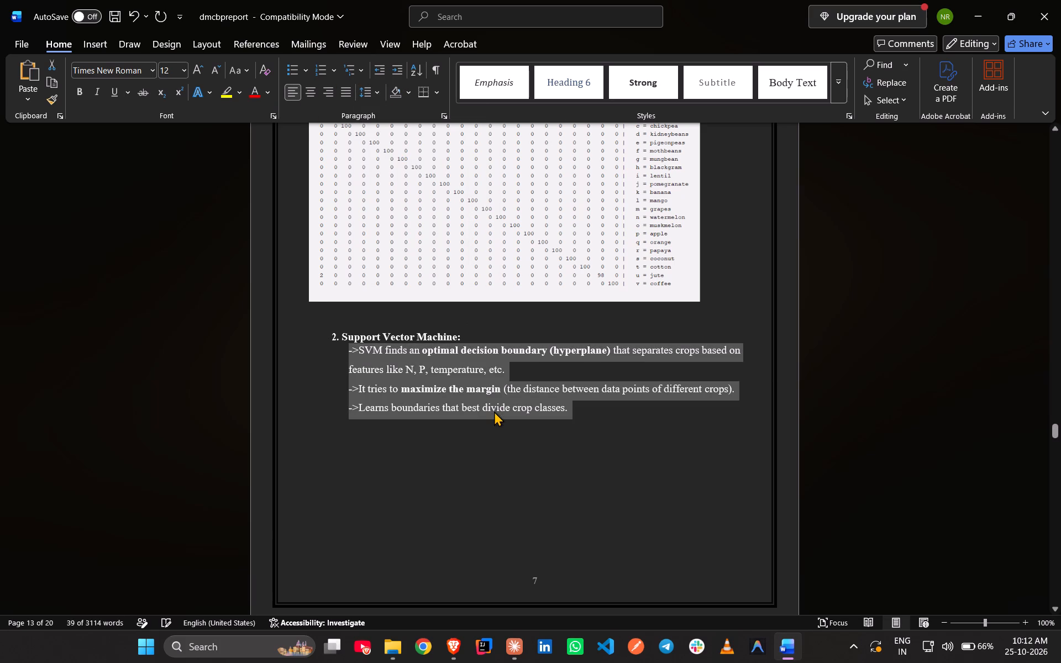
pyautogui.click(494, 411)
# Insert an unnumbered blank line below the "Support Vector Machine:" subheading and save the report.
pyautogui.click(465, 333)
pyautogui.press('Return')
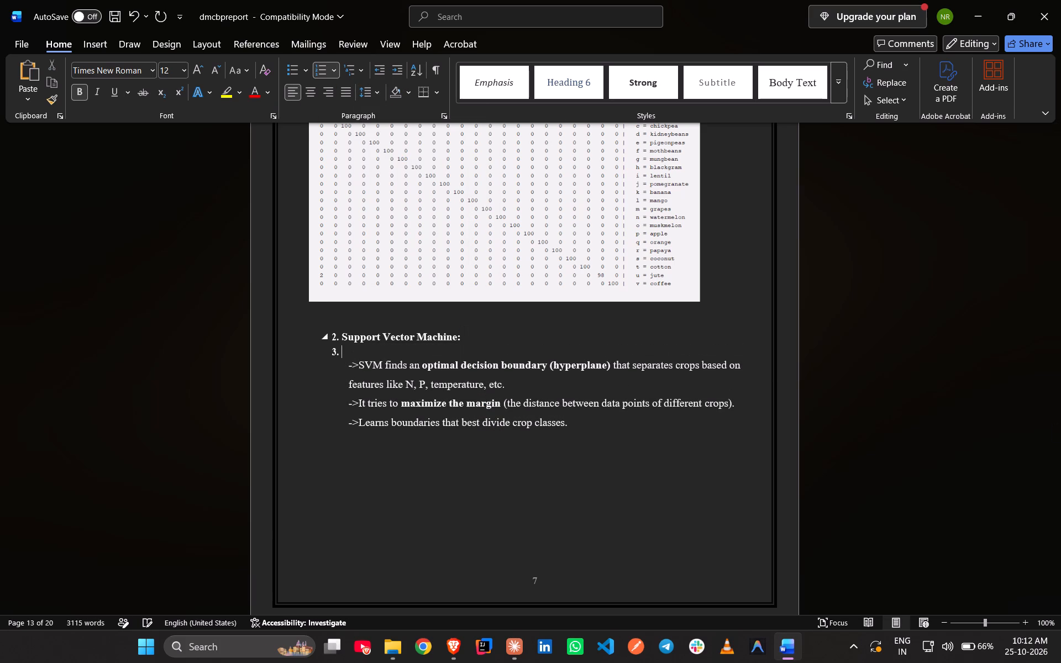
pyautogui.press('BackSpace')
pyautogui.hotkey('ctrl', 's')
# Replace the inline "->" before "SVM finds an optimal decision boundary" with an arrow symbol and a space.
pyautogui.scroll(-1, 471, 320)
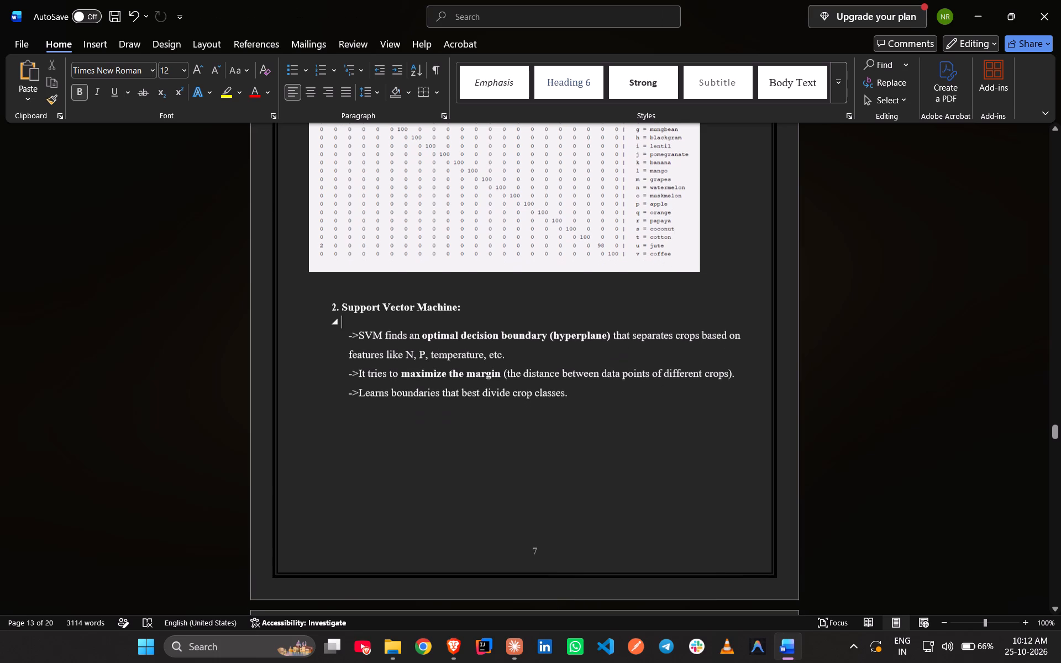
pyautogui.scroll(-3, 477, 331)
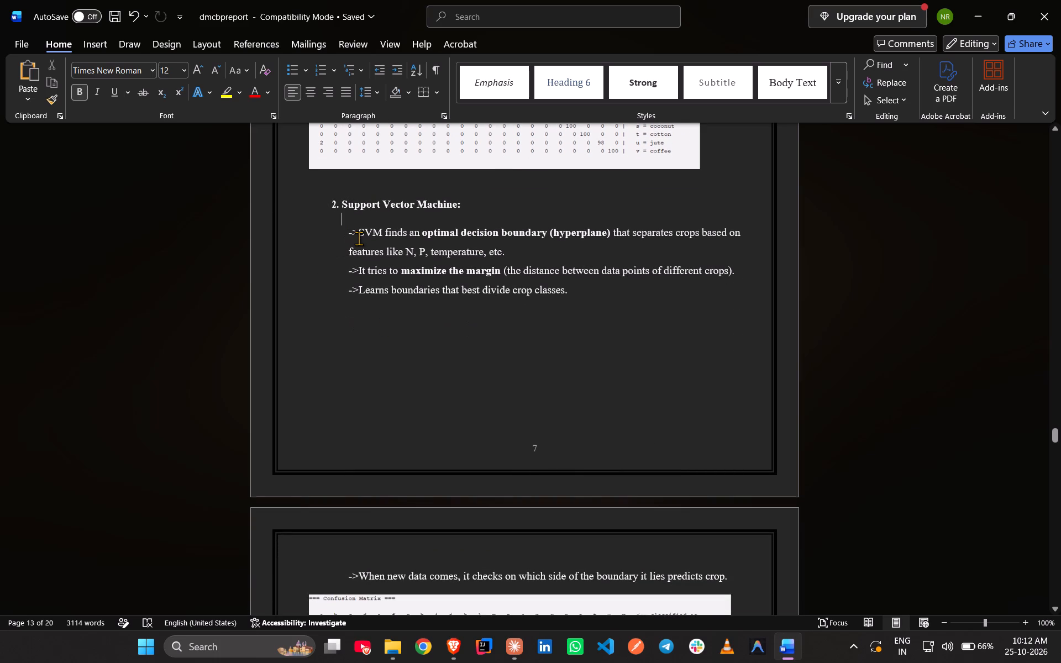
pyautogui.click(359, 238)
pyautogui.press('BackSpace')
pyautogui.press('BackSpace')
pyautogui.write('-->')
pyautogui.press('space')
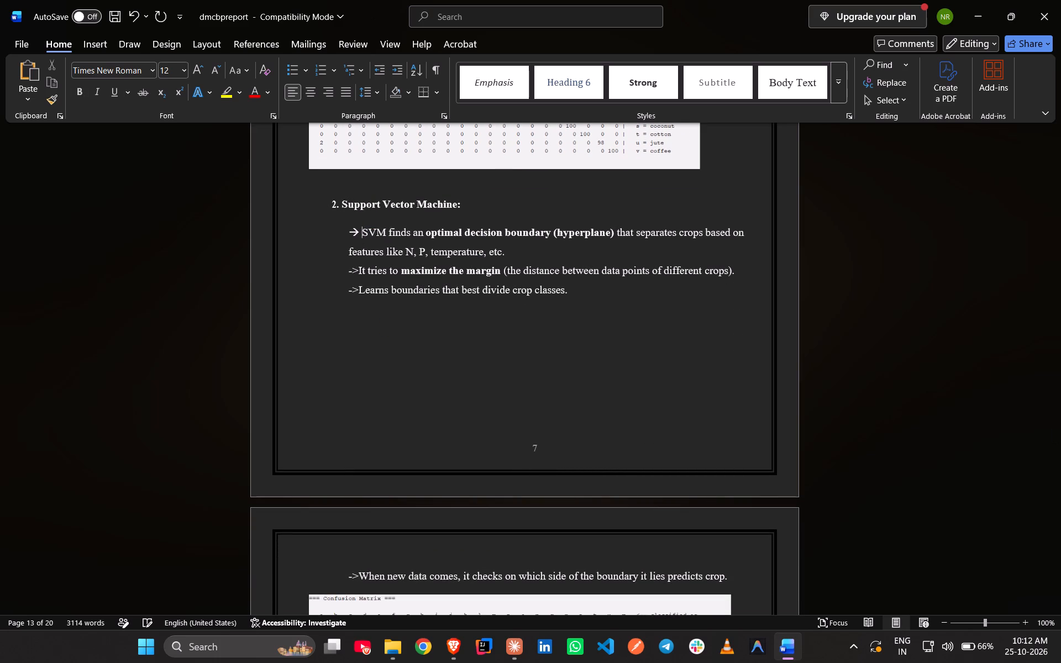
# Replace the inline "->" before "It tries to maximize the margin" with an arrow symbol and a space.
pyautogui.press('Down')
pyautogui.press('Down')
pyautogui.press('Down')
pyautogui.press('Down')
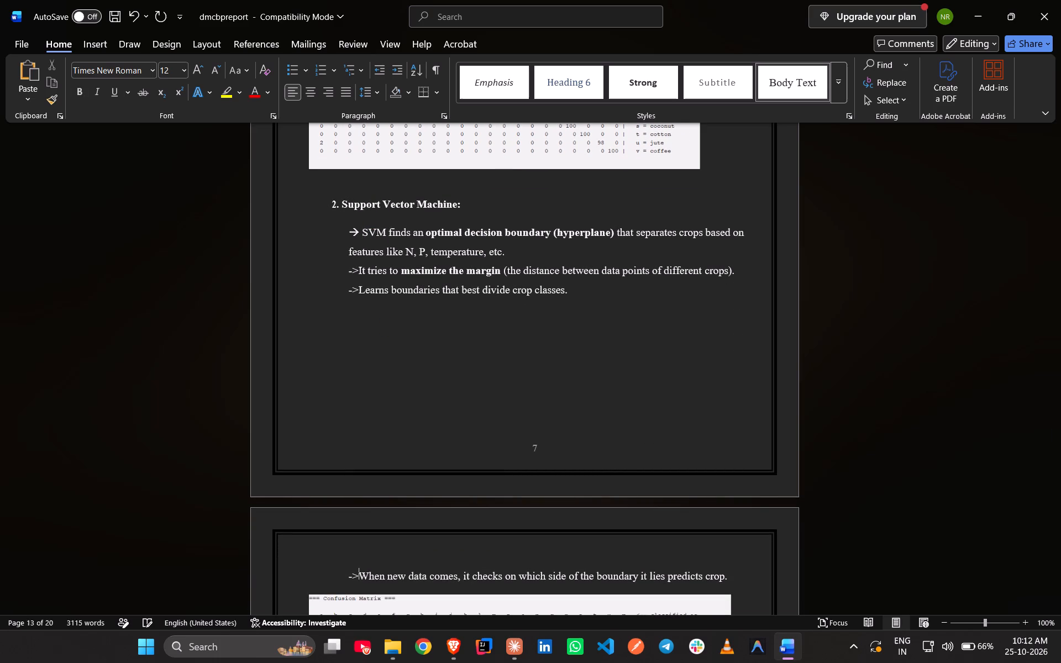
pyautogui.press('Up')
pyautogui.press('Up')
pyautogui.press('Left')
pyautogui.press('Left')
pyautogui.press('BackSpace')
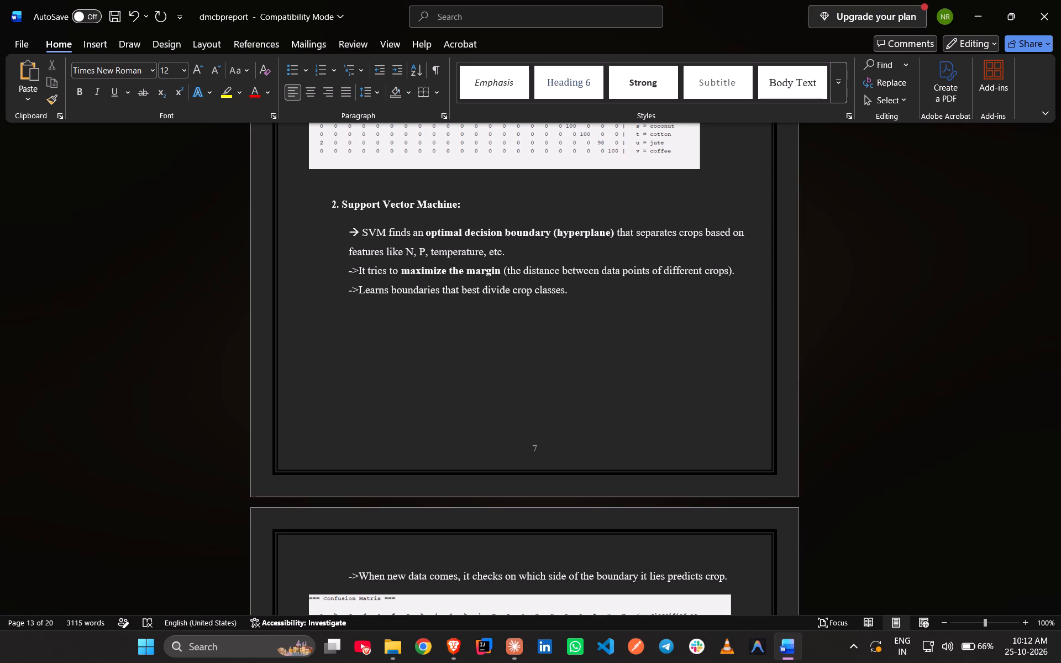
pyautogui.write('--')
pyautogui.press('Right')
pyautogui.press('BackSpace')
pyautogui.write('>')
pyautogui.press('space')
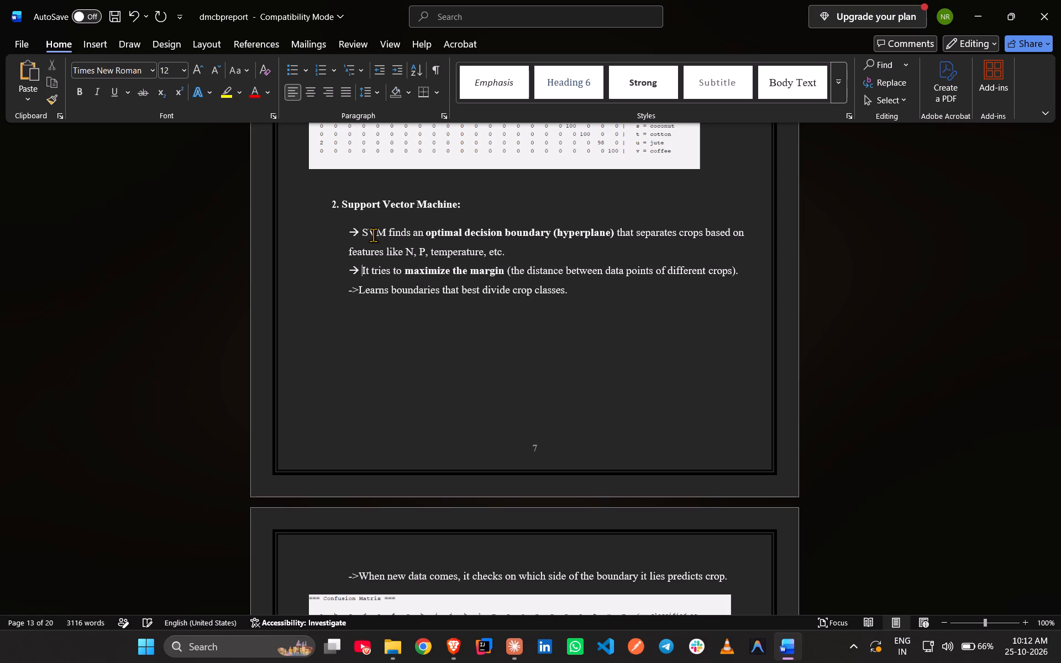
# Turn the "Learns boundaries that best divide crop classes." line into an arrow-bulleted item in place of its inline "->".
pyautogui.press('Down')
pyautogui.press('Left')
pyautogui.press('Left')
pyautogui.press('-')
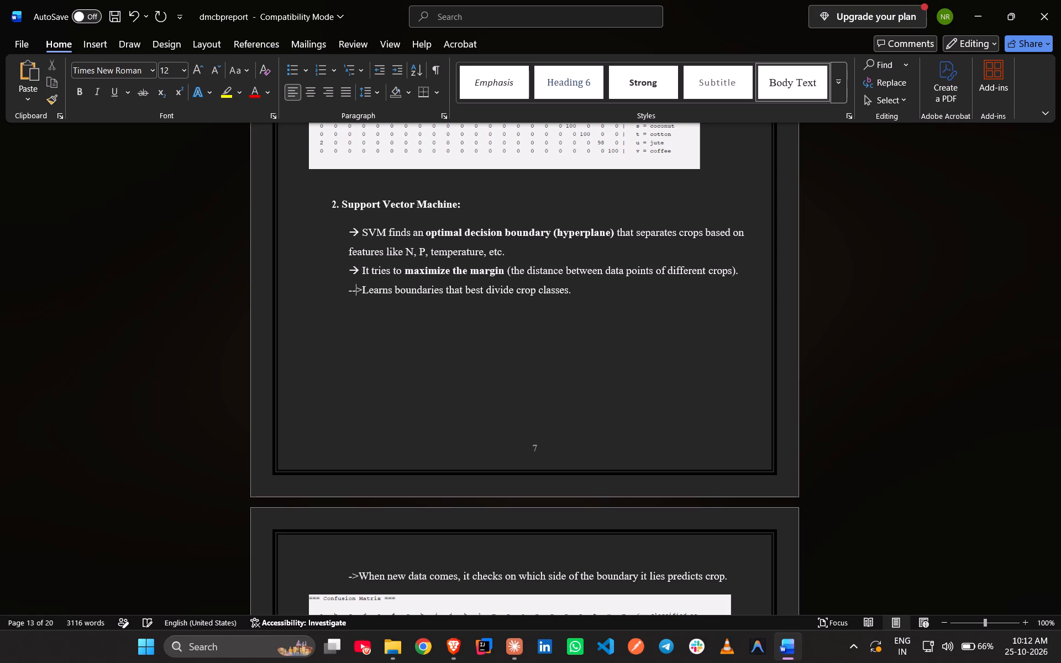
pyautogui.press('Right')
pyautogui.press('BackSpace')
pyautogui.write('>')
pyautogui.press('space')
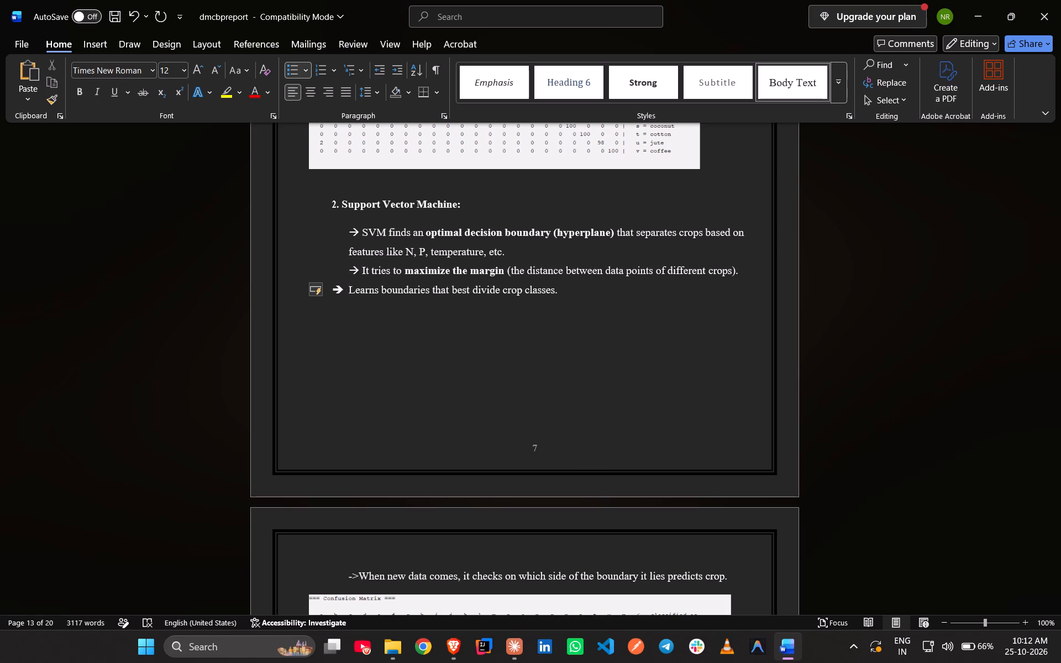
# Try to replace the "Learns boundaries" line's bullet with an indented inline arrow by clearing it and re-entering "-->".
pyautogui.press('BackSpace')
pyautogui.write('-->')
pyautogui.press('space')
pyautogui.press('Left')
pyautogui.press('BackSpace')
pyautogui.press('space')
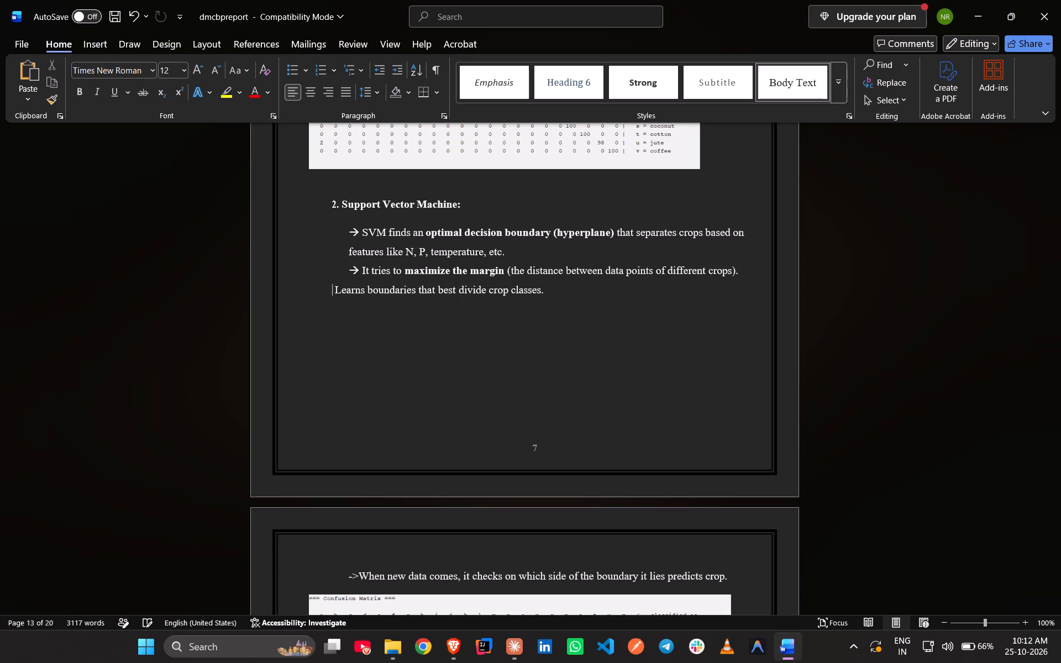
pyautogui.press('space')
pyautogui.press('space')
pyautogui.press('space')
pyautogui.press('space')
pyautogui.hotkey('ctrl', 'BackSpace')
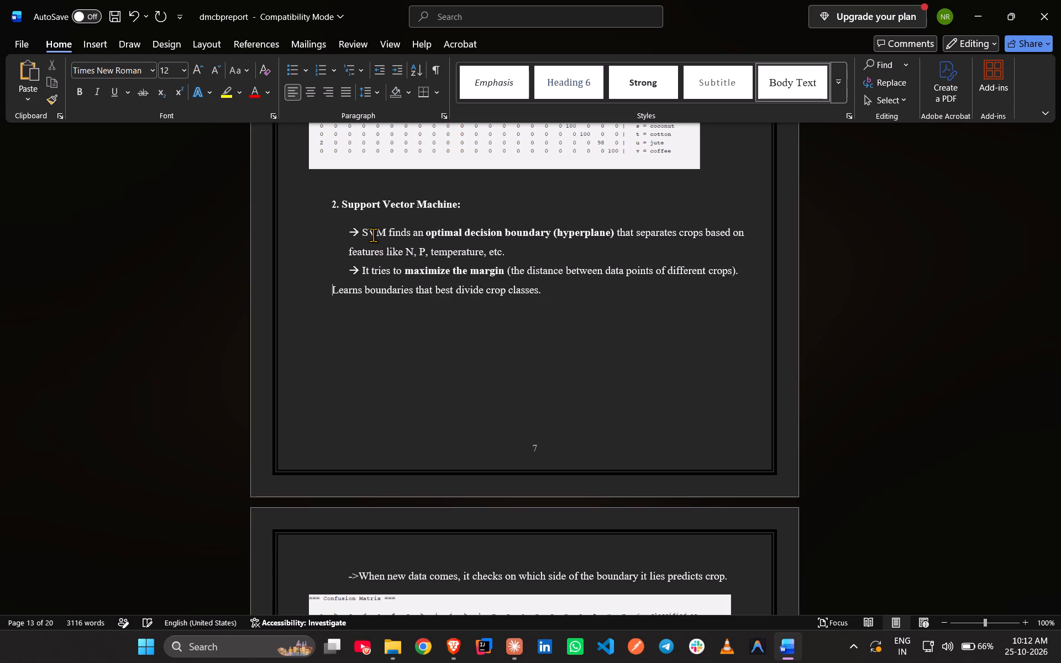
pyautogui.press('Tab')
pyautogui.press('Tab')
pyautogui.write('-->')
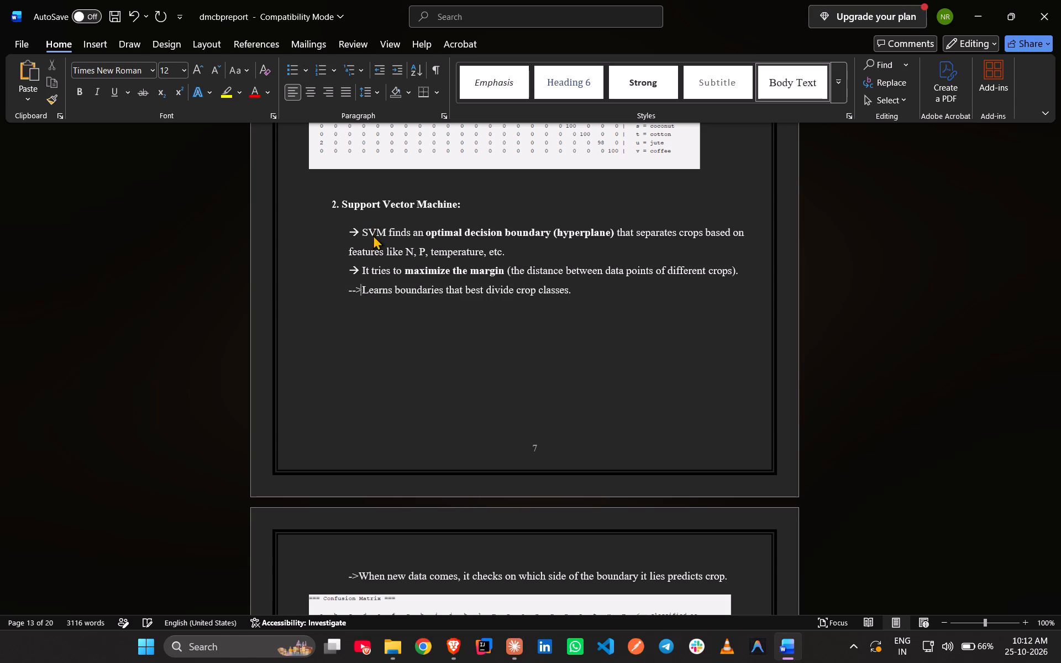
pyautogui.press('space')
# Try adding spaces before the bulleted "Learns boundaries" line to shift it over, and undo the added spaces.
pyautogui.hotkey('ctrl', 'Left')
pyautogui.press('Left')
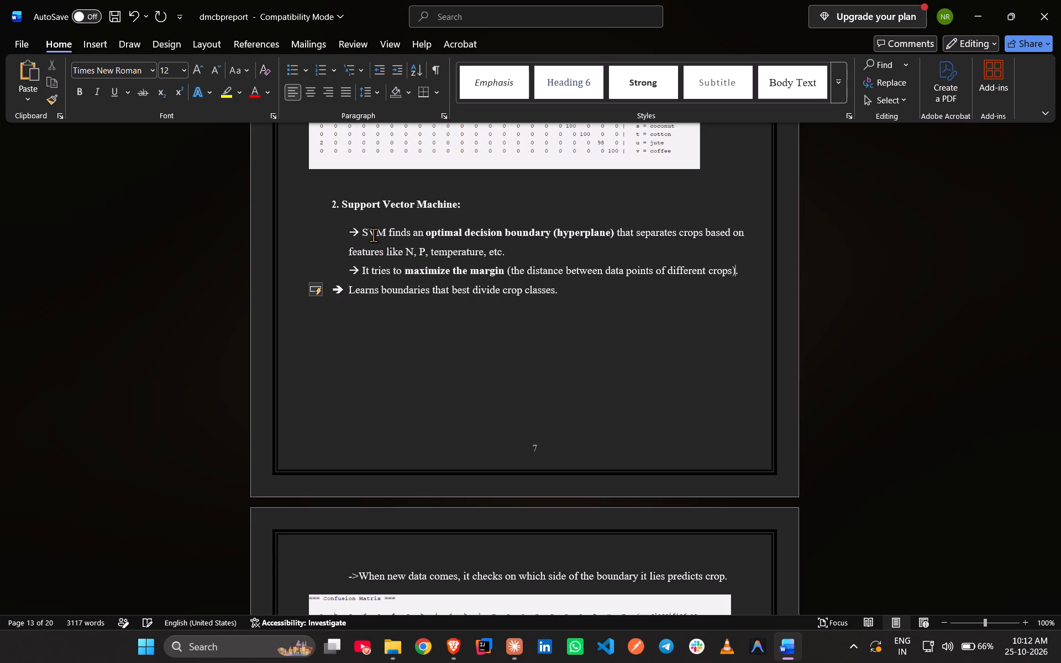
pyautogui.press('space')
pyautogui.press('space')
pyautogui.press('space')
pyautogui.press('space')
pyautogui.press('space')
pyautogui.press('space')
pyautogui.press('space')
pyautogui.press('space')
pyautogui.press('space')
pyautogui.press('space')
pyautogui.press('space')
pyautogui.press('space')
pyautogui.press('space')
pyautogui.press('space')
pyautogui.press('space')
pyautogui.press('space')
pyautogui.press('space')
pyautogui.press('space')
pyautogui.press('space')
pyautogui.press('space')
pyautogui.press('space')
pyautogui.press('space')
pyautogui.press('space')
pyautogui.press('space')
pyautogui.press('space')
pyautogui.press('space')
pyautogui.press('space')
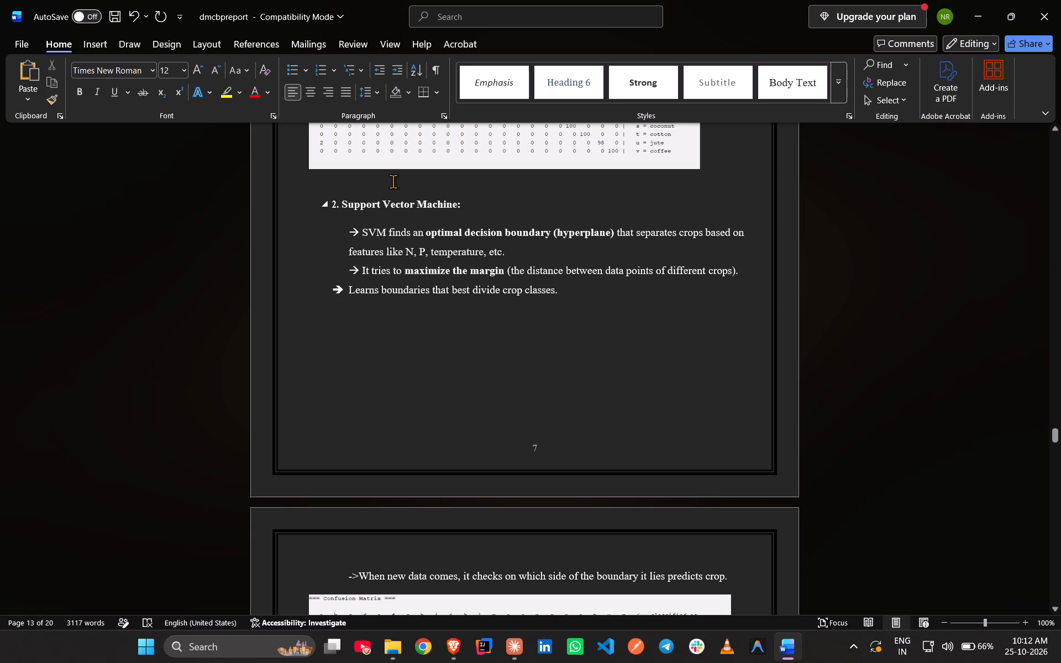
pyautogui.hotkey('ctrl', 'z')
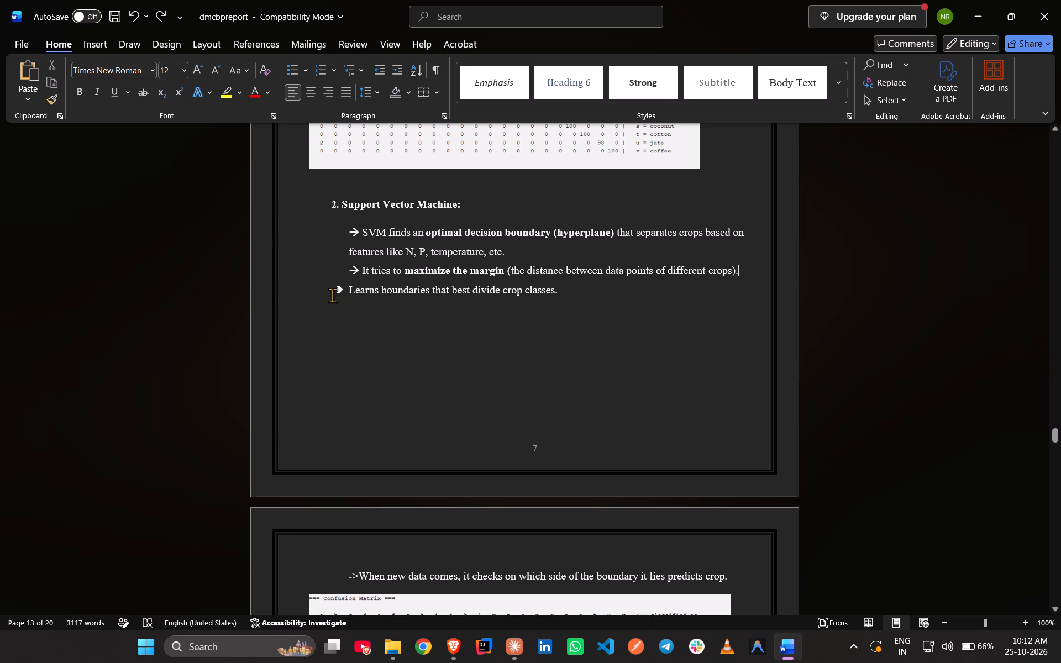
# Remove the arrow bullet from the "Learns boundaries" line while keeping its text indented.
pyautogui.click(332, 295)
pyautogui.press('space')
pyautogui.press('space')
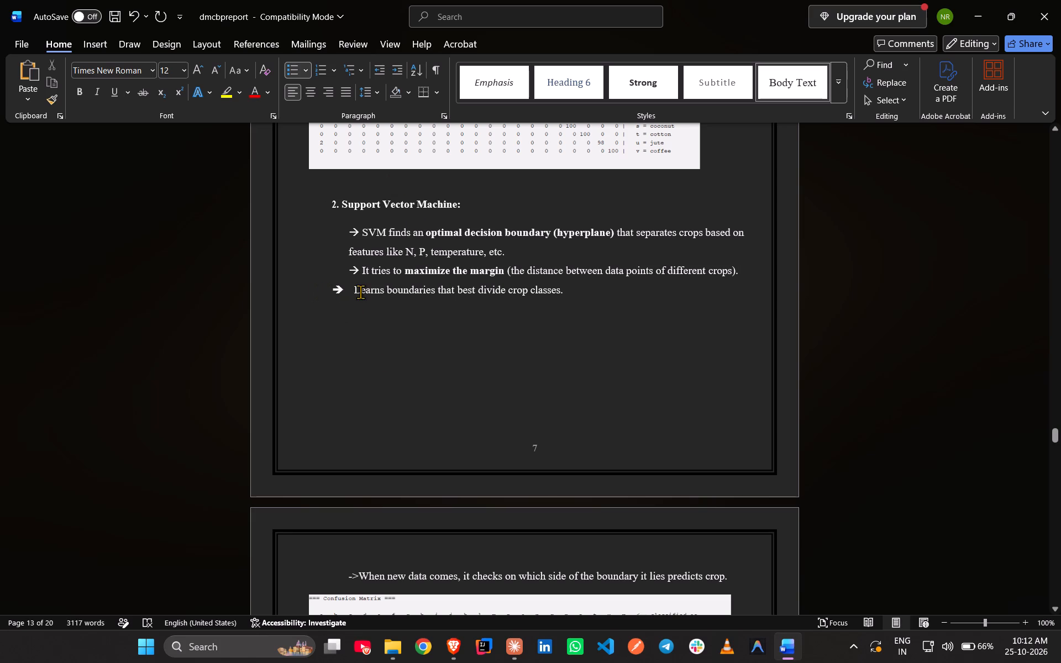
pyautogui.hotkey('ctrl', 'BackSpace')
pyautogui.press('BackSpace')
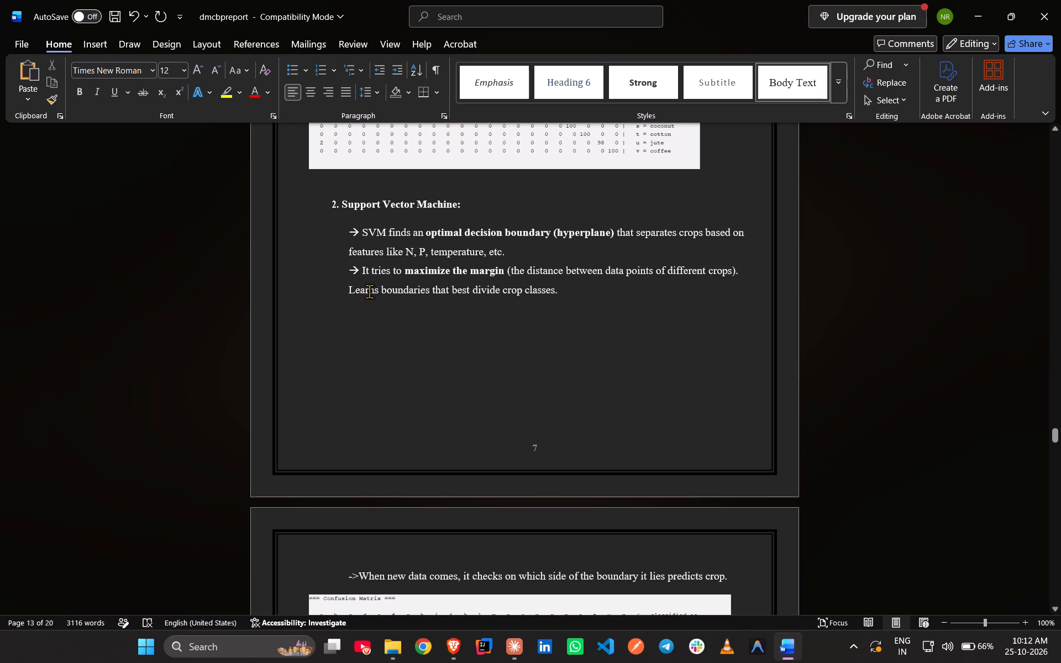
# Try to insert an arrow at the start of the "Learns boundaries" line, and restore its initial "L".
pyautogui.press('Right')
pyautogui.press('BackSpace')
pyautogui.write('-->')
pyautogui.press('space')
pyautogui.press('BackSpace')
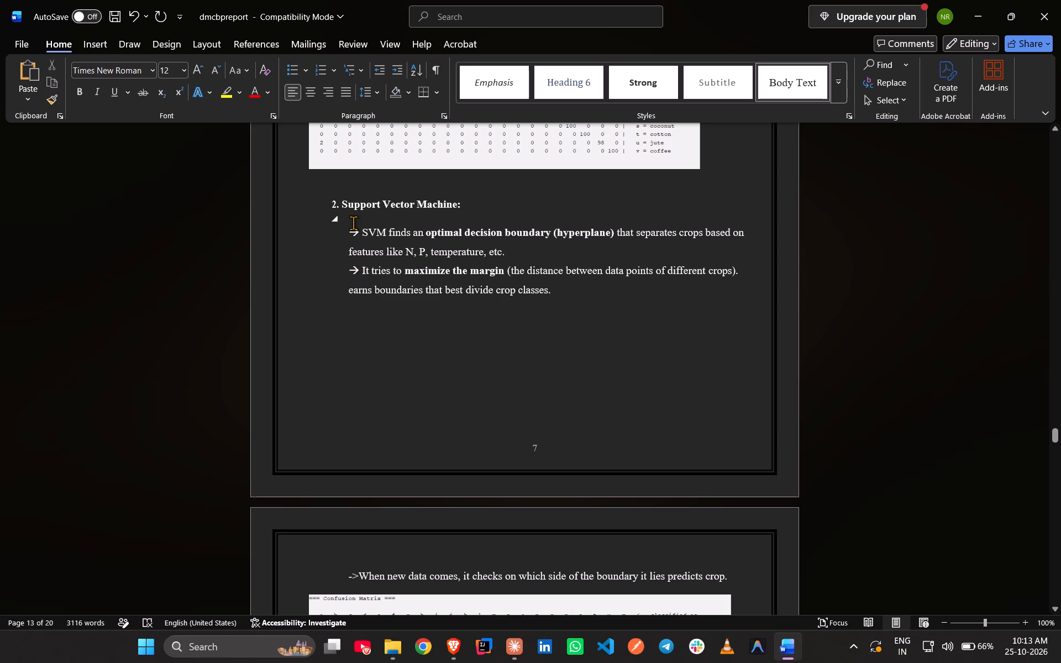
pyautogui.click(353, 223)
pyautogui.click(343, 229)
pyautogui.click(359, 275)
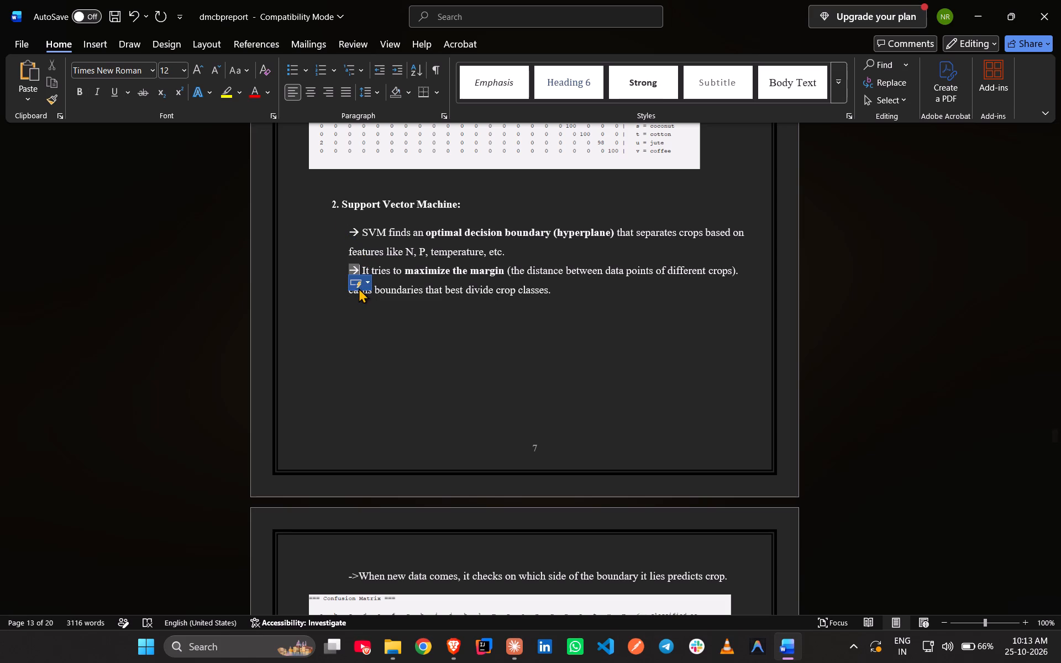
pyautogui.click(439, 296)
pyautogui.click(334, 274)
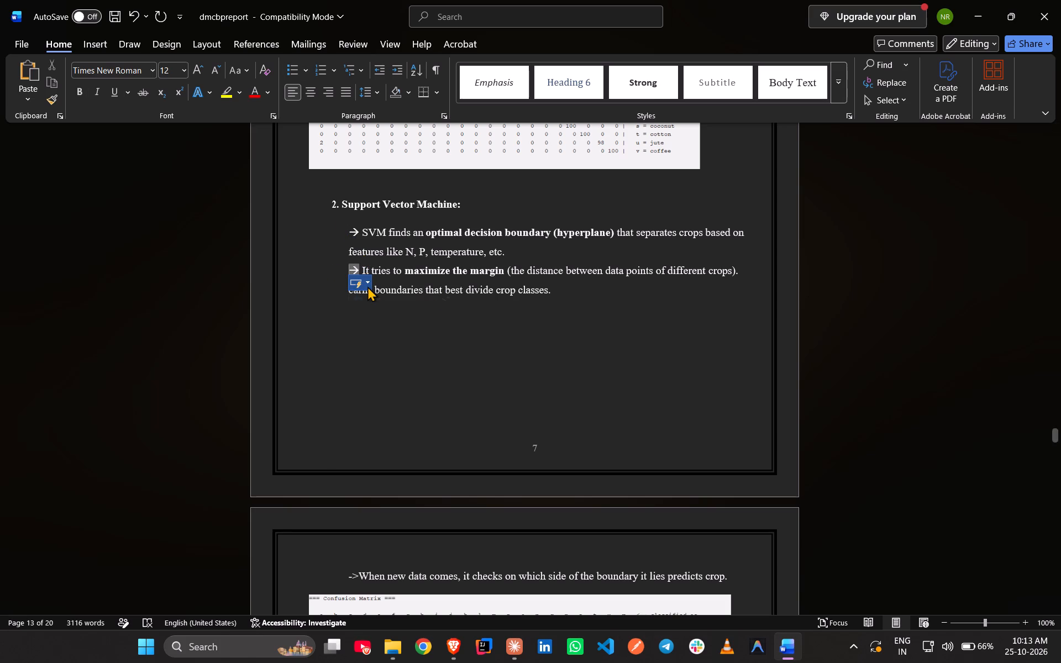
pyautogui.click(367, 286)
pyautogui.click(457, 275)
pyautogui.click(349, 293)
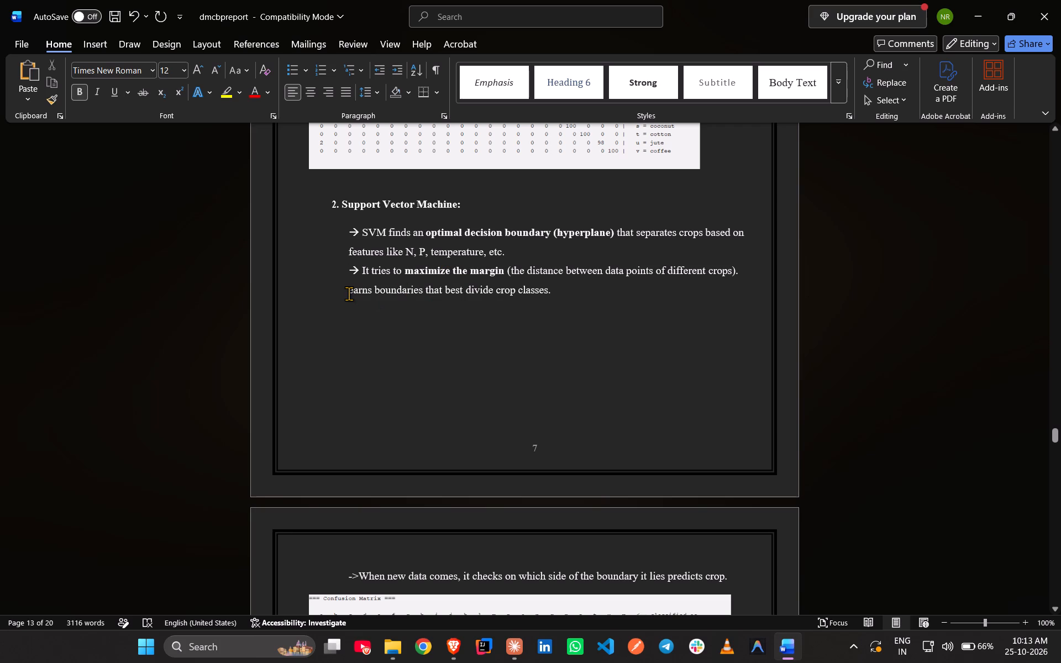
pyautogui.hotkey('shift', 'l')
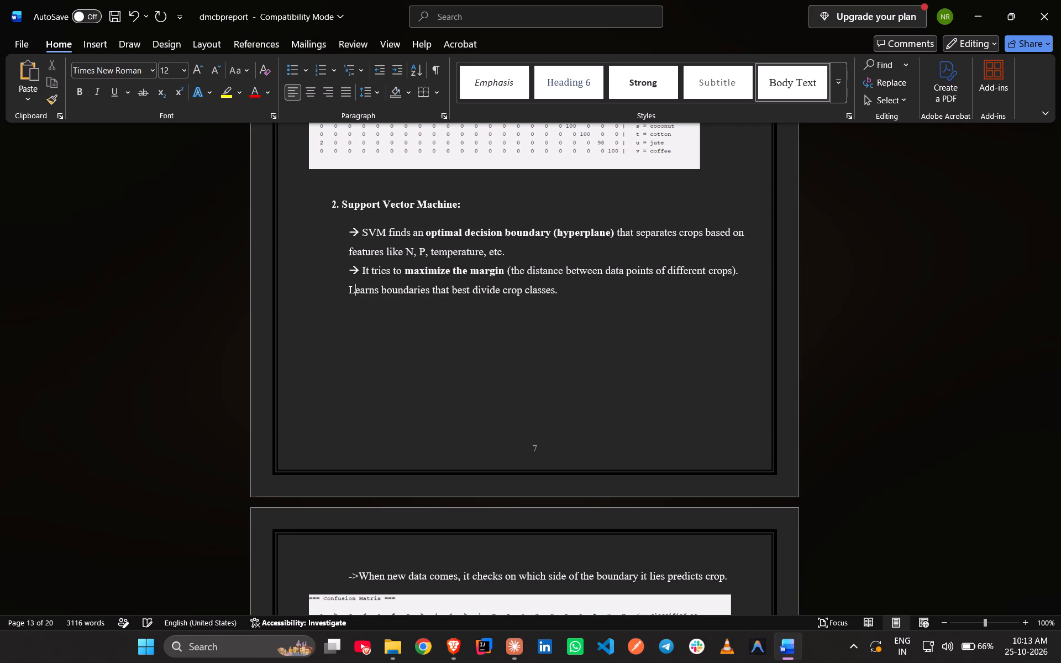
# Insert an inline arrow and a space before "Learns boundaries", undoing the automatic conversion to a bullet.
pyautogui.press('Left')
pyautogui.press('Left')
pyautogui.press('Right')
pyautogui.write('-->')
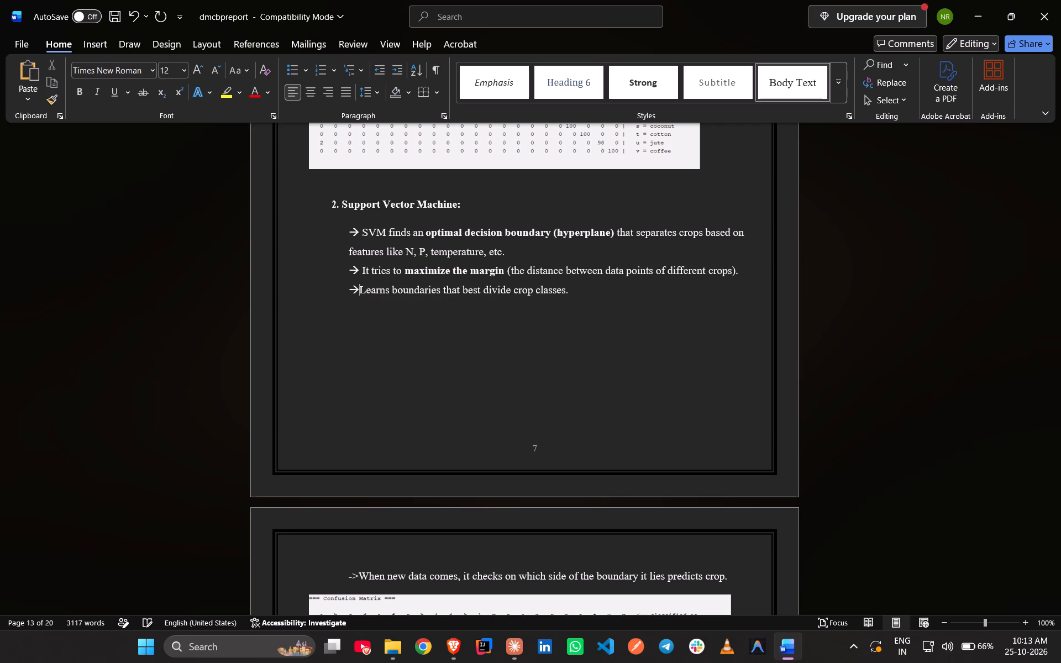
pyautogui.press('space')
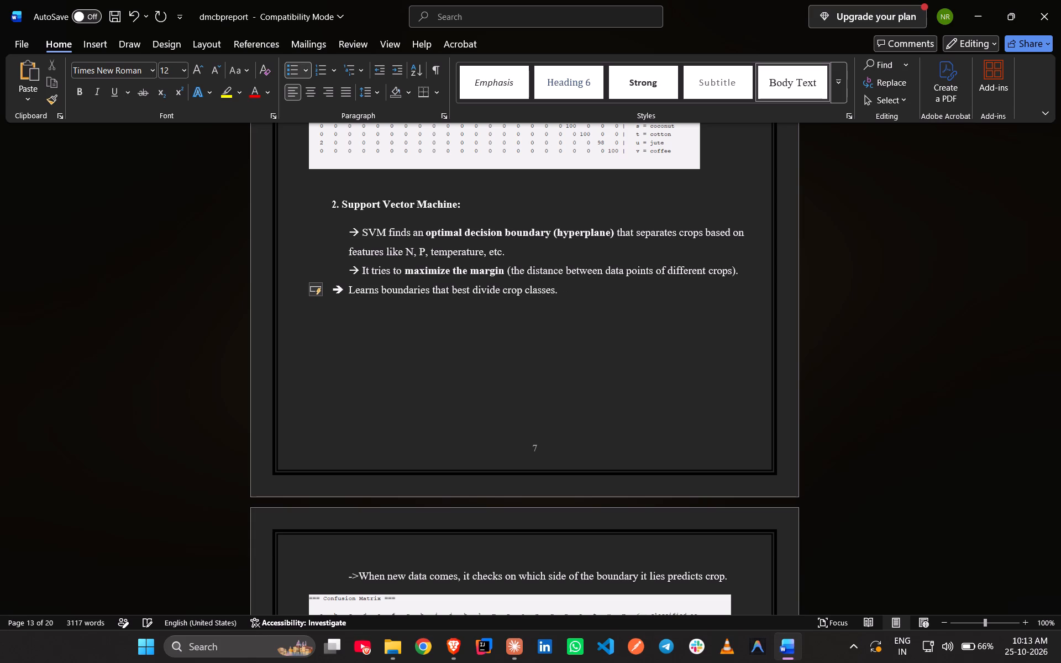
pyautogui.hotkey('ctrl', 'z')
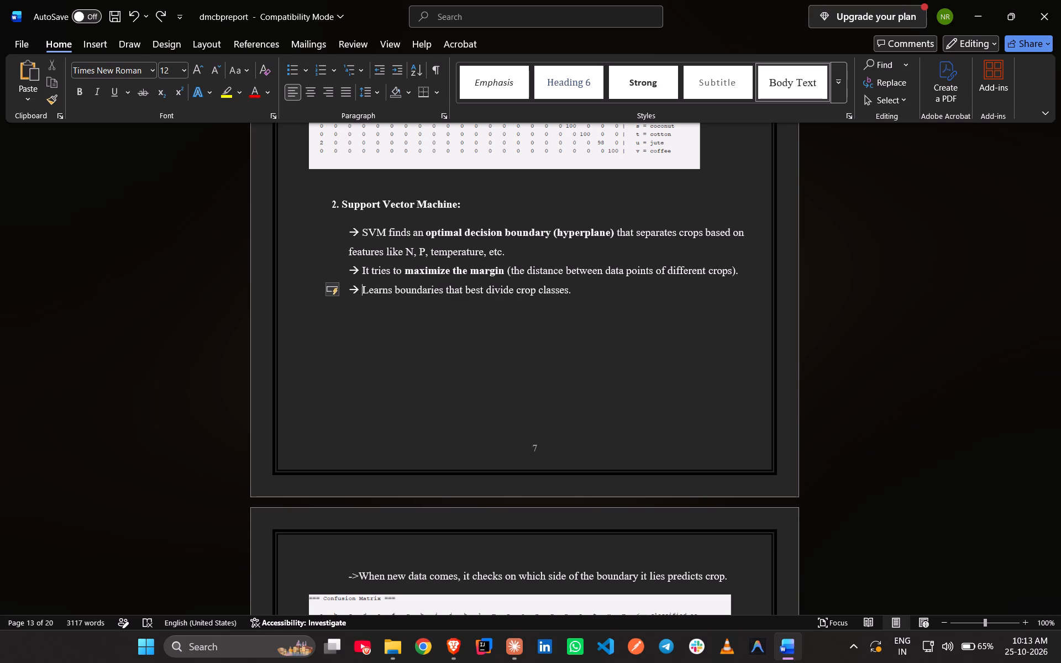
# Save the report.
pyautogui.hotkey('ctrl', 's')
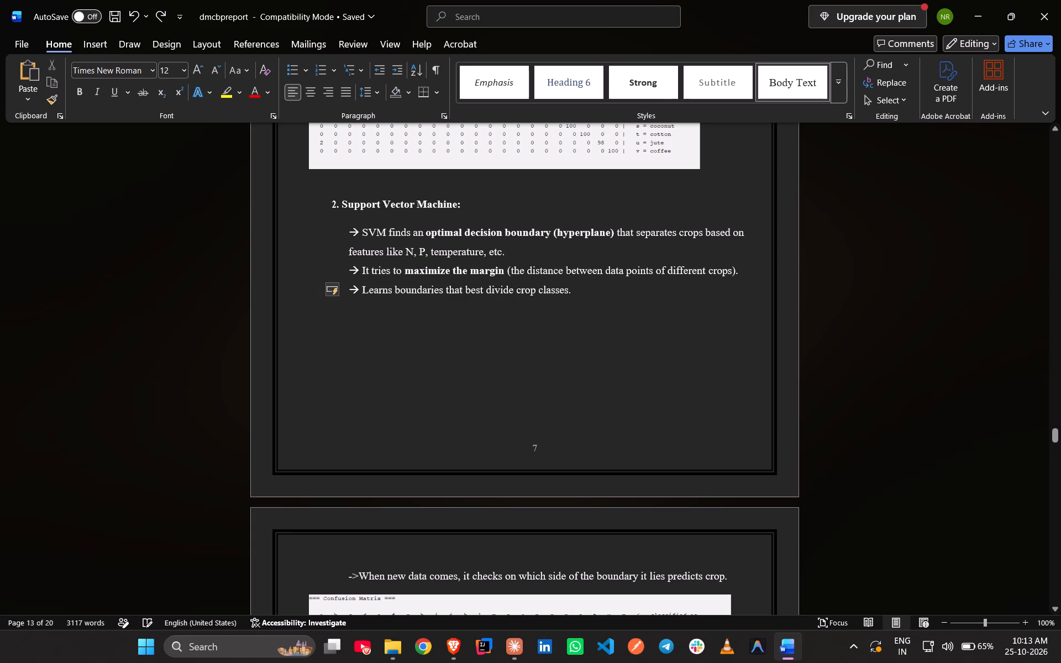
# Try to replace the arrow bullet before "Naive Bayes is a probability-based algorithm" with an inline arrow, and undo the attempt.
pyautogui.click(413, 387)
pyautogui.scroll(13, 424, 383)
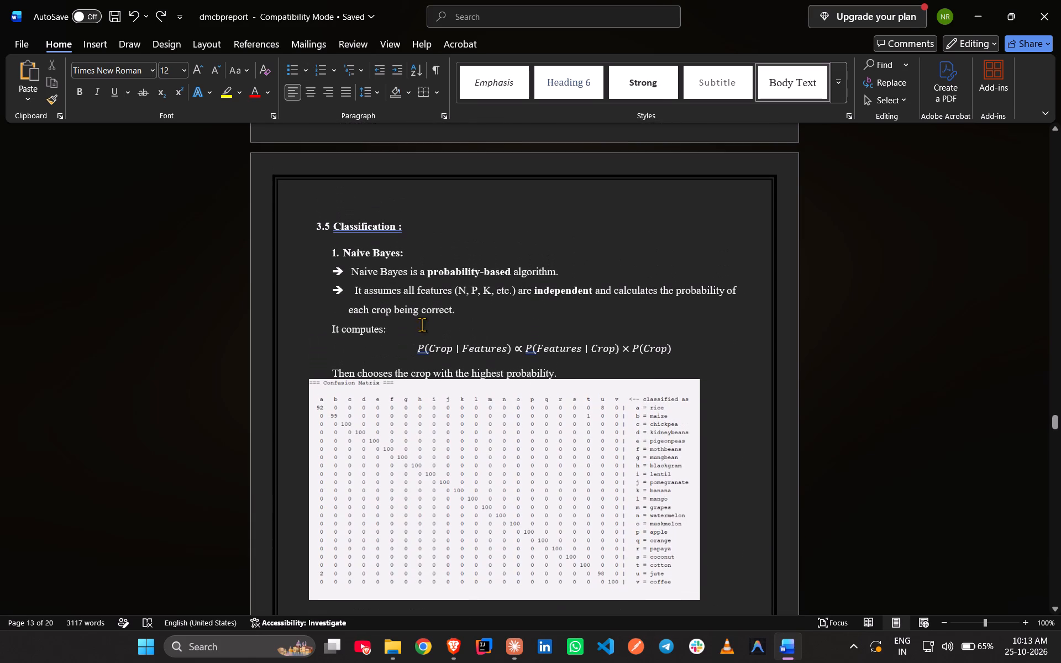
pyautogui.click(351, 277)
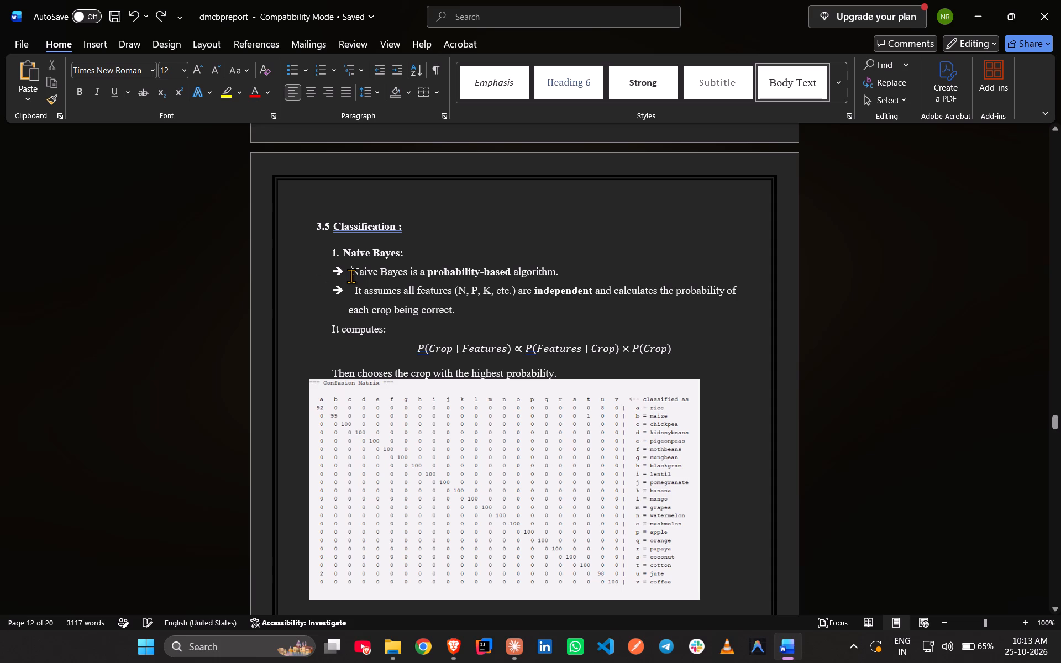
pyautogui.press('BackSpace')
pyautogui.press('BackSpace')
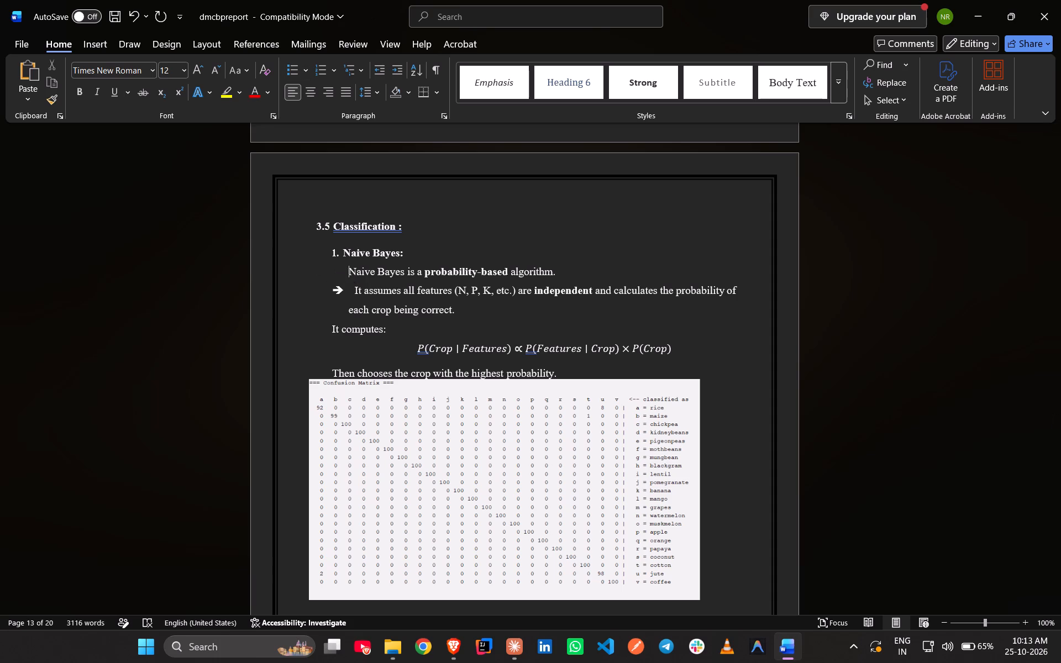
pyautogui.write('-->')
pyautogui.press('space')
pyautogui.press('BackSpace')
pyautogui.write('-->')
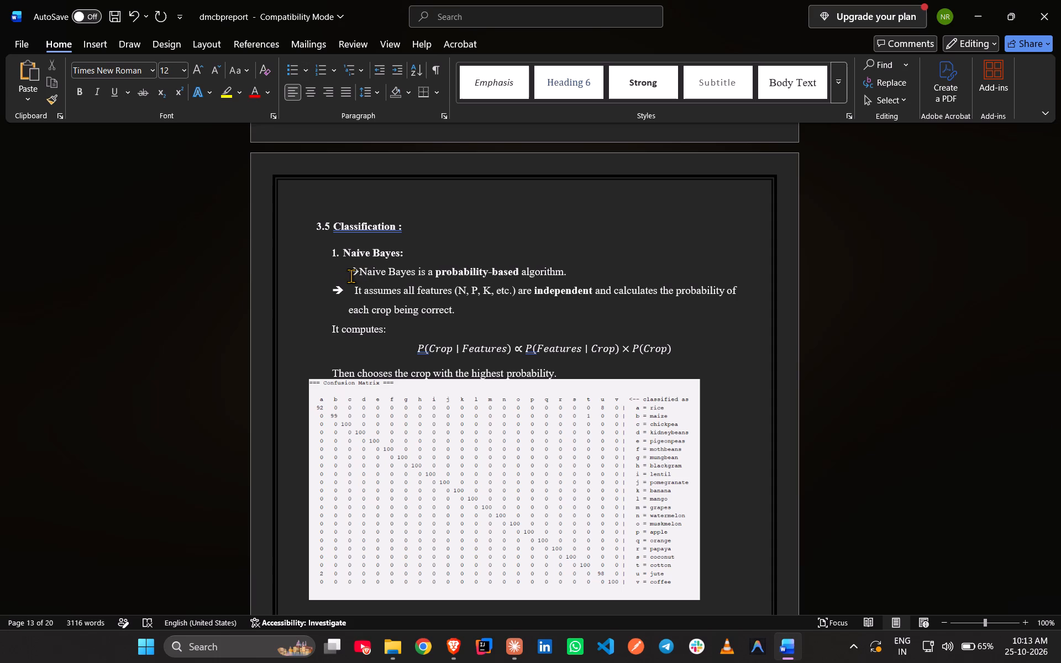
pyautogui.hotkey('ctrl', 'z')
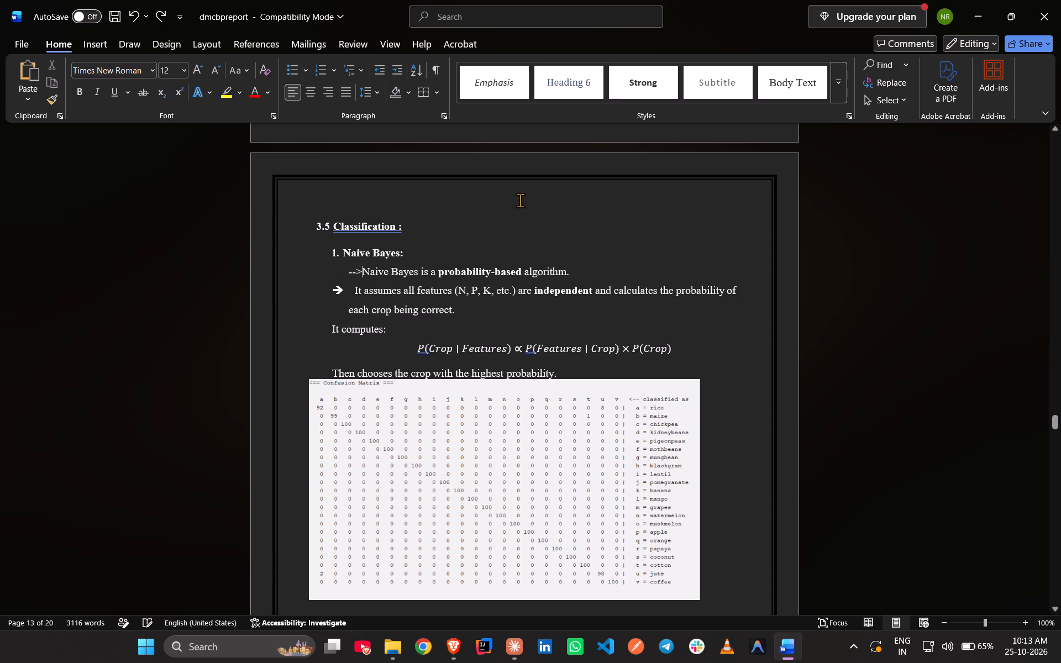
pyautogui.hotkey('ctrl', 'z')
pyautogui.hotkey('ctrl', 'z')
# Save the report.
pyautogui.hotkey('ctrl', 's')
# Replace the "->" before "When new data comes" with an inline arrow followed by a space.
pyautogui.scroll(-11, 520, 199)
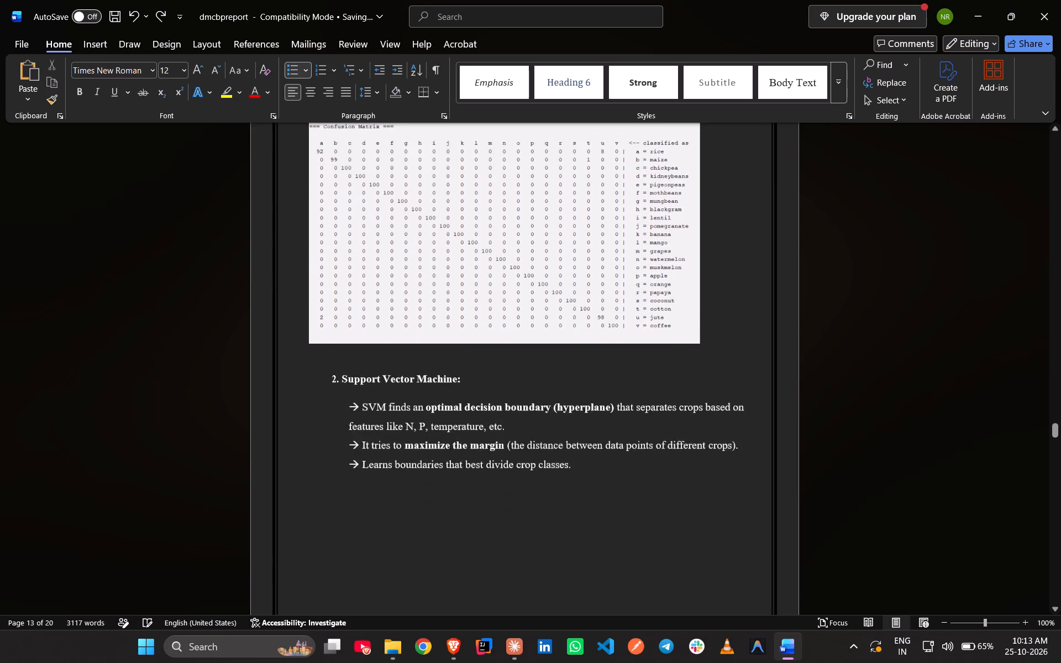
pyautogui.scroll(-5, 451, 212)
pyautogui.scroll(-10, 432, 280)
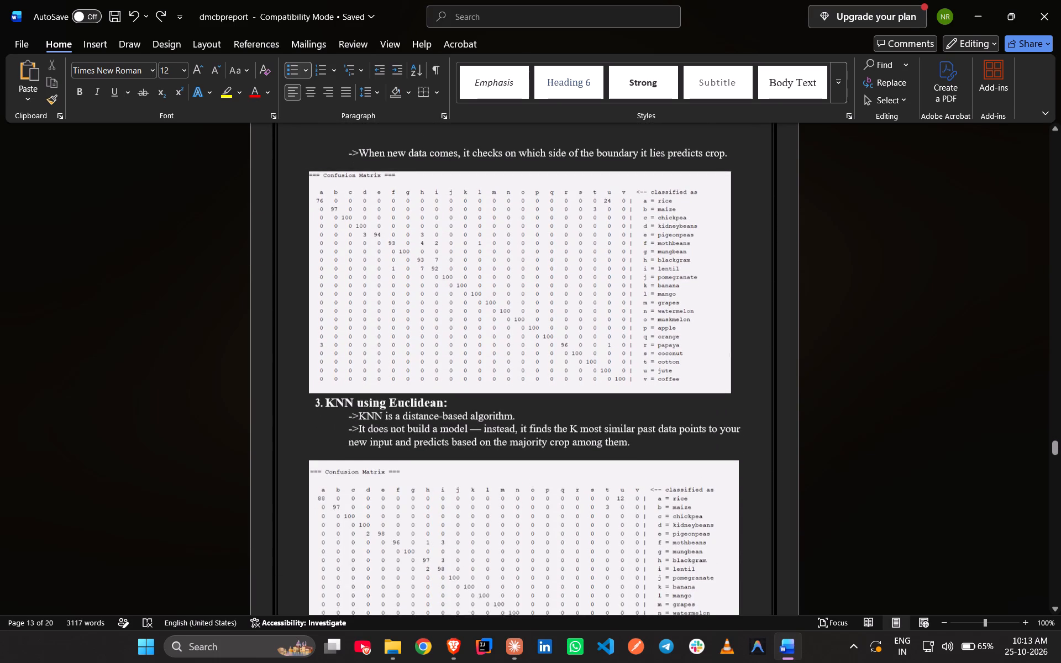
pyautogui.click(364, 151)
pyautogui.press('Up')
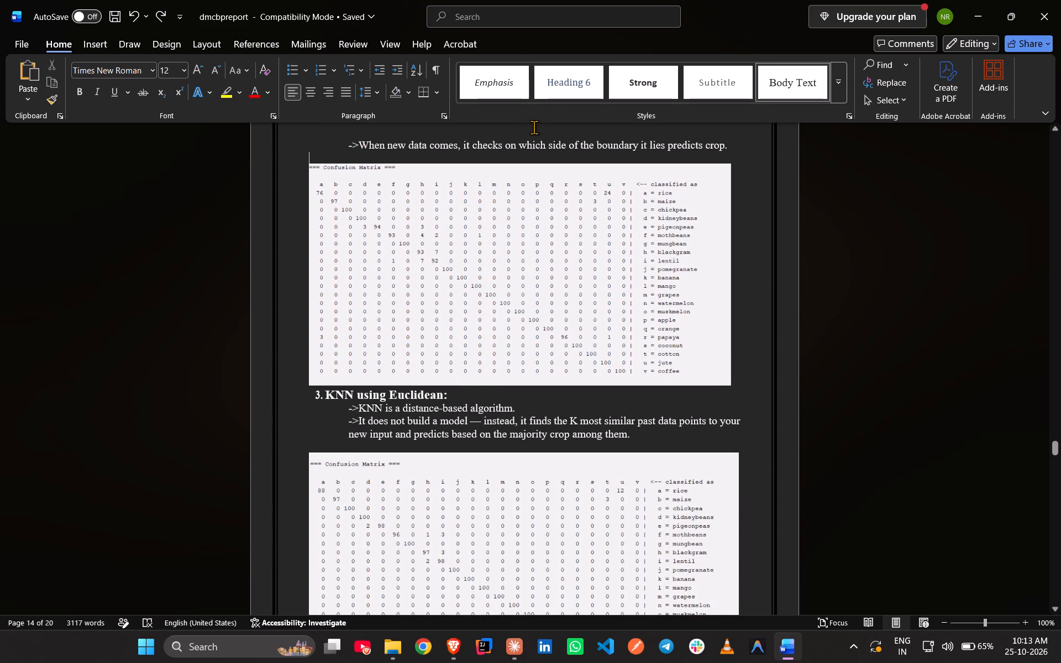
pyautogui.hotkey('ctrl', 'Left')
pyautogui.press('Down')
pyautogui.hotkey('ctrl', 'Left')
pyautogui.hotkey('ctrl', 'Left')
pyautogui.hotkey('ctrl', 'Left')
pyautogui.hotkey('ctrl', 'Left')
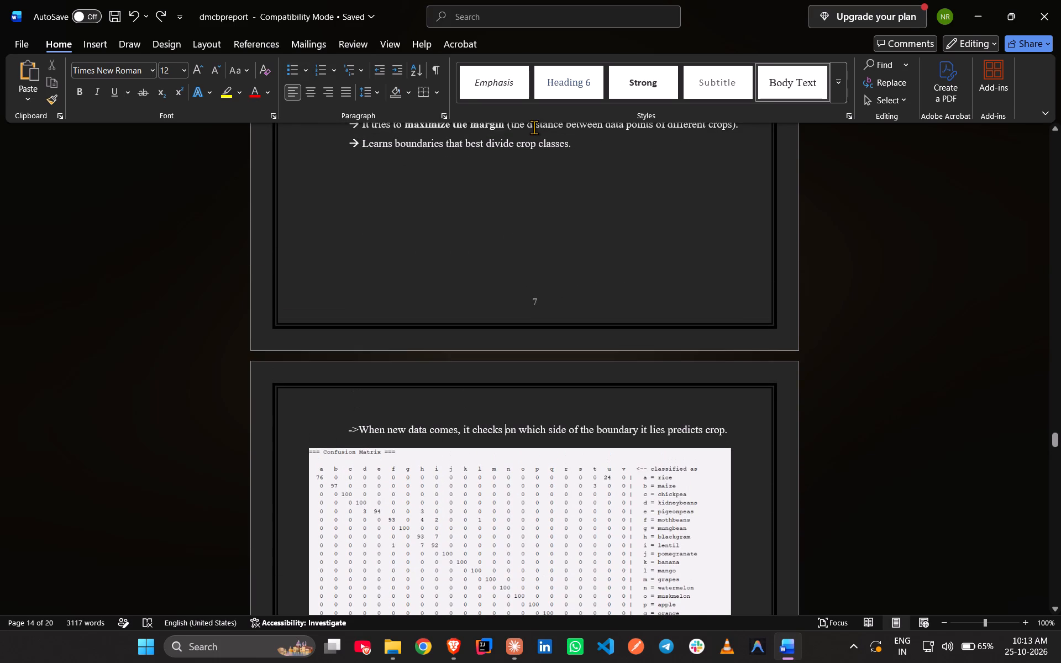
pyautogui.hotkey('ctrl', 'Left')
pyautogui.hotkey('ctrl', 'Left')
pyautogui.hotkey('ctrl', 'Left')
pyautogui.hotkey('ctrl', 'Left')
pyautogui.hotkey('ctrl', 'Left')
pyautogui.hotkey('ctrl', 'Left')
pyautogui.hotkey('ctrl', 'Left')
pyautogui.press('BackSpace')
pyautogui.press('BackSpace')
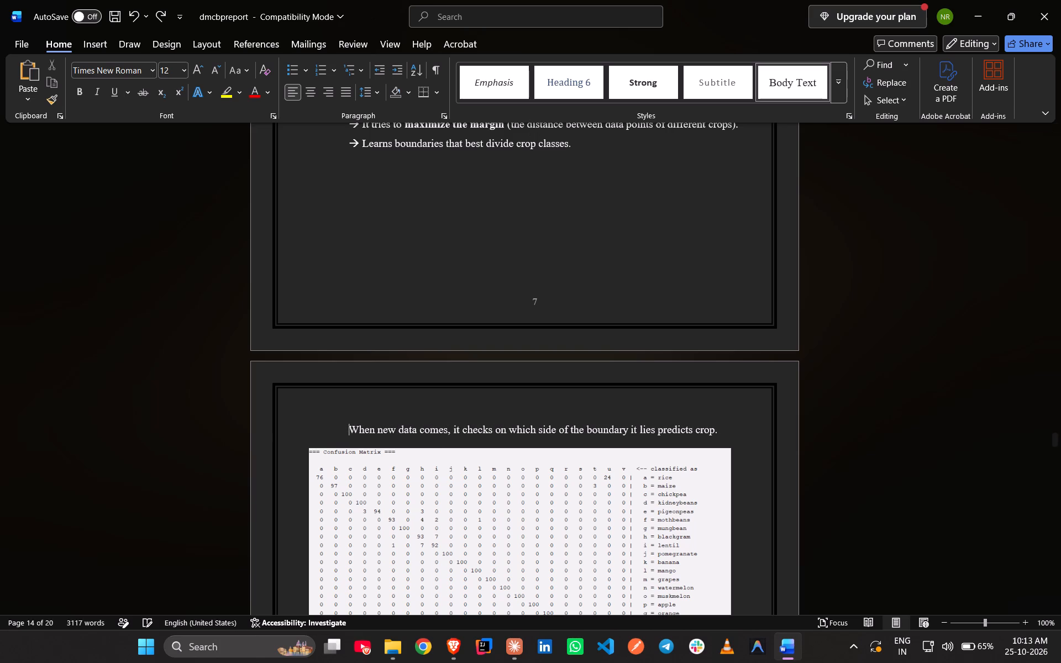
pyautogui.write('--')
pyautogui.write('>')
pyautogui.press('space')
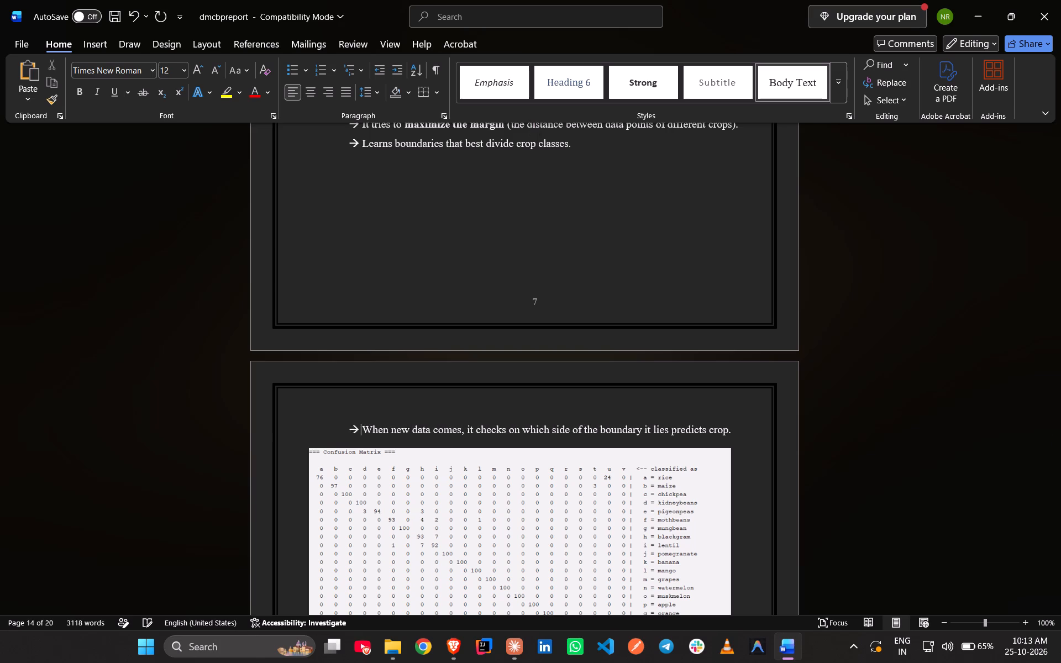
pyautogui.press('BackSpace')
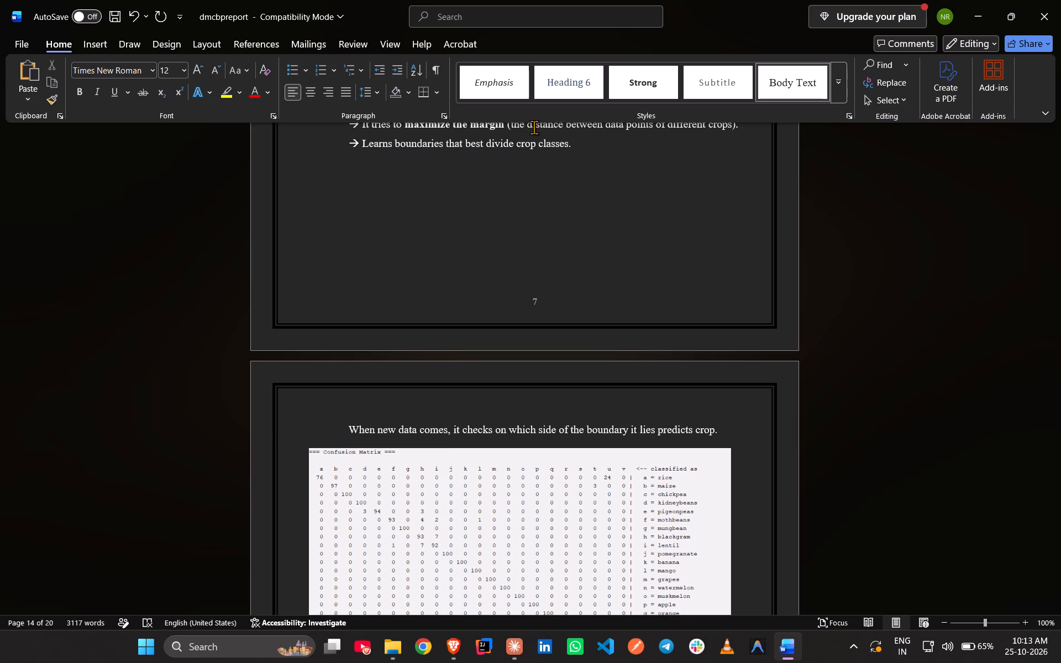
pyautogui.hotkey('ctrl', 'z')
pyautogui.hotkey('ctrl', 'z')
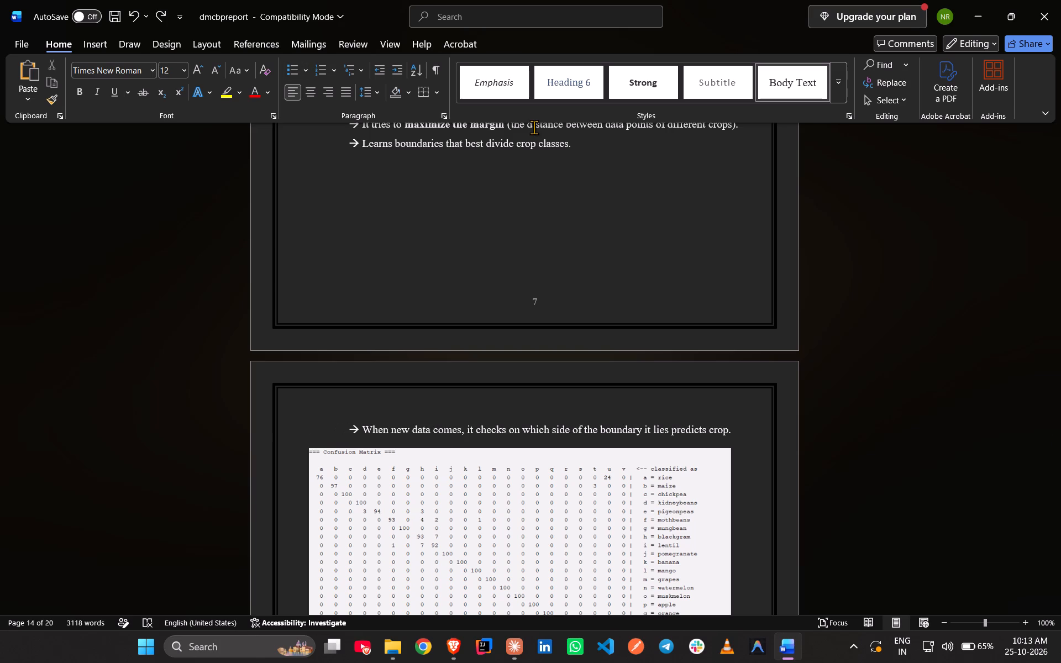
# Remove the left indent from the "When new data comes" line and save the report.
pyautogui.press('Left')
pyautogui.press('Left')
pyautogui.press('Left')
pyautogui.press('Right')
pyautogui.press('Right')
pyautogui.press('Left')
pyautogui.press('BackSpace')
pyautogui.hotkey('ctrl', 's')
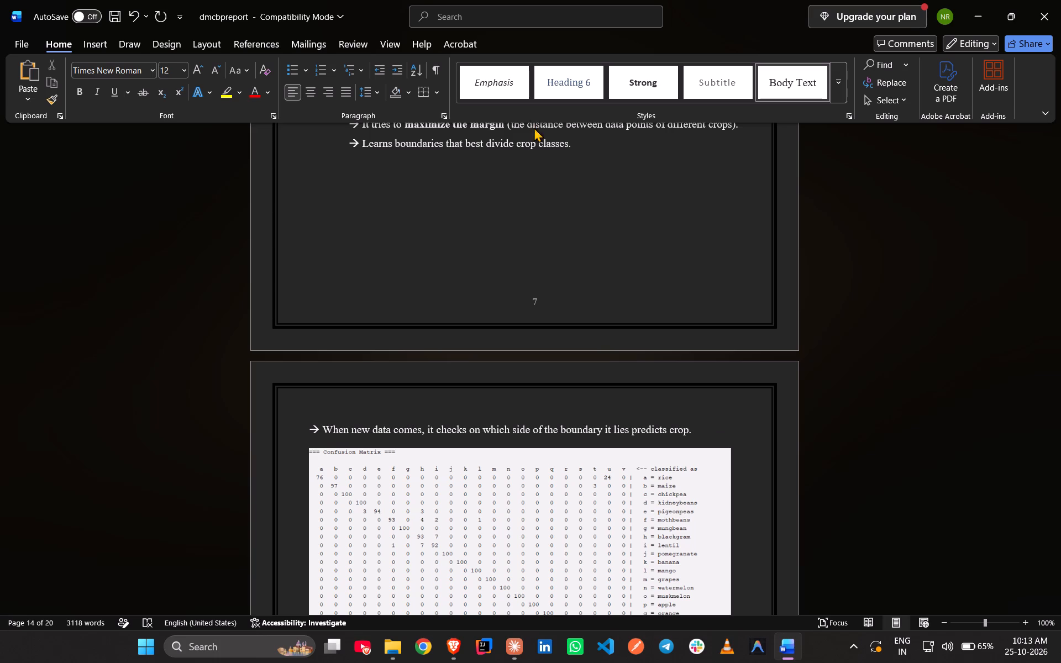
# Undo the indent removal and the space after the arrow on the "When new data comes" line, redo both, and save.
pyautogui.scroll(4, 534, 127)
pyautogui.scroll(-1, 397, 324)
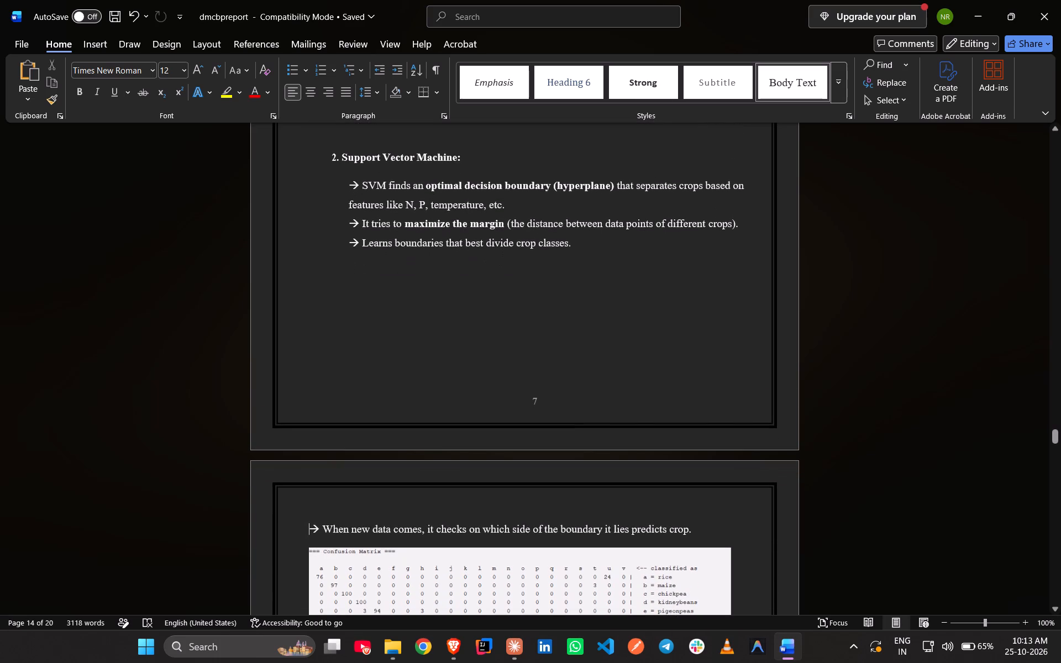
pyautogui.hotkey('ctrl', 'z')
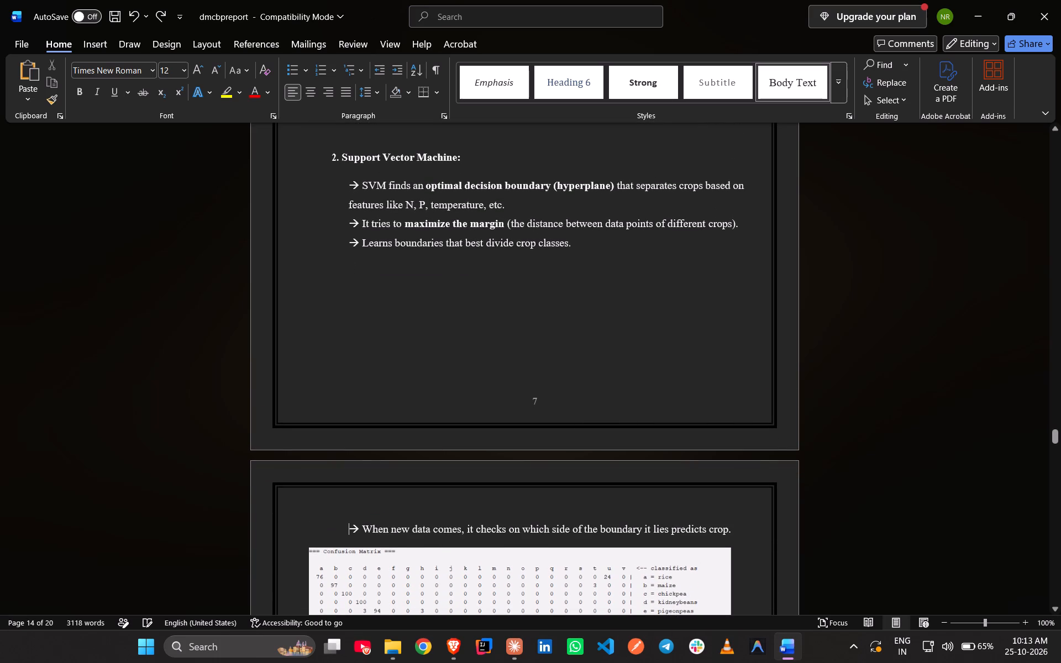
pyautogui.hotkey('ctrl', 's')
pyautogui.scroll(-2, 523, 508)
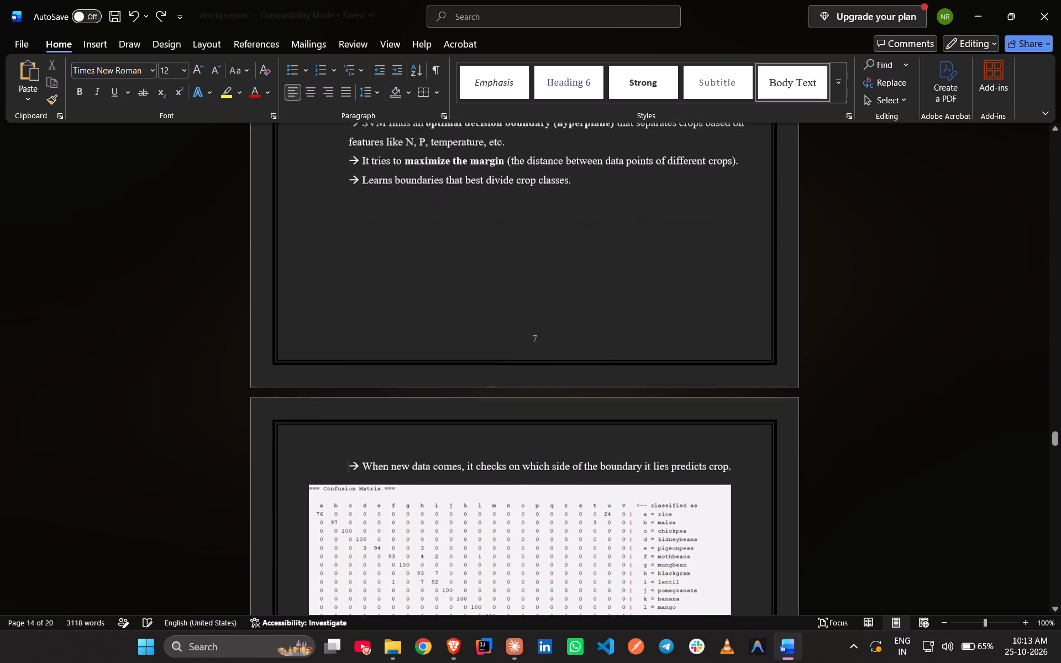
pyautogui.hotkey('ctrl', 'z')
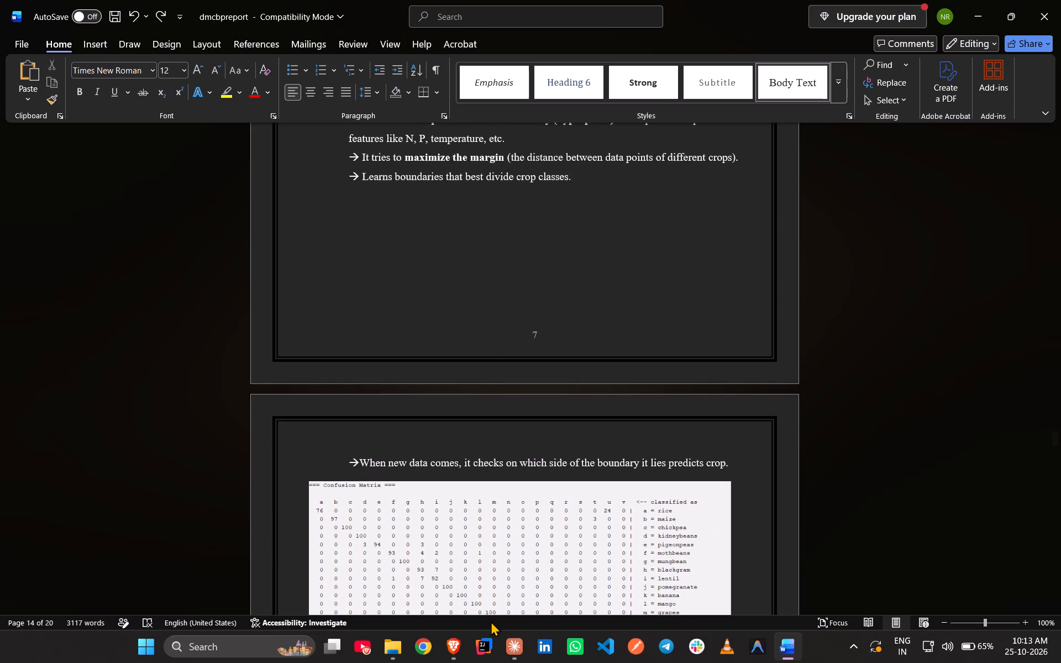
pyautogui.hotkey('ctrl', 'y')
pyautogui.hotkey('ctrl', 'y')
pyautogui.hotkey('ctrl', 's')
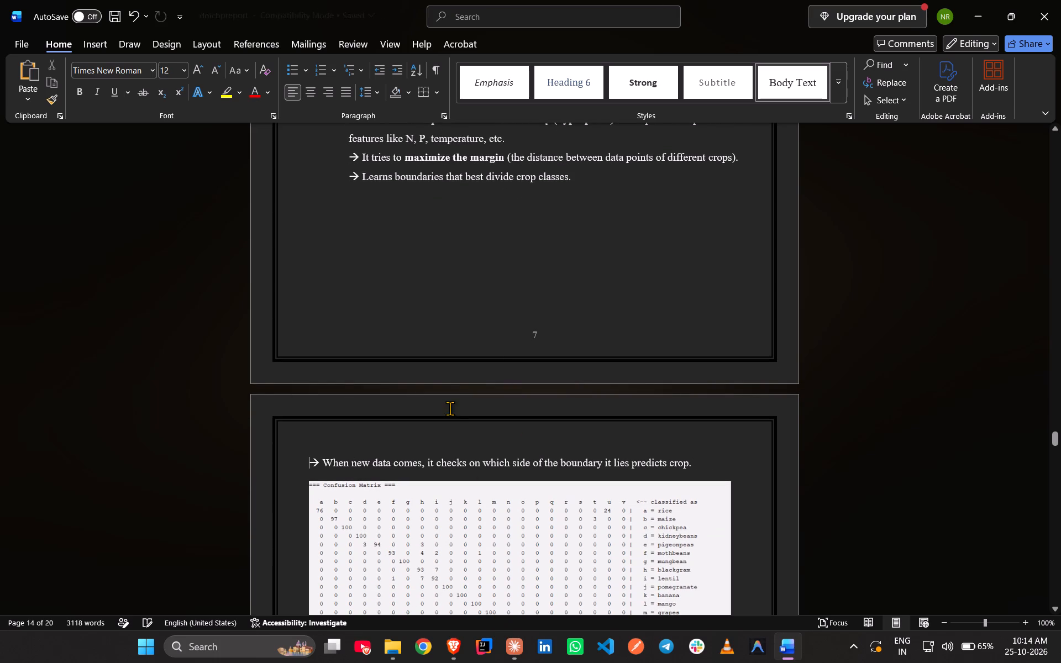
# Examine the formatting of the Support Vector Machine, KNN and Random Forest sections.
pyautogui.scroll(4, 450, 408)
pyautogui.scroll(-2, 439, 430)
pyautogui.scroll(4, 443, 386)
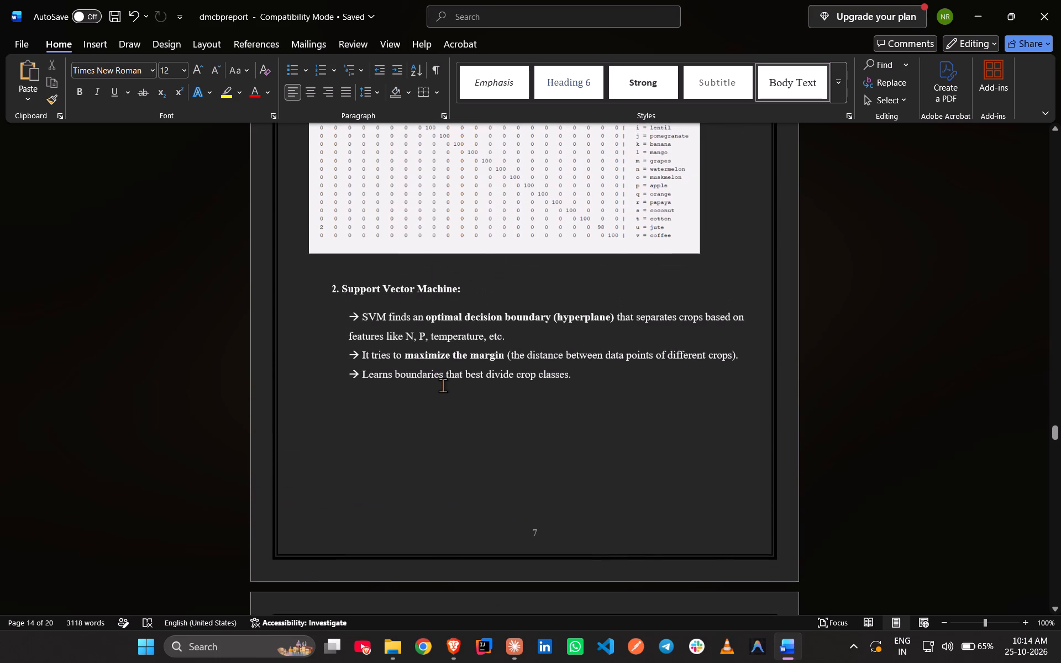
pyautogui.click(418, 409)
pyautogui.click(392, 462)
pyautogui.scroll(-12, 391, 463)
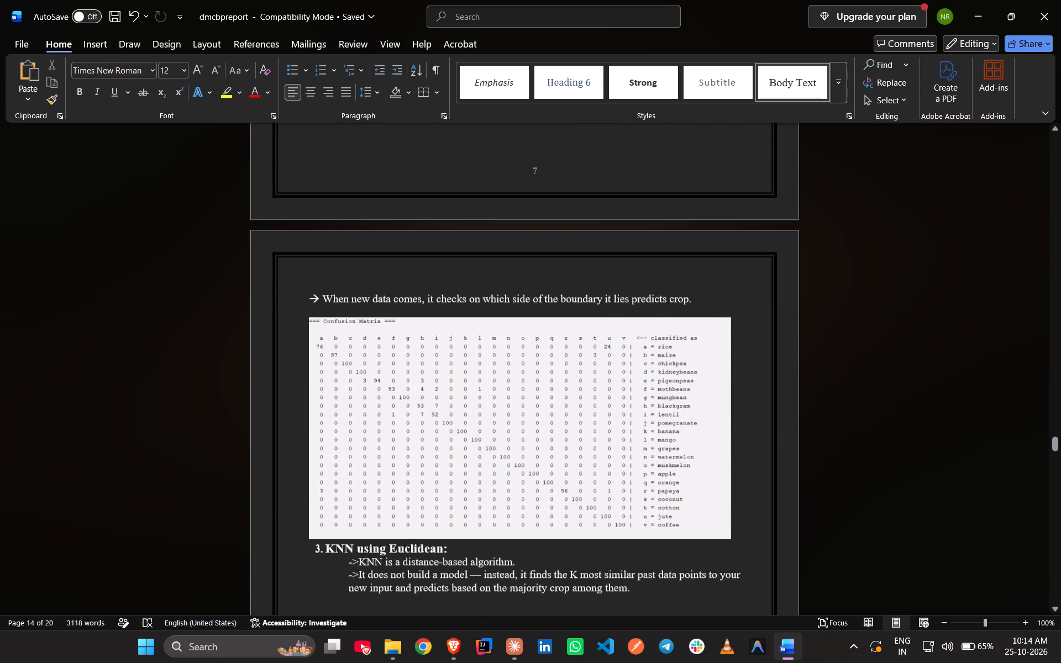
pyautogui.scroll(-11, 435, 414)
pyautogui.scroll(2, 435, 406)
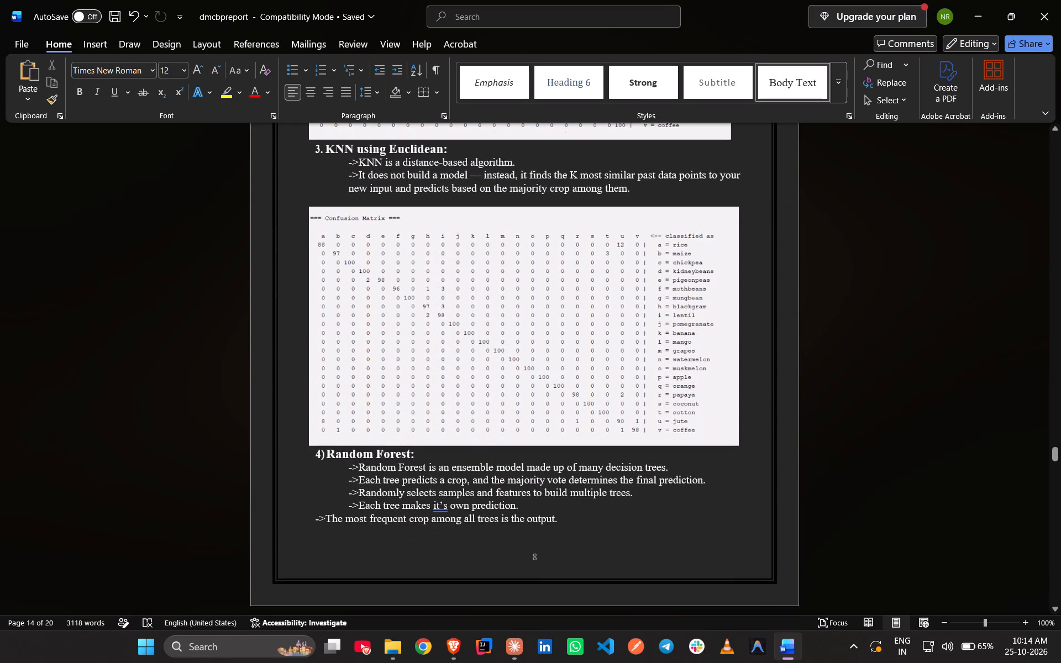
pyautogui.scroll(7, 435, 406)
pyautogui.scroll(-1, 383, 455)
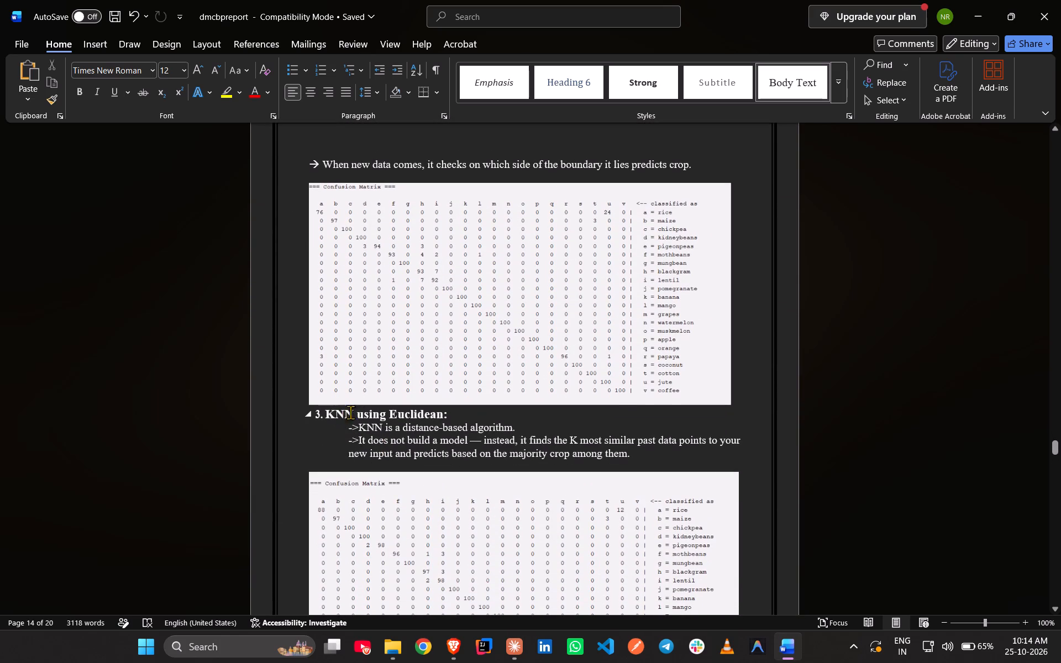
# Set the "KNN using Euclidean:" heading's font size to 12.
pyautogui.click(359, 412)
pyautogui.tripleClick(340, 417)
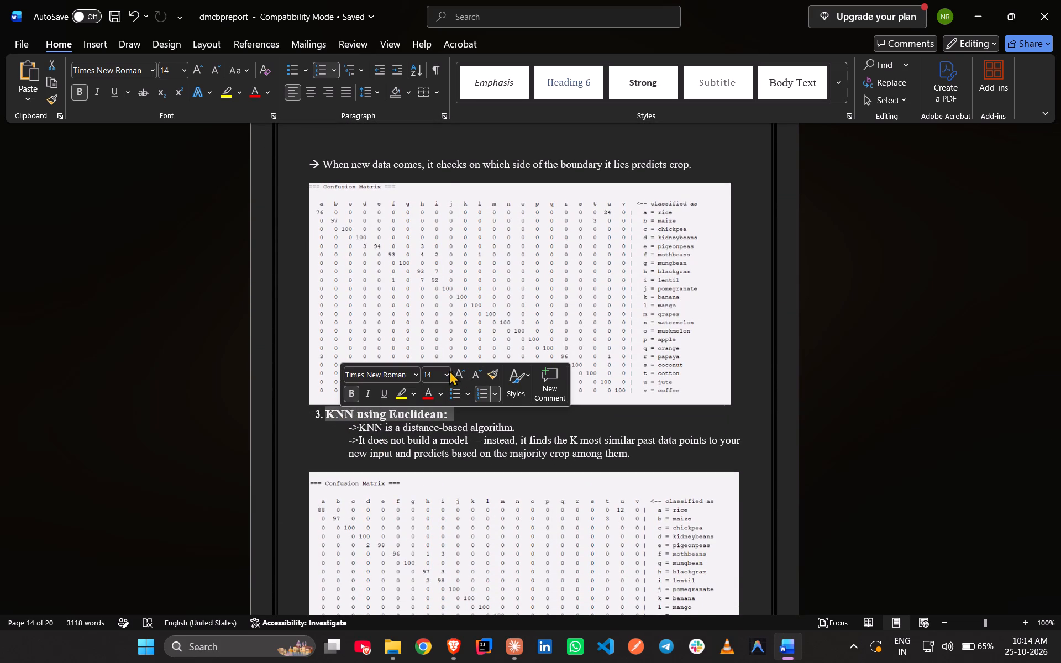
pyautogui.click(447, 370)
pyautogui.click(434, 181)
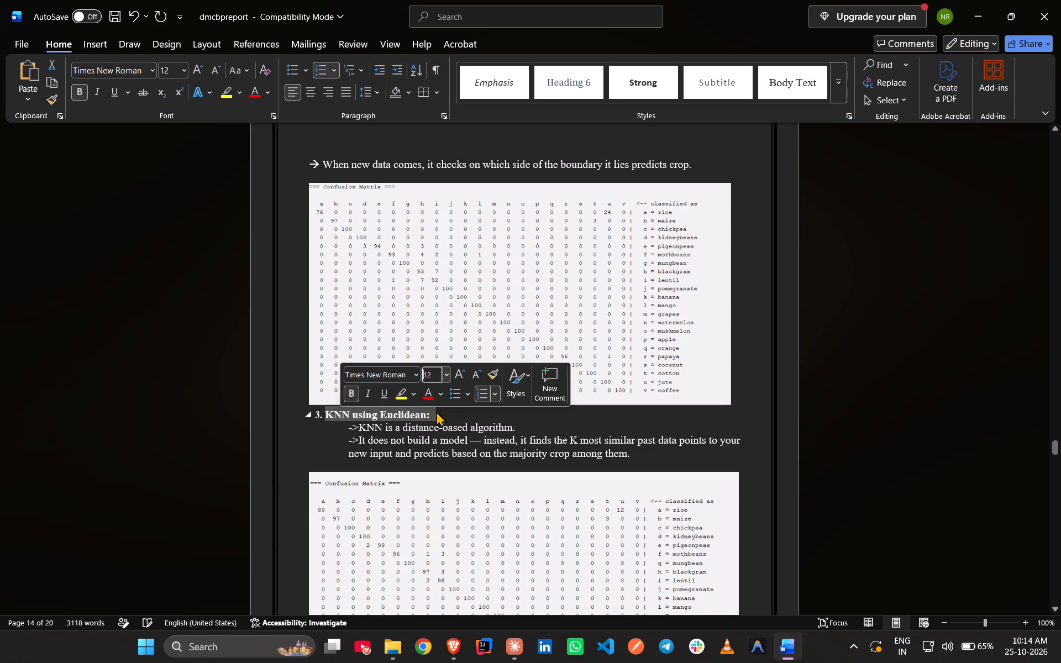
# Increase the line spacing of the two KNN description paragraphs to match the Support Vector Machine lines.
pyautogui.click(422, 436)
pyautogui.moveTo(350, 429); pyautogui.dragTo(502, 444)
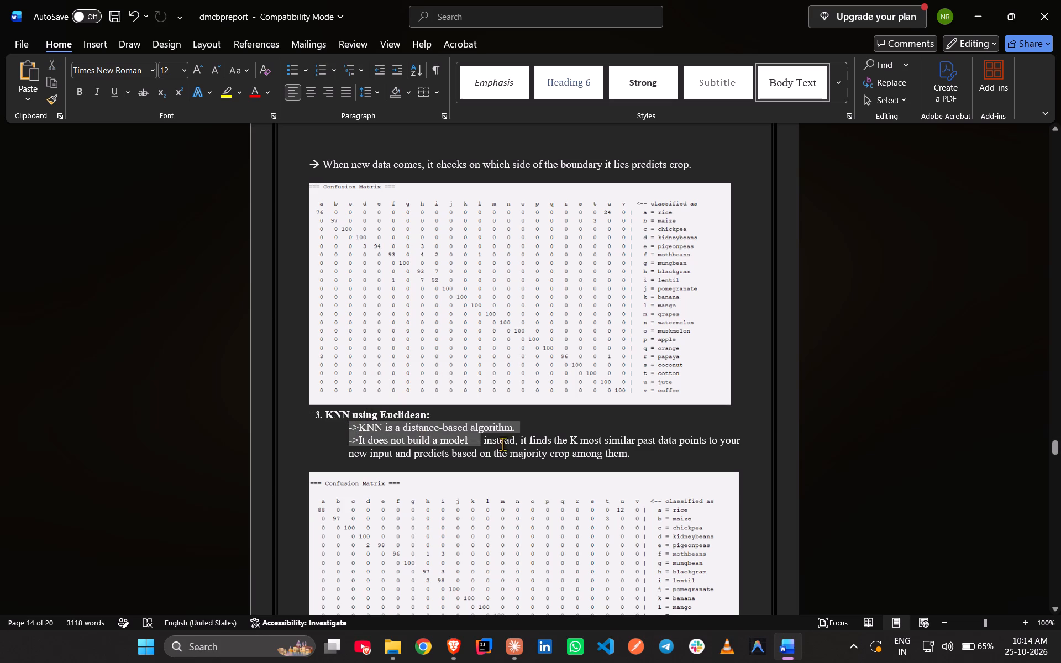
pyautogui.moveTo(502, 444); pyautogui.dragTo(660, 459)
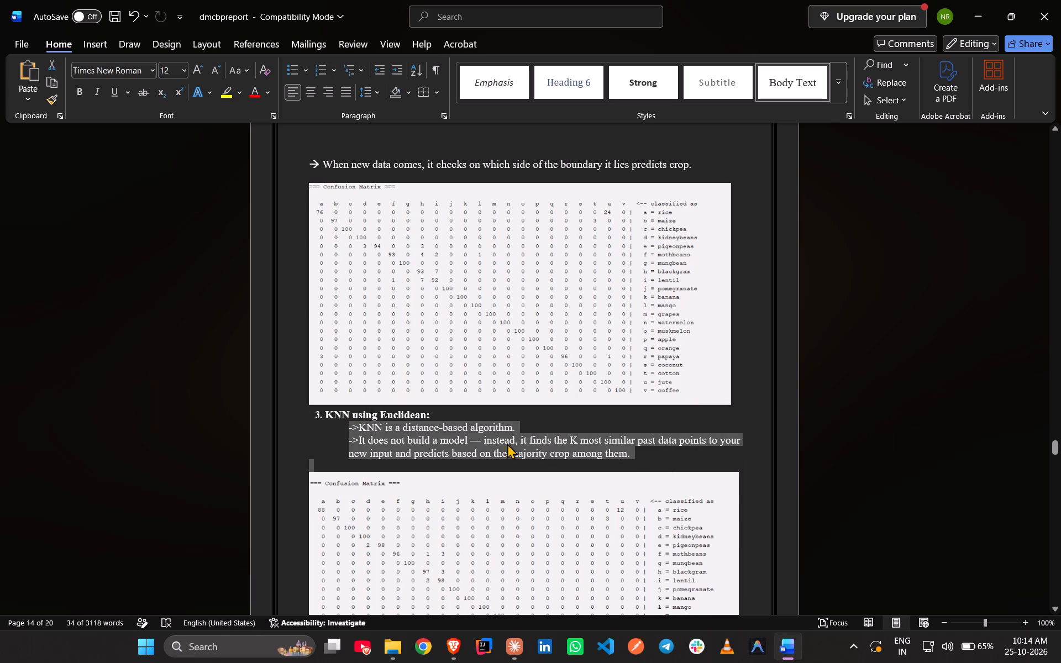
pyautogui.click(399, 432)
pyautogui.click(364, 431)
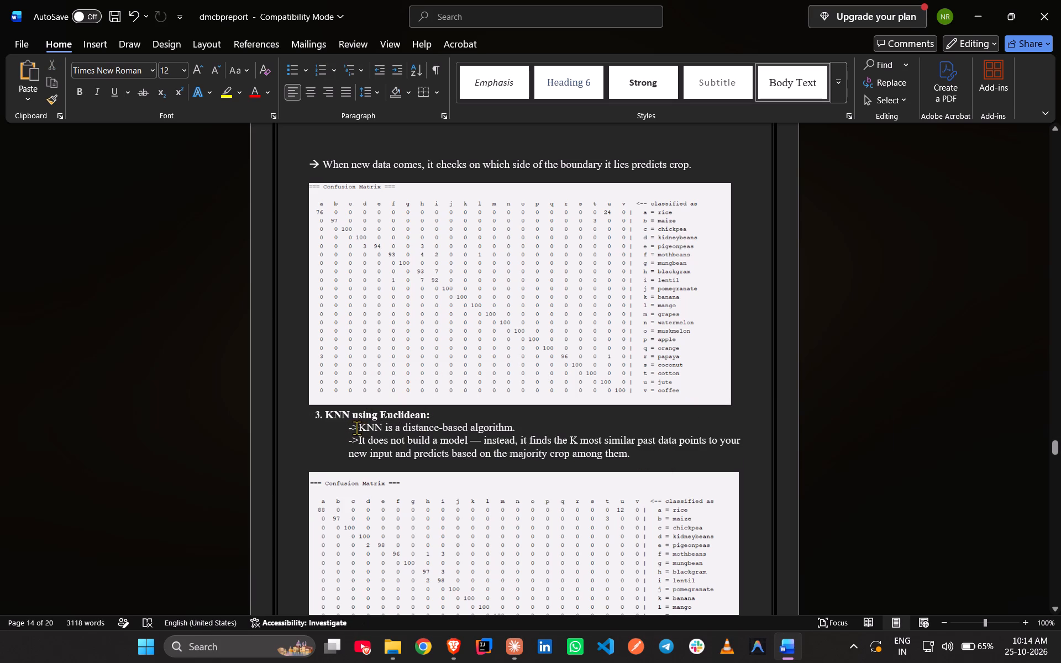
pyautogui.moveTo(345, 428); pyautogui.dragTo(653, 457)
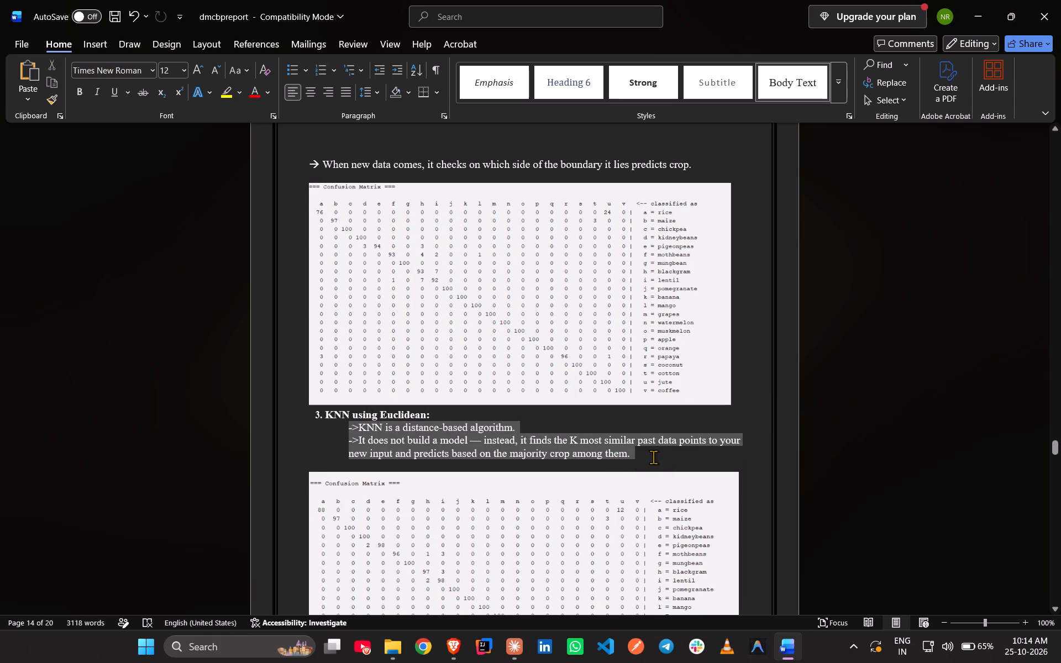
pyautogui.moveTo(653, 457); pyautogui.dragTo(657, 455)
pyautogui.click(404, 94)
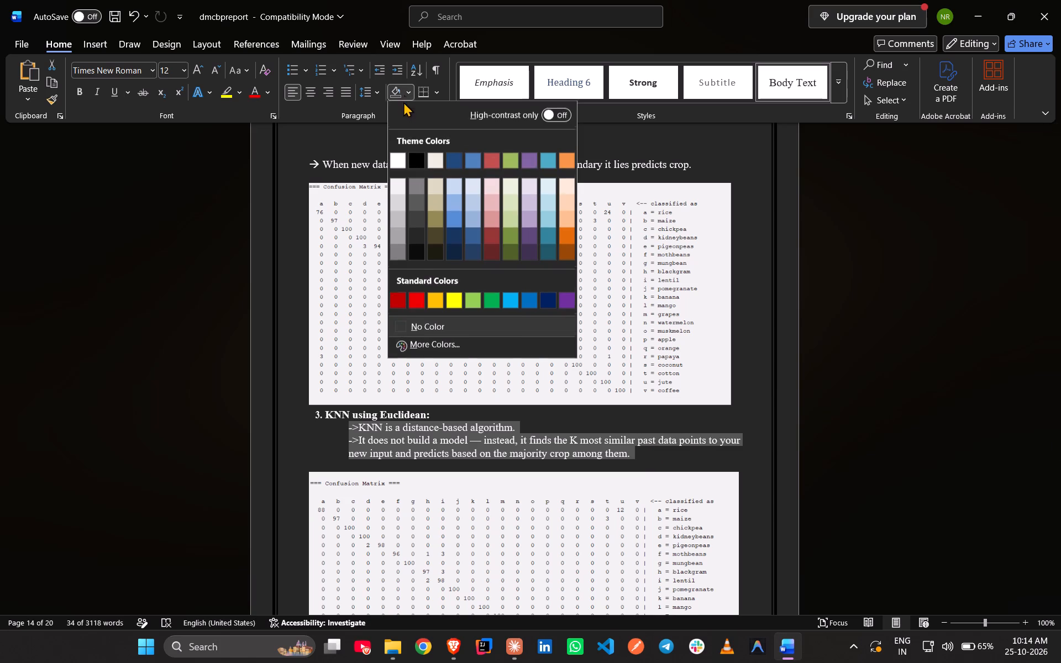
pyautogui.click(371, 91)
pyautogui.click(385, 146)
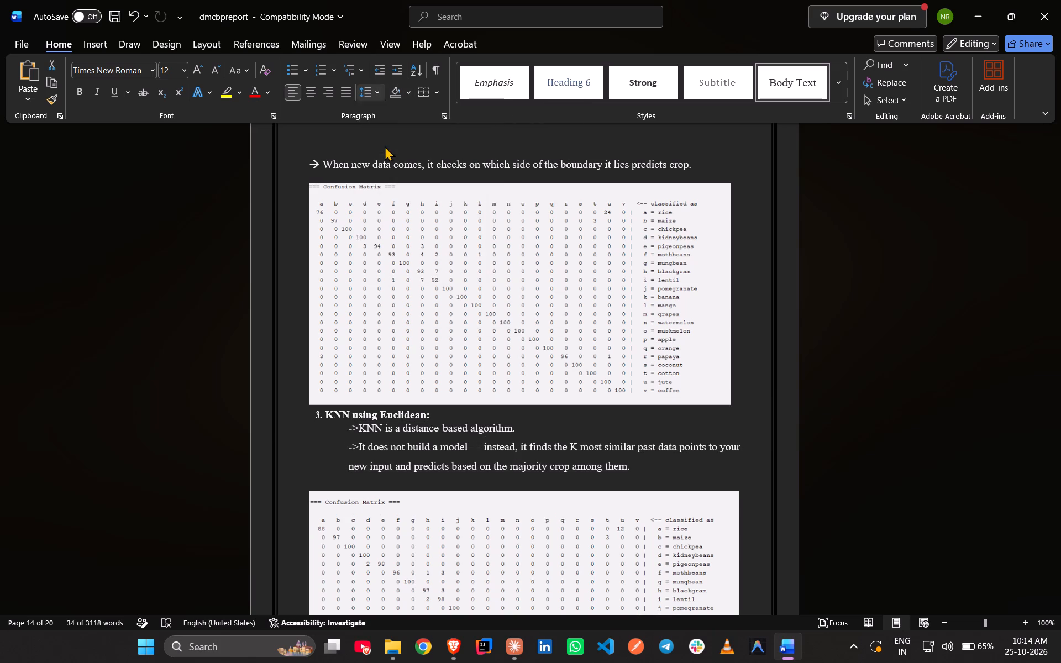
pyautogui.click(410, 432)
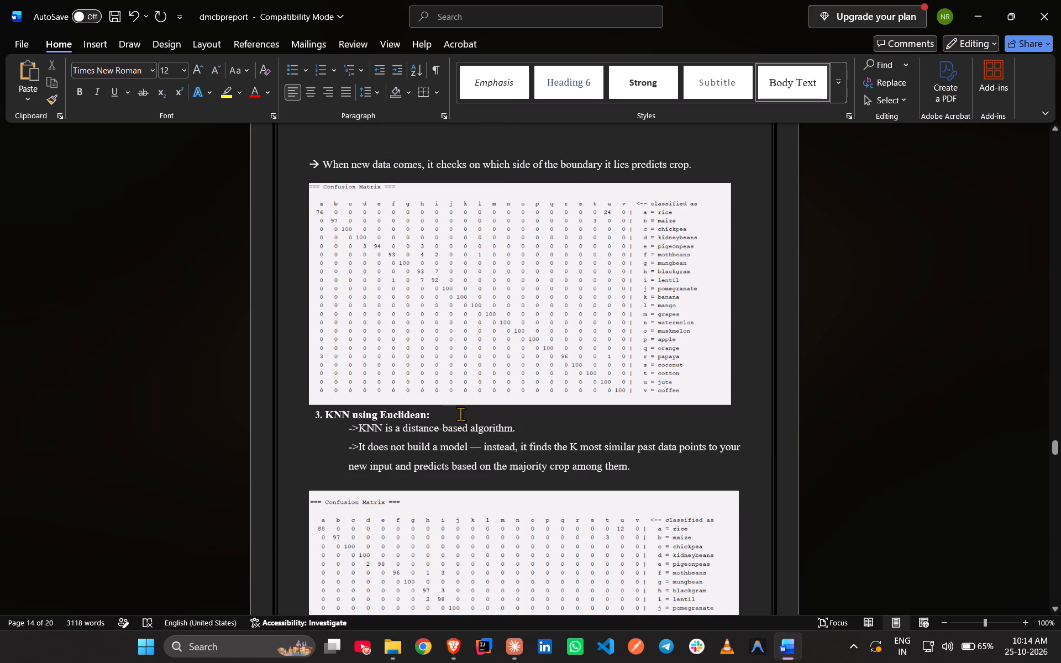
# Insert an unnumbered blank line below the "KNN using Euclidean:" heading.
pyautogui.click(460, 414)
pyautogui.press('Return')
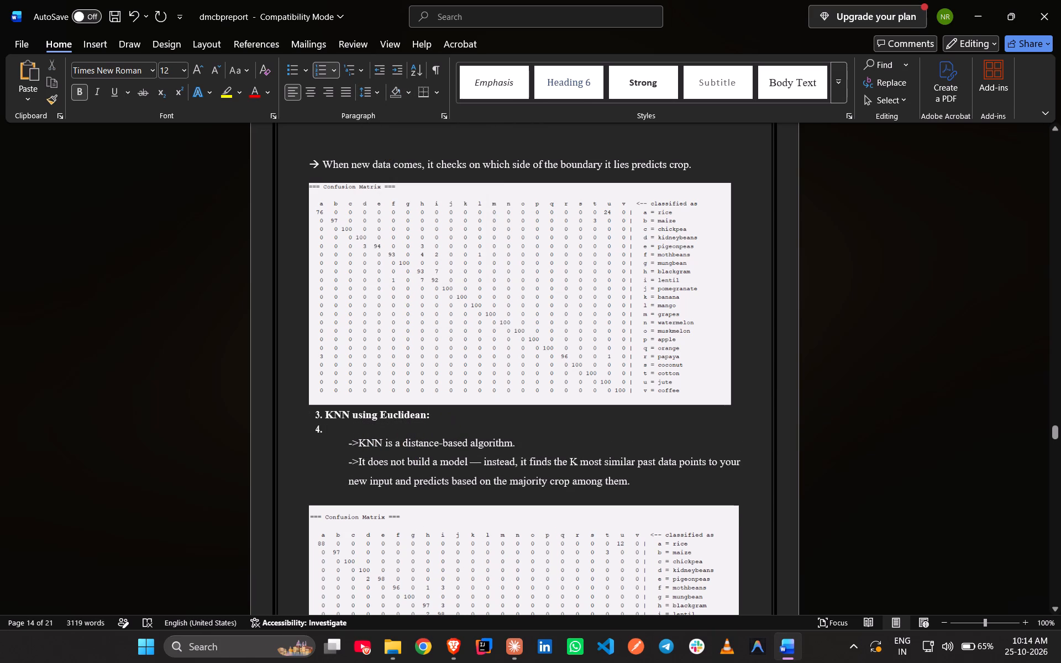
pyautogui.press('BackSpace')
# Replace the "->" before "KNN is a distance-based algorithm." with an arrow symbol followed by a space.
pyautogui.hotkey('ctrl', 'Right')
pyautogui.press('Right')
pyautogui.press('-')
pyautogui.press('Right')
pyautogui.press('BackSpace')
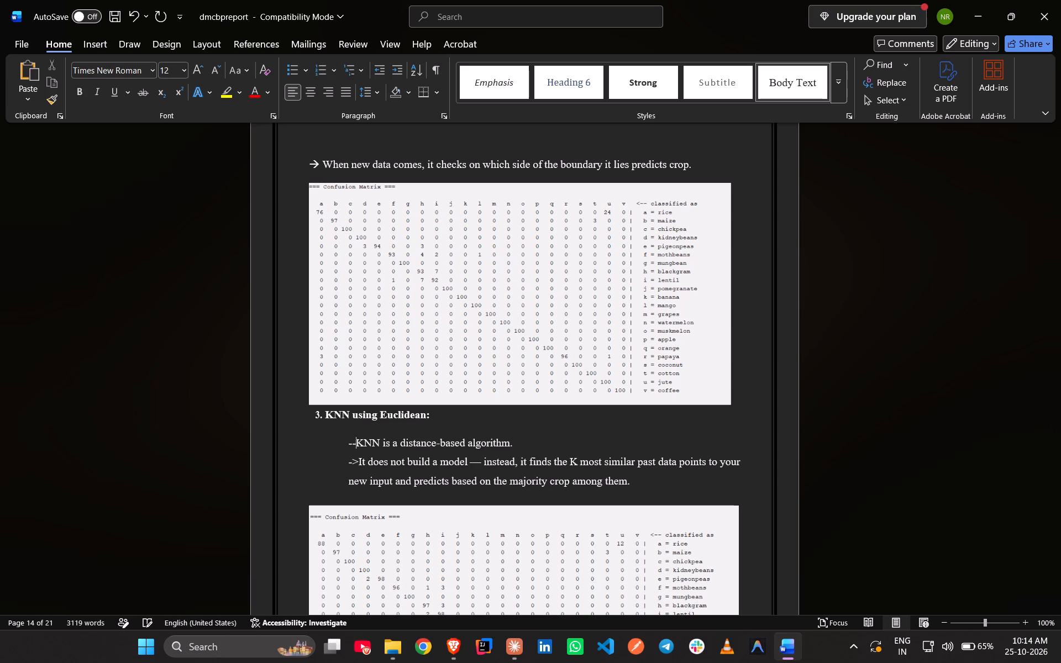
pyautogui.write('>')
pyautogui.press('space')
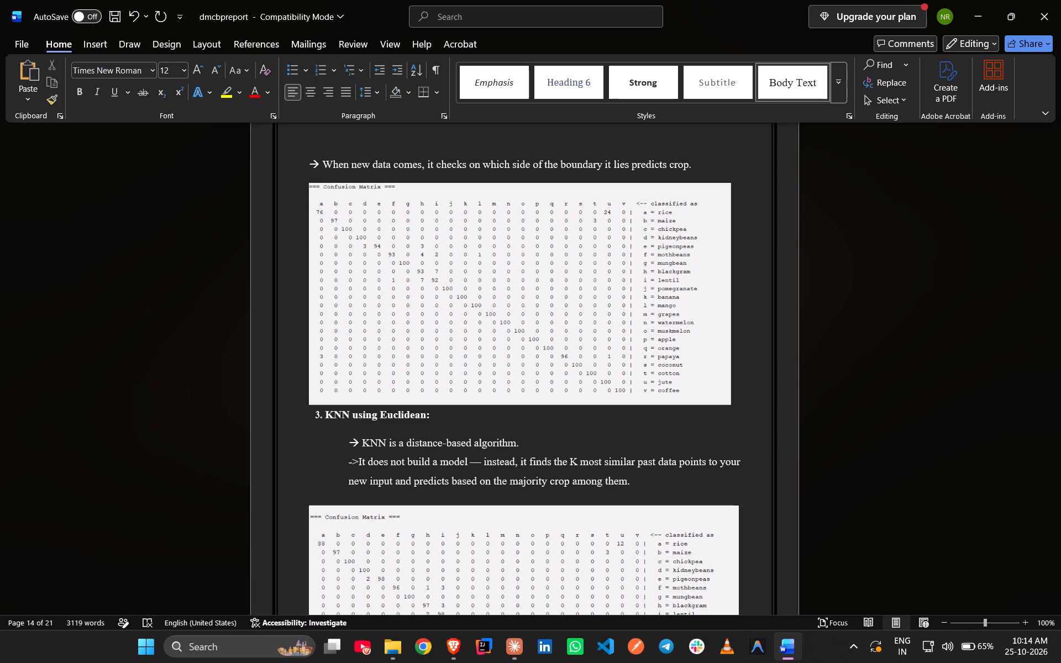
# Replace the "->" before "It does not build a model" with an arrow symbol and a space, without list formatting, and save.
pyautogui.press('Down')
pyautogui.press('Left')
pyautogui.press('Left')
pyautogui.press('-')
pyautogui.press('Insert')
pyautogui.press('Right')
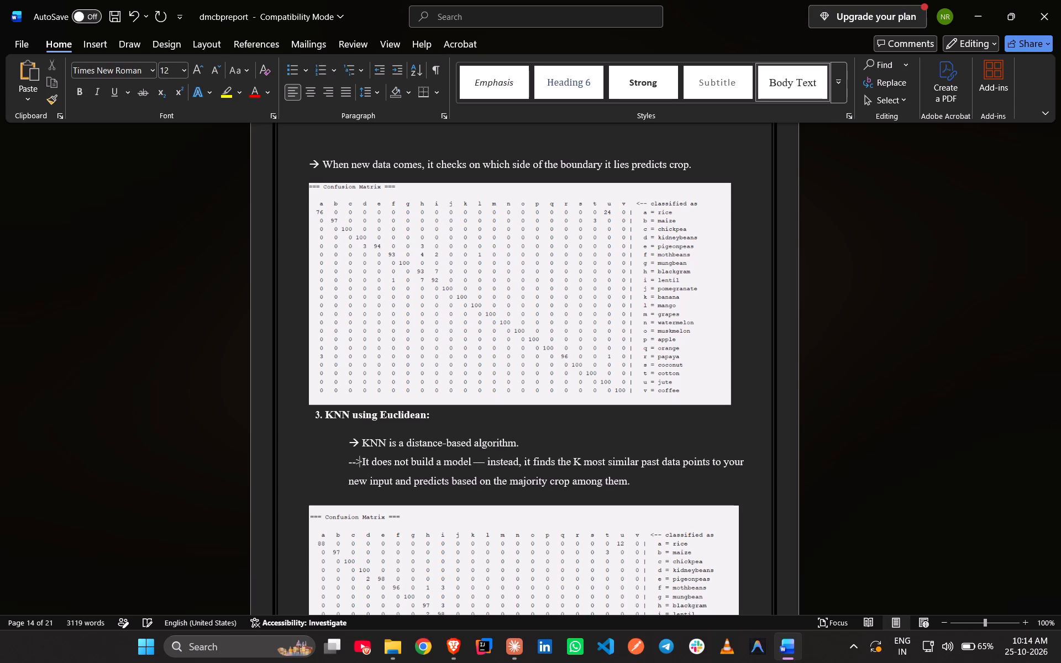
pyautogui.press('BackSpace')
pyautogui.hotkey('shift', '>')
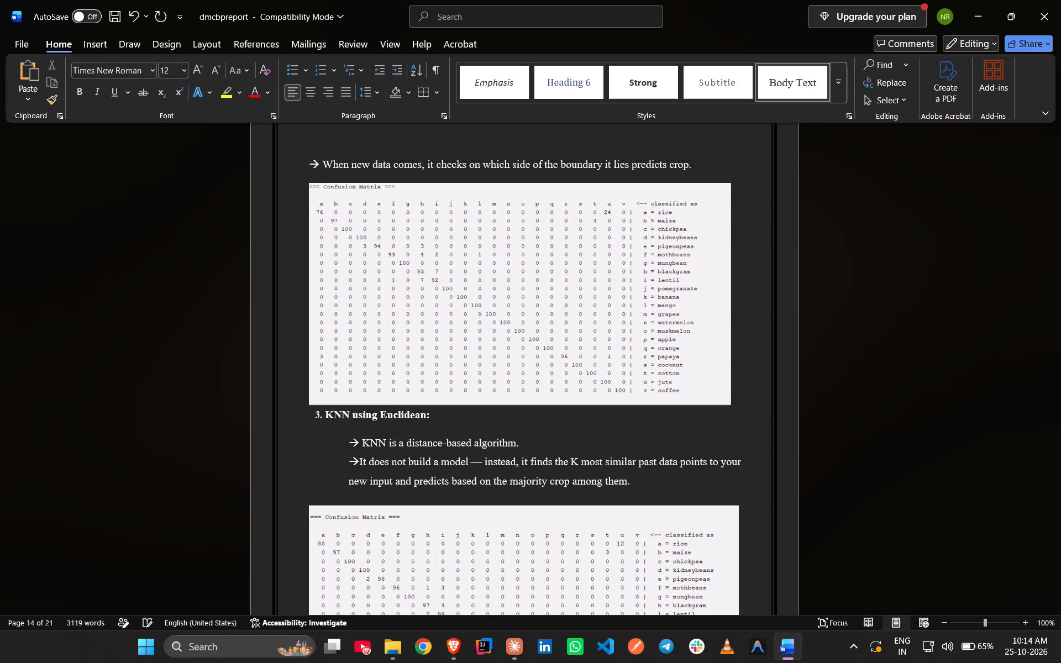
pyautogui.press('space')
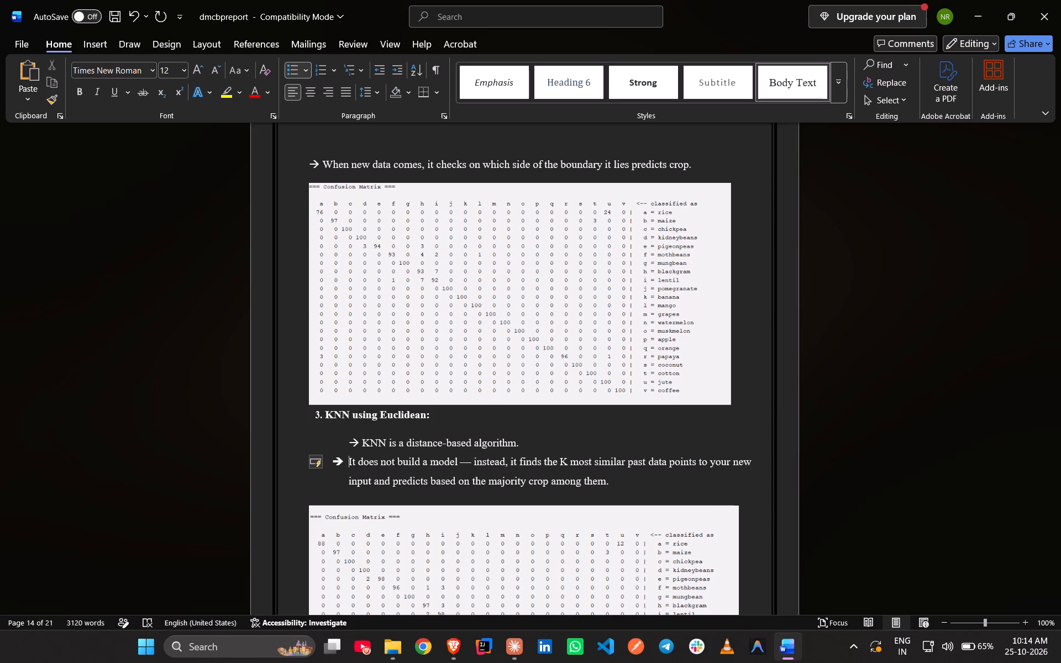
pyautogui.press('BackSpace')
pyautogui.press('space')
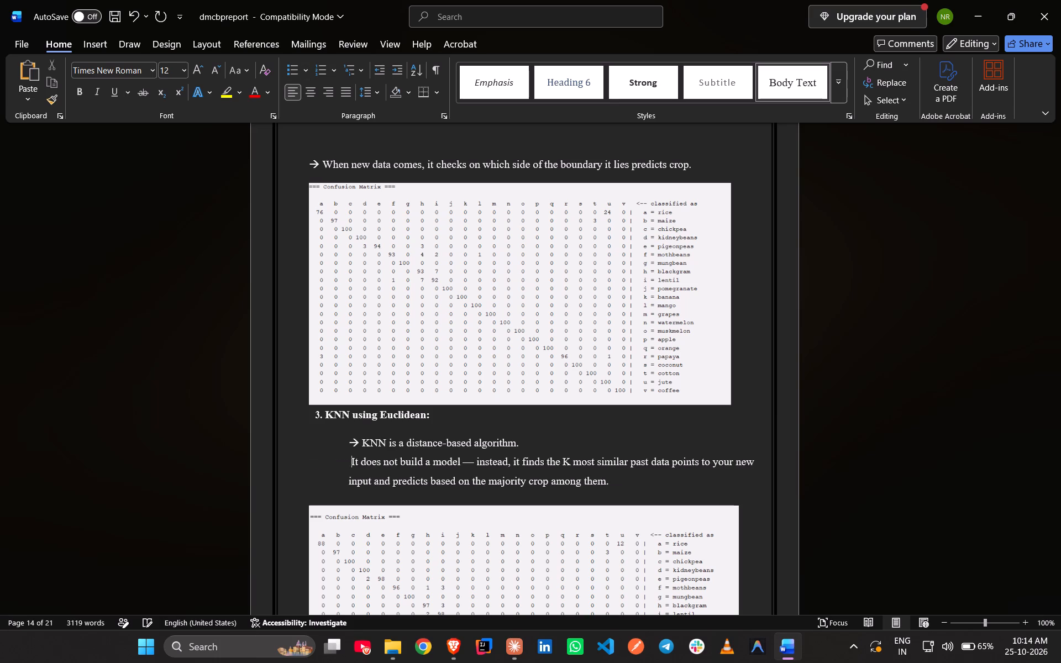
pyautogui.press('Left')
pyautogui.write('-->')
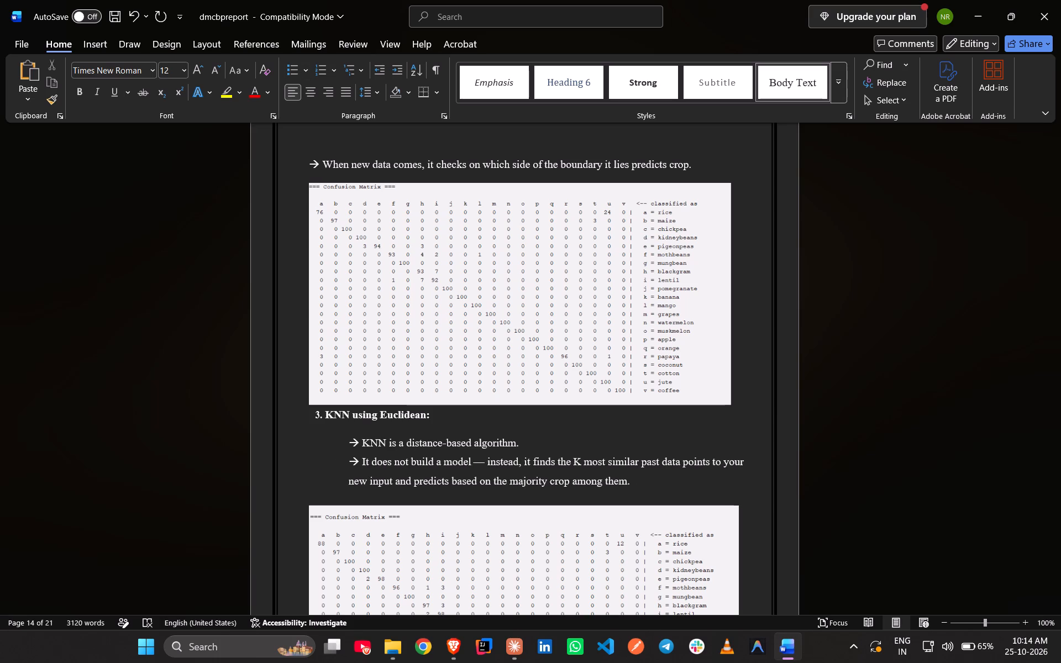
pyautogui.press('Down')
pyautogui.hotkey('ctrl', 's')
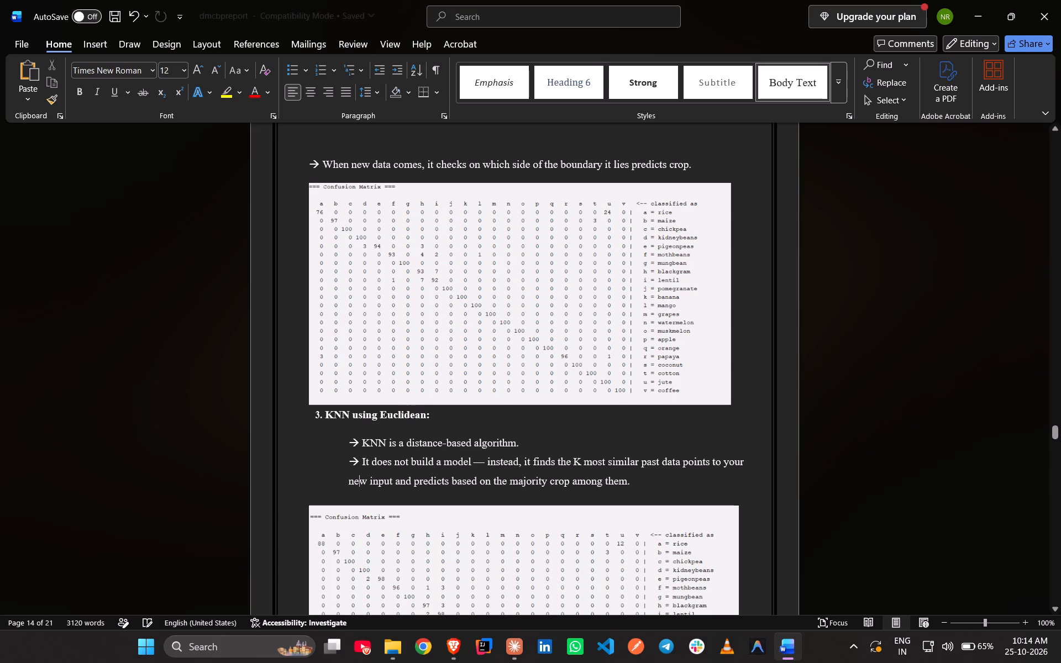
# Set the "Random Forest:" heading's font size to 12.
pyautogui.scroll(-1, 402, 399)
pyautogui.scroll(1, 427, 401)
pyautogui.scroll(-5, 466, 401)
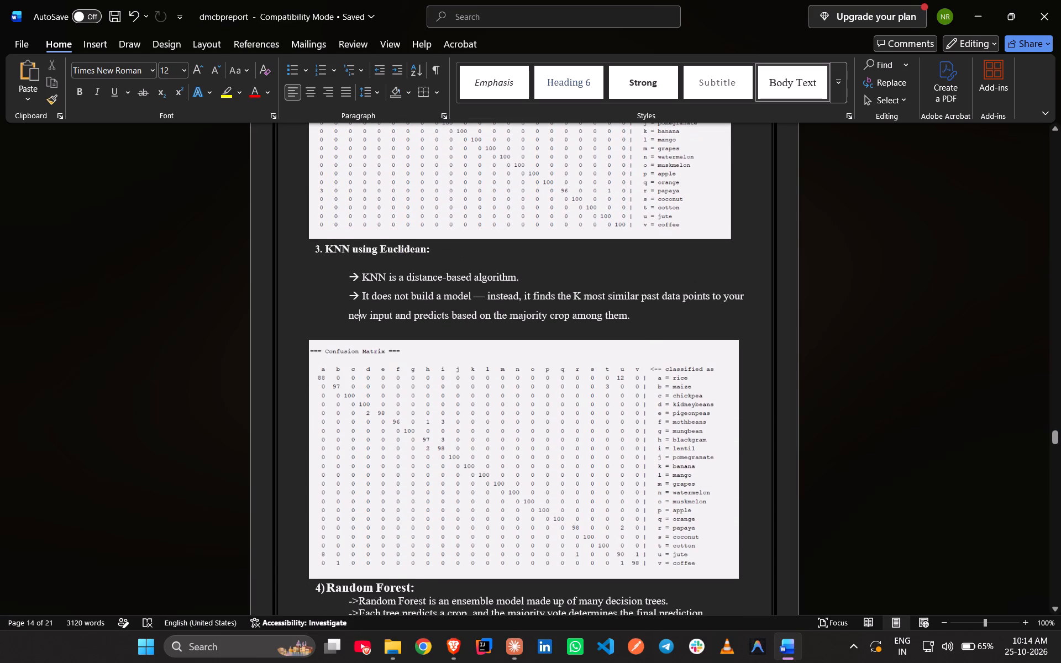
pyautogui.scroll(-1, 376, 371)
pyautogui.scroll(-1, 456, 379)
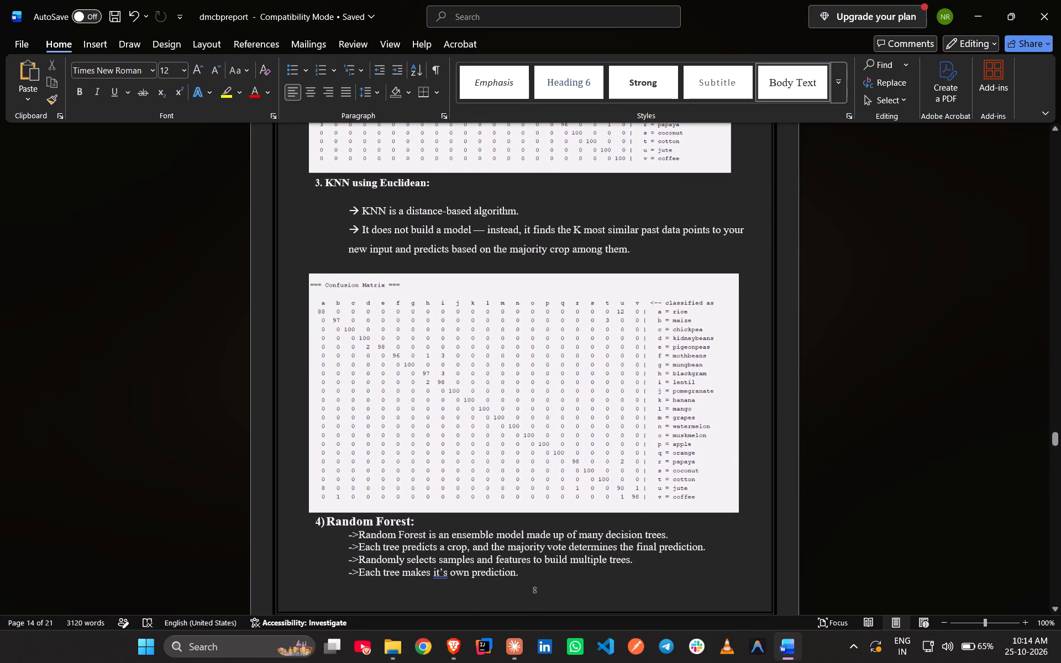
pyautogui.scroll(-4, 456, 380)
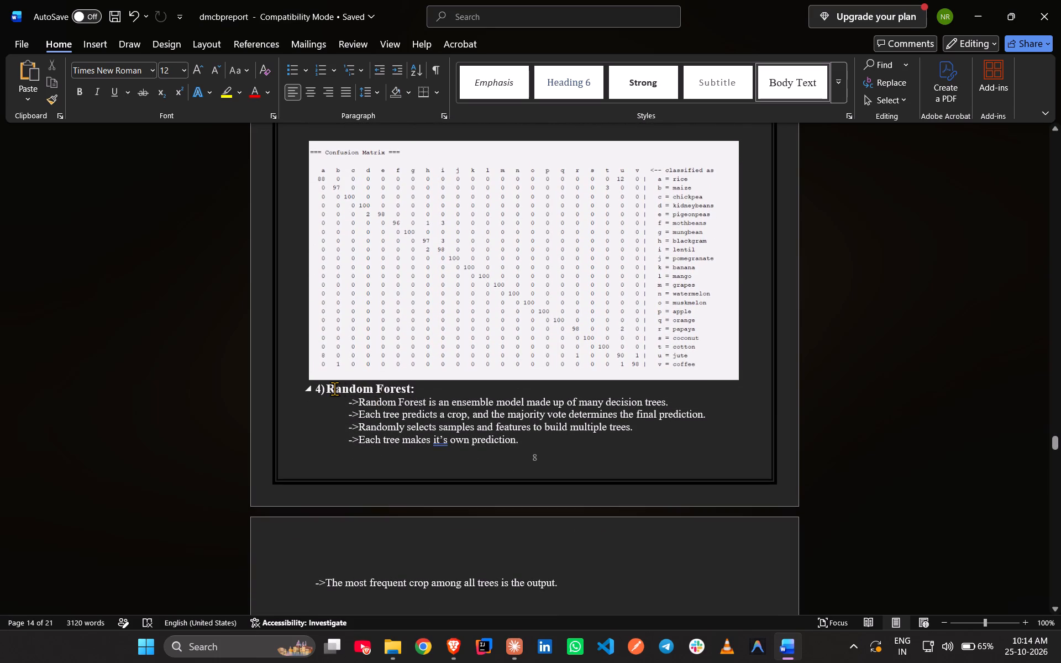
pyautogui.tripleClick(334, 388)
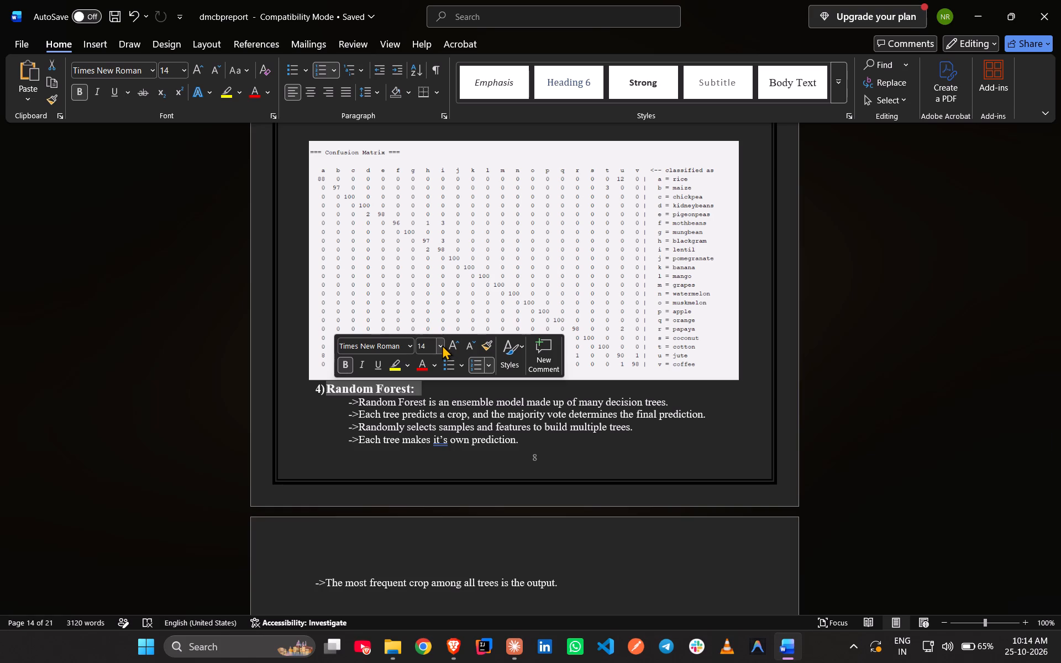
pyautogui.click(442, 345)
pyautogui.click(435, 430)
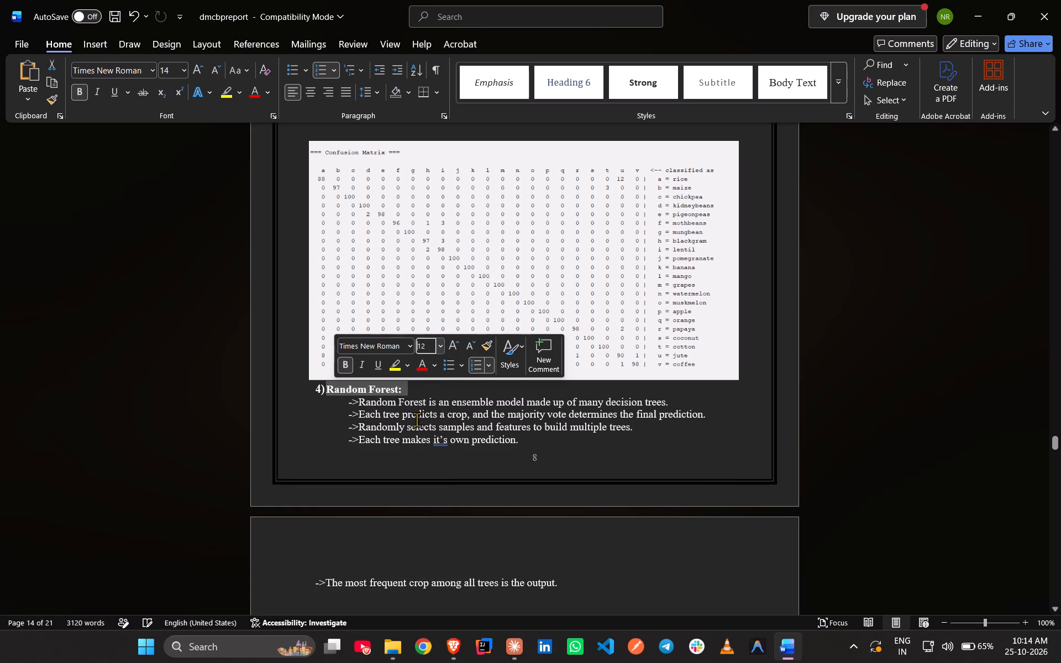
pyautogui.click(381, 419)
# Insert an unnumbered blank line below the "Random Forest:" heading.
pyautogui.click(409, 391)
pyautogui.press(']')
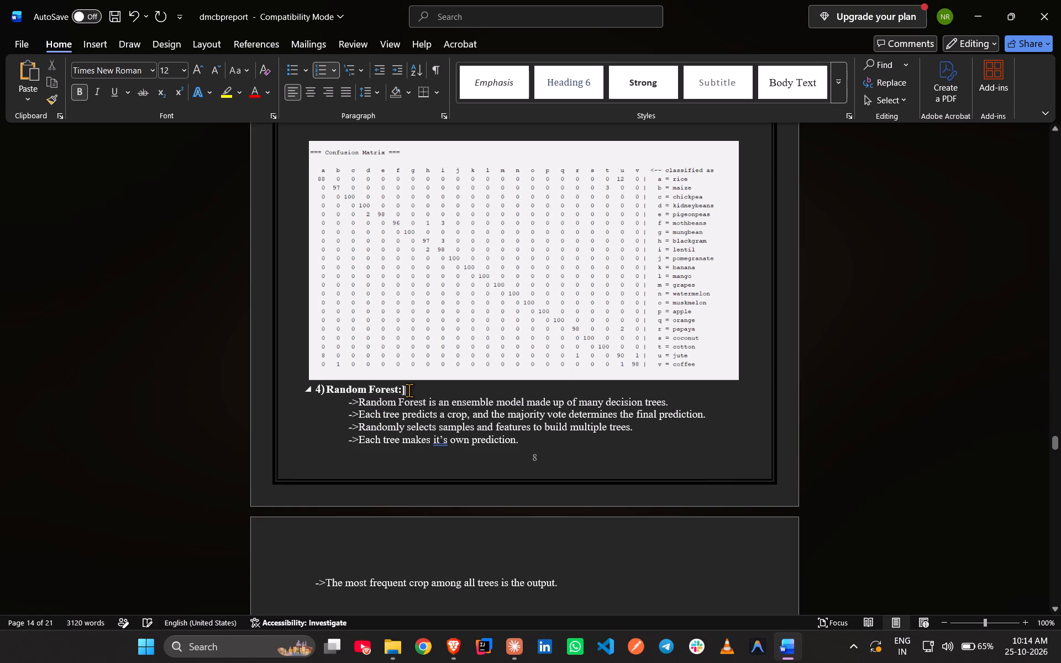
pyautogui.hotkey('ctrl', 'z')
pyautogui.press('Return')
pyautogui.press('BackSpace')
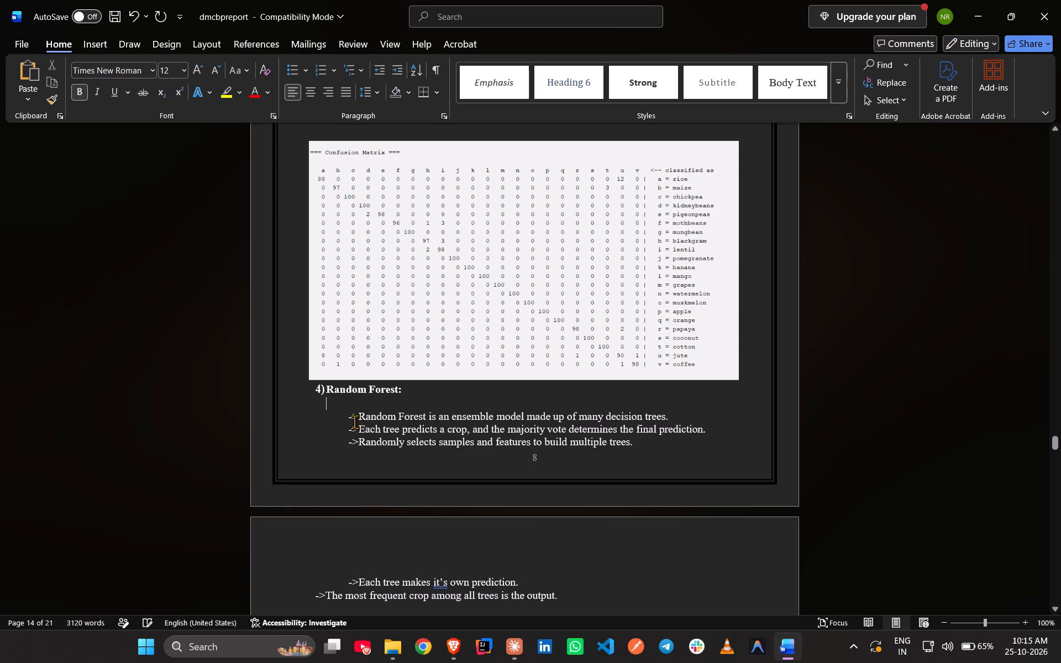
# Set the line spacing of the first three Random Forest description lines to 1.5 and save the document.
pyautogui.moveTo(346, 419); pyautogui.dragTo(598, 446)
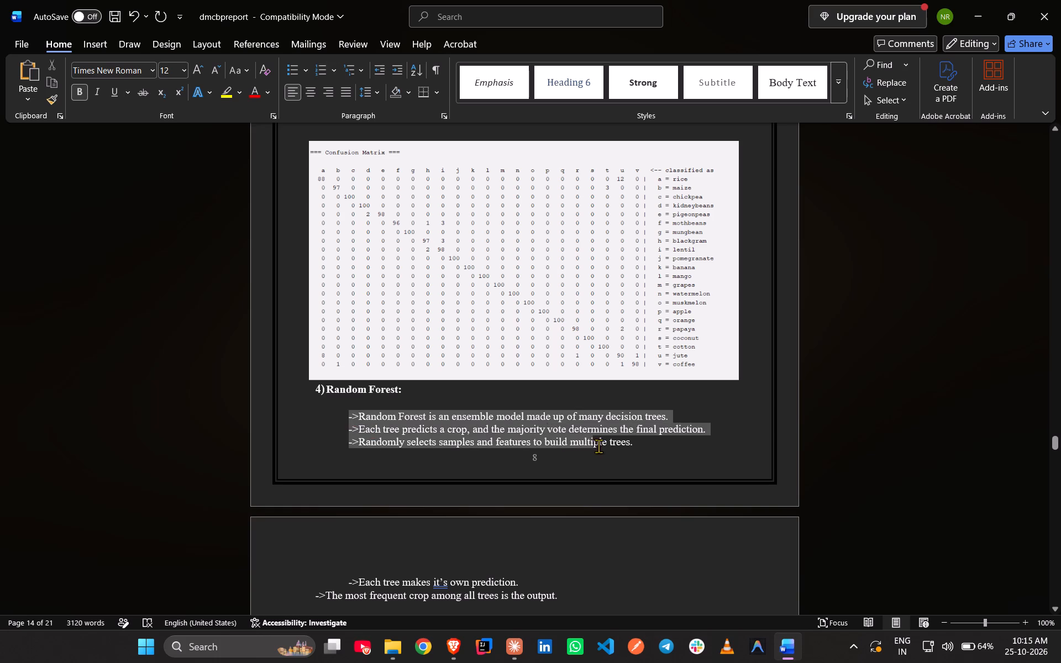
pyautogui.moveTo(598, 446); pyautogui.dragTo(638, 449)
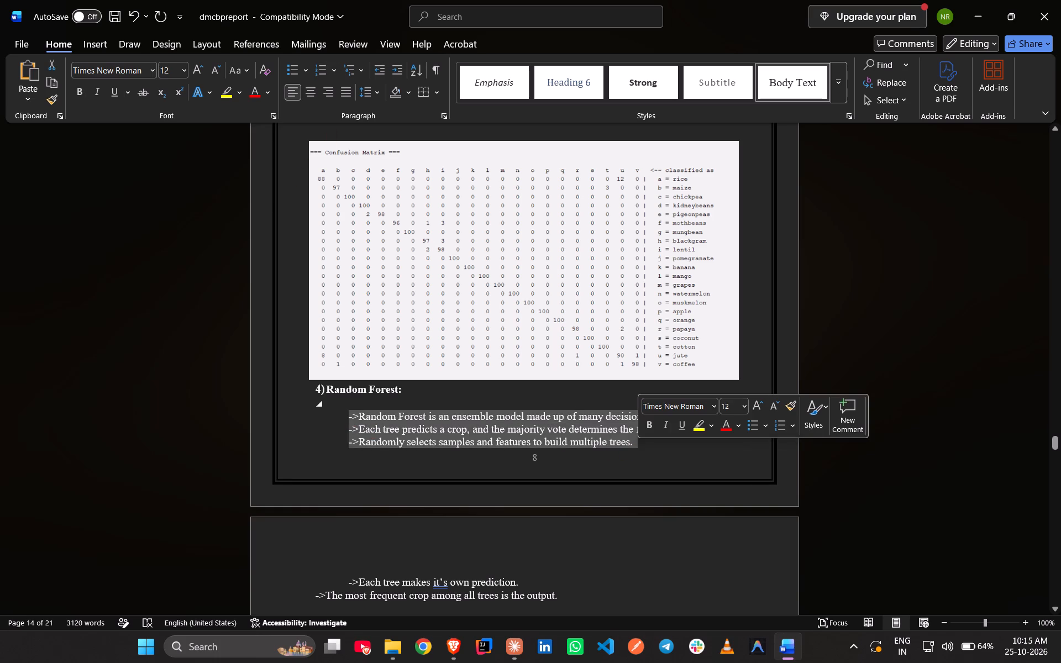
pyautogui.click(377, 98)
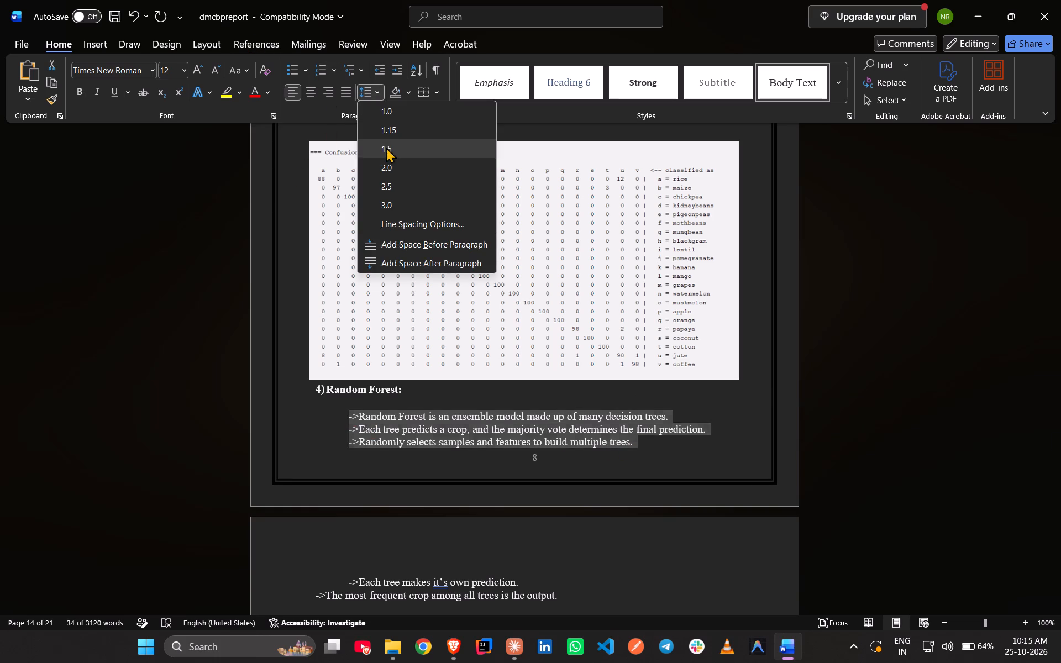
pyautogui.click(386, 148)
pyautogui.hotkey('ctrl', 's')
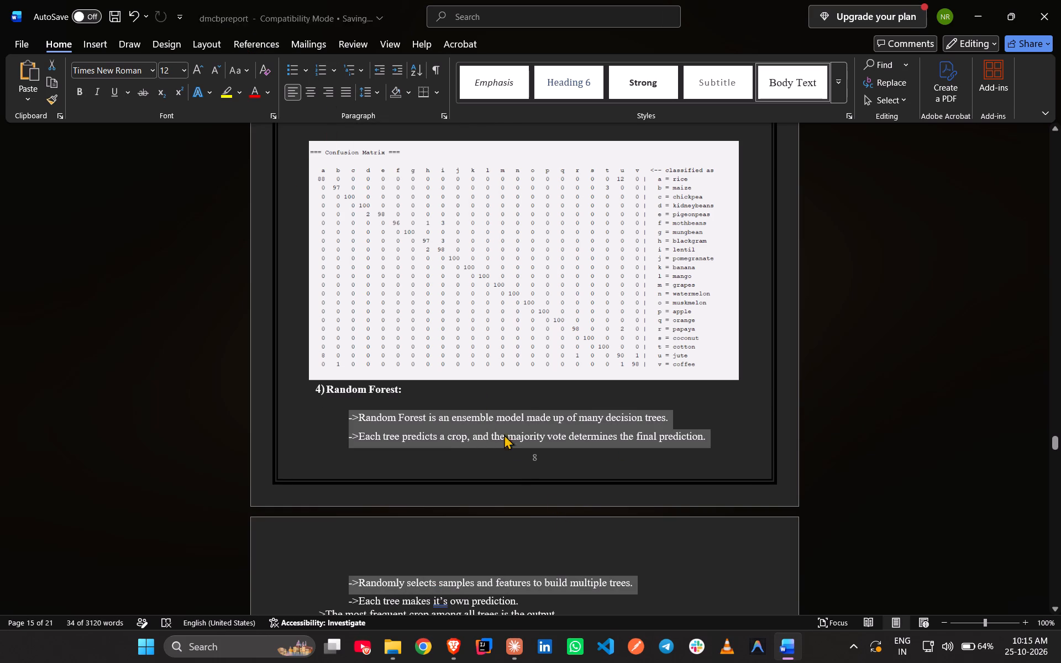
pyautogui.click(449, 424)
# Insert a blank line between the KNN confusion matrix and the Random Forest heading, and save.
pyautogui.click(744, 372)
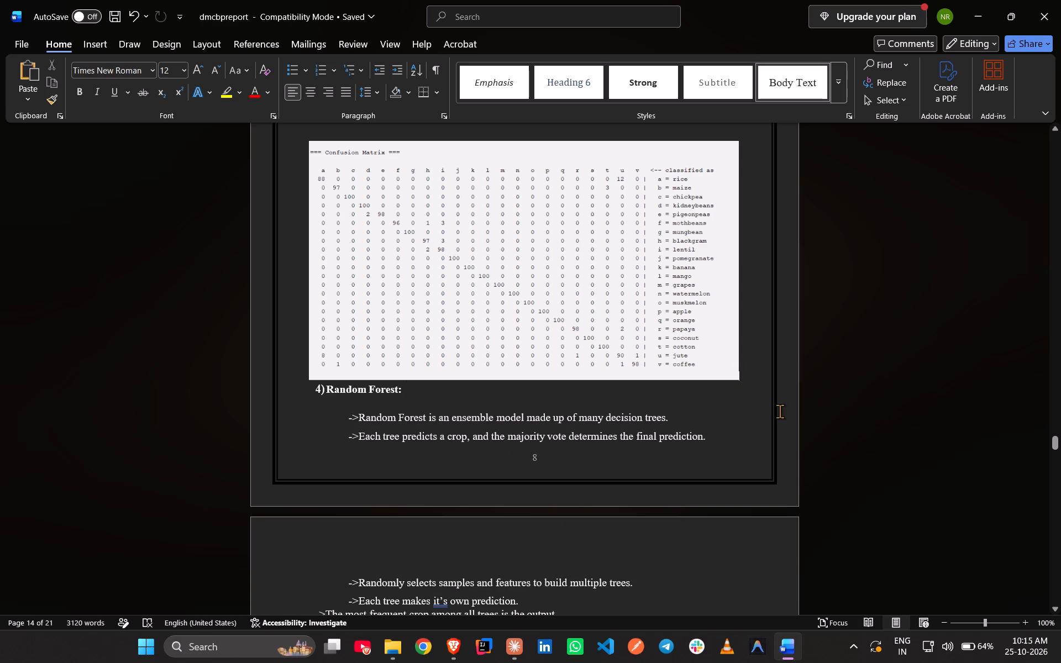
pyautogui.press('Return')
pyautogui.hotkey('ctrl', 's')
# Replace the Random Forest heading's automatic "4)" number with plain-text "4." and a space, undoing the automatic list formatting.
pyautogui.scroll(5, 493, 413)
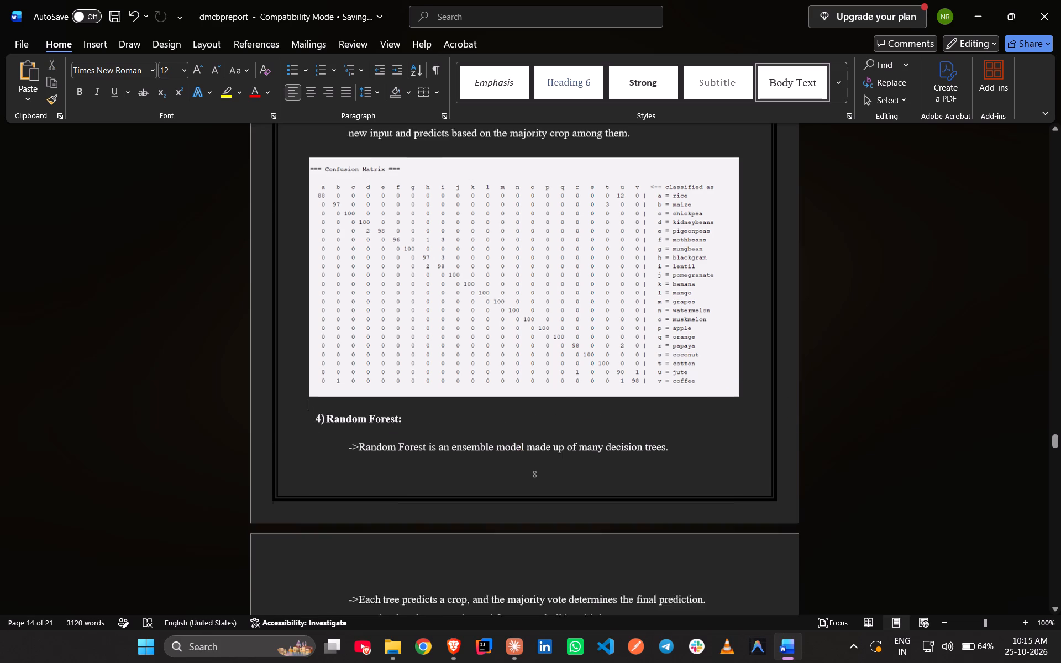
pyautogui.scroll(6, 493, 412)
pyautogui.scroll(-11, 384, 422)
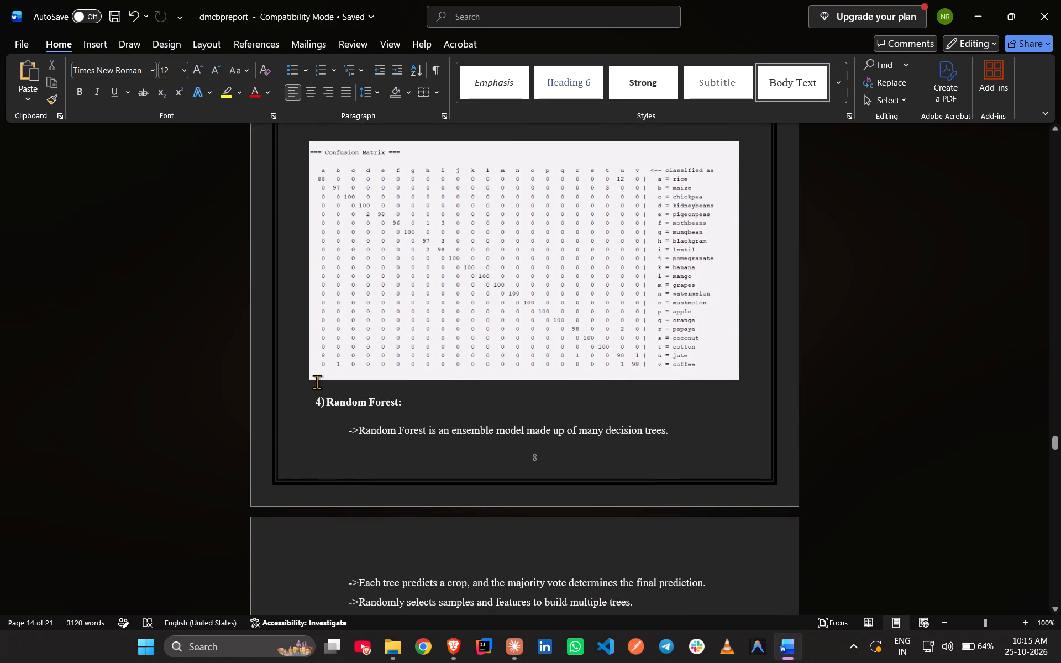
pyautogui.click(323, 403)
pyautogui.press('Right')
pyautogui.press('BackSpace')
pyautogui.scroll(7, 454, 383)
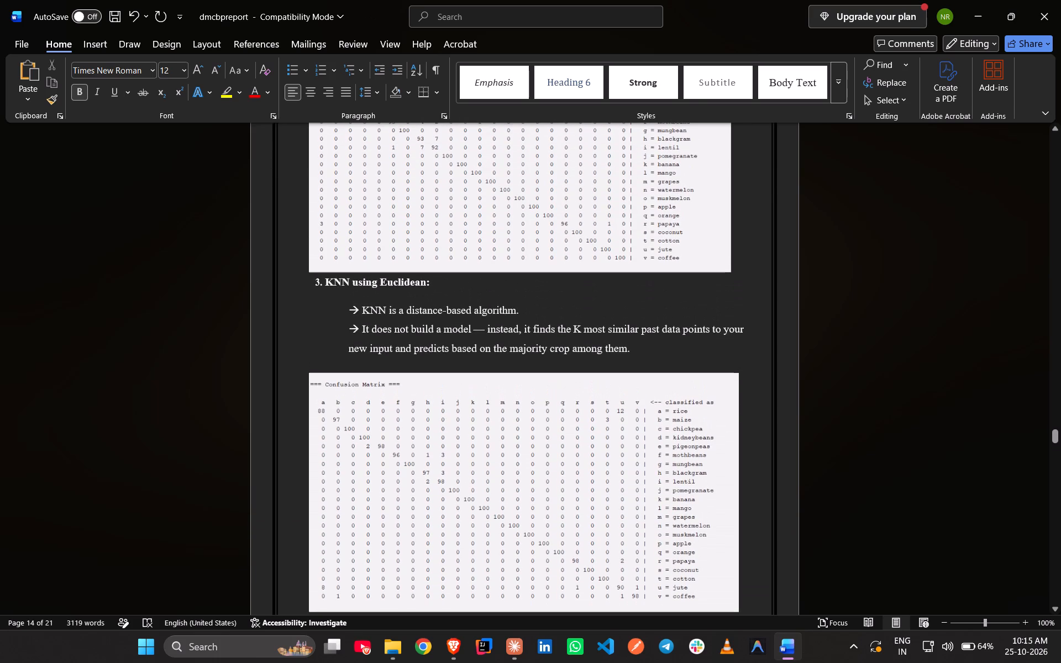
pyautogui.scroll(6, 458, 380)
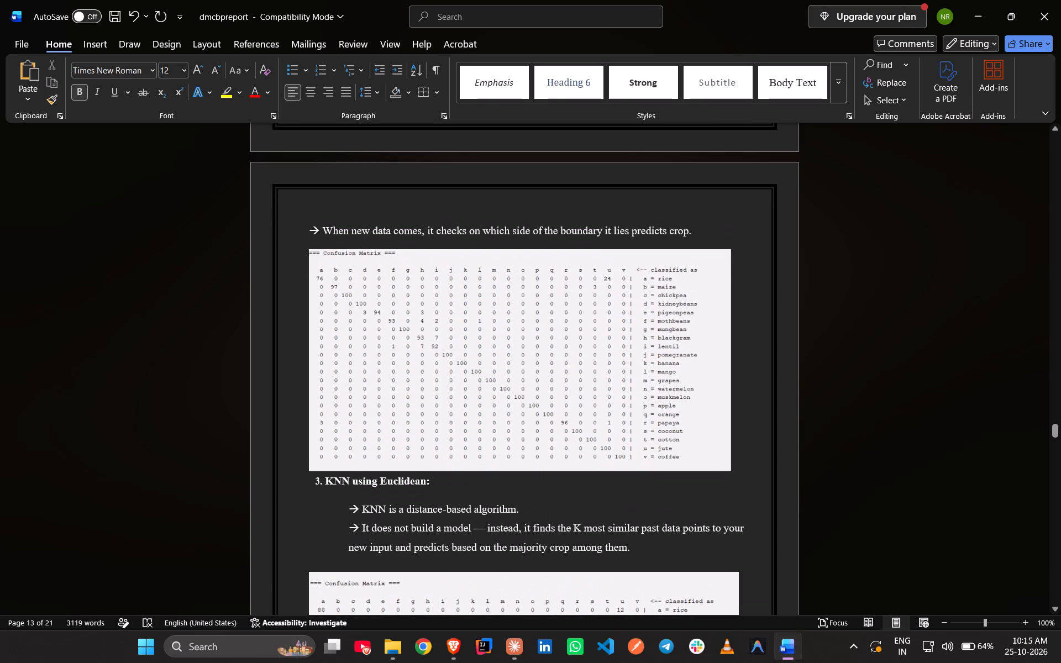
pyautogui.write('4.')
pyautogui.press('space')
pyautogui.hotkey('ctrl', 'z')
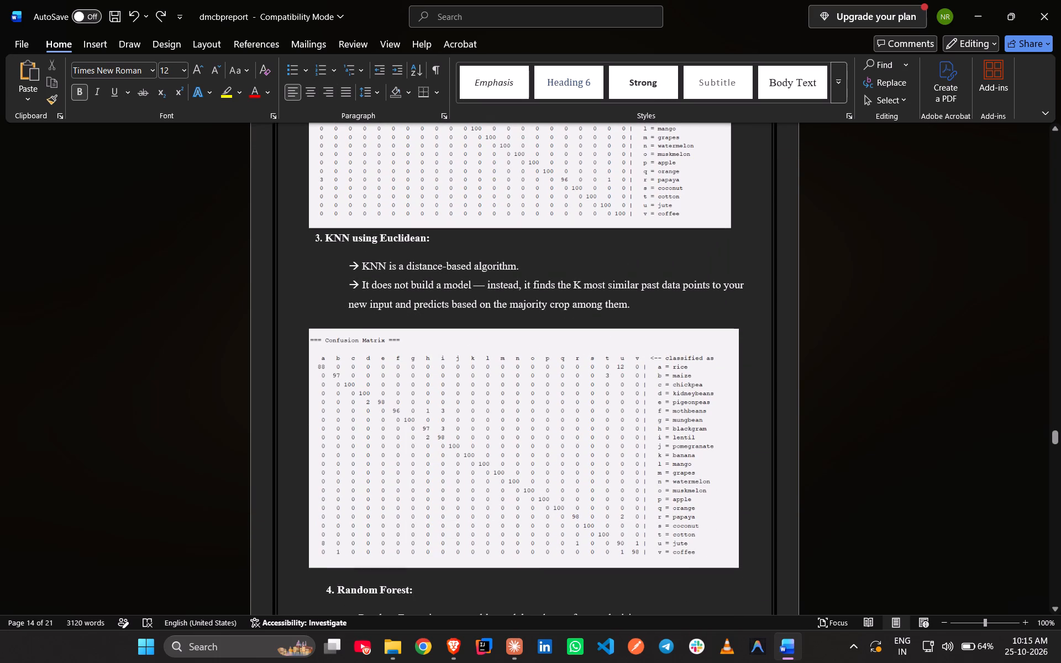
# Examine the classification pages from Naive Bayes to Multinomial Logistic Regression for heading, arrow and page border consistency.
pyautogui.scroll(-1, 440, 429)
pyautogui.scroll(18, 440, 429)
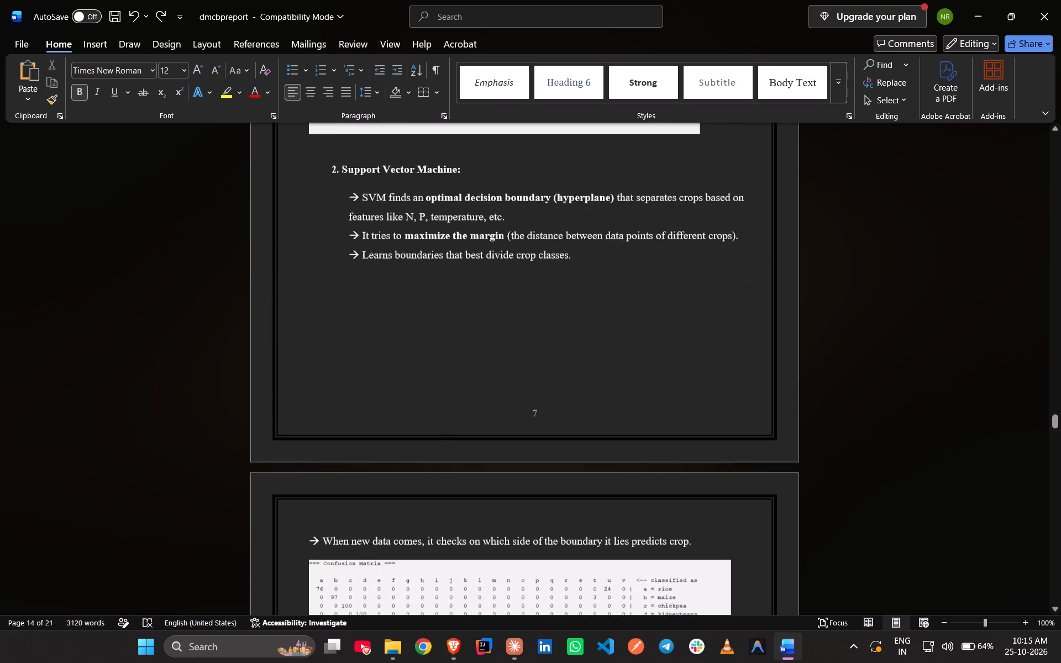
pyautogui.scroll(4, 377, 474)
pyautogui.scroll(9, 443, 383)
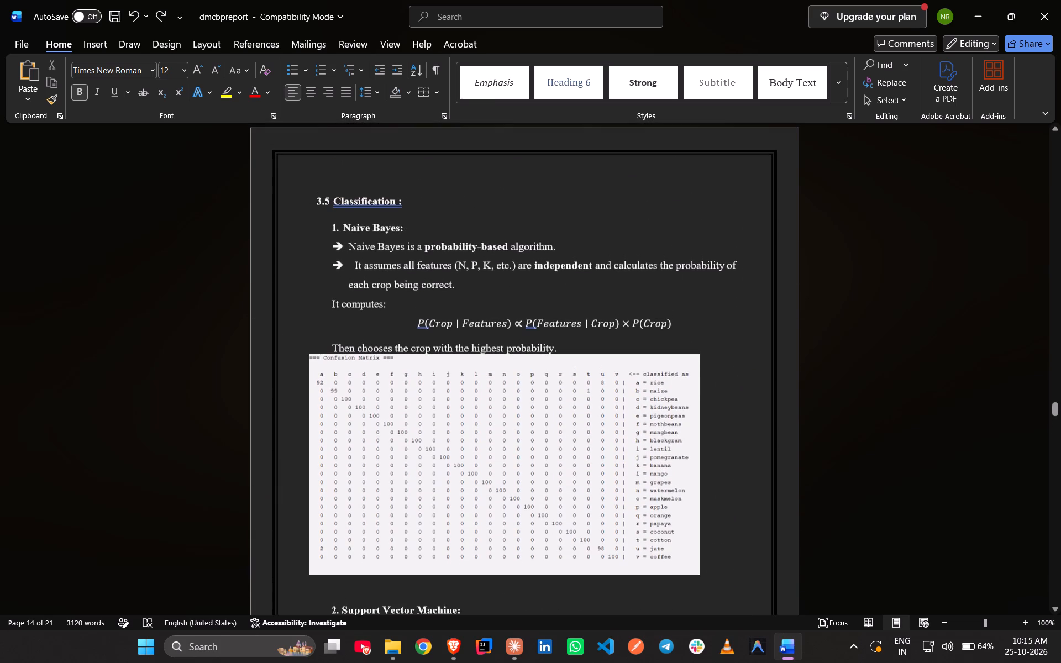
pyautogui.scroll(-4, 415, 278)
pyautogui.scroll(2, 415, 278)
pyautogui.scroll(-20, 415, 278)
pyautogui.scroll(-5, 415, 278)
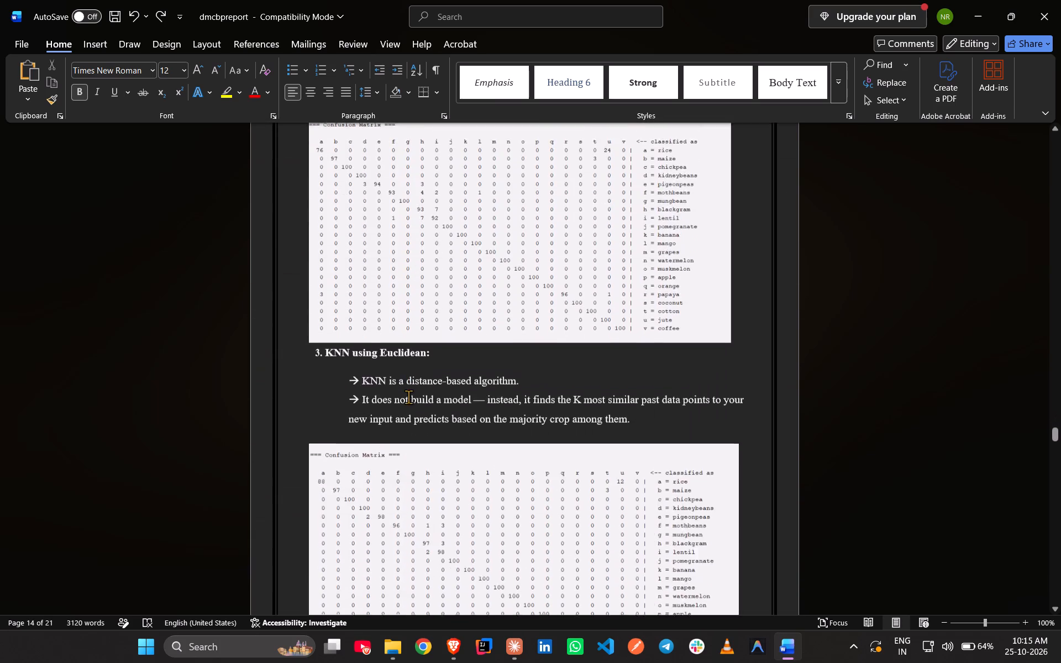
pyautogui.scroll(-14, 408, 397)
pyautogui.scroll(1, 404, 411)
pyautogui.scroll(-6, 403, 414)
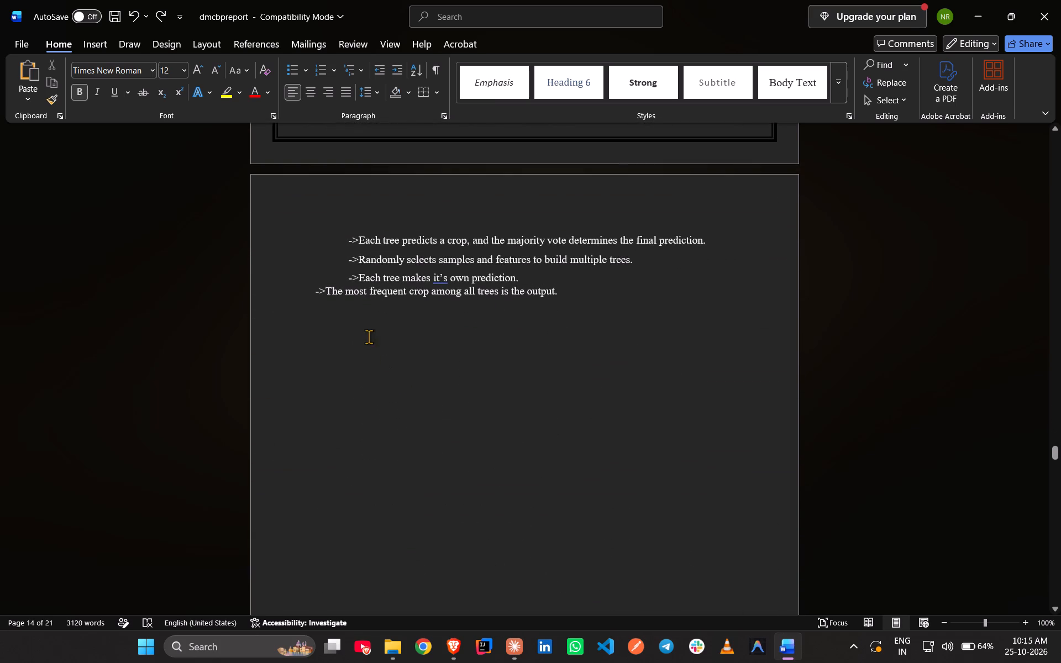
pyautogui.scroll(-20, 369, 339)
pyautogui.scroll(-6, 369, 339)
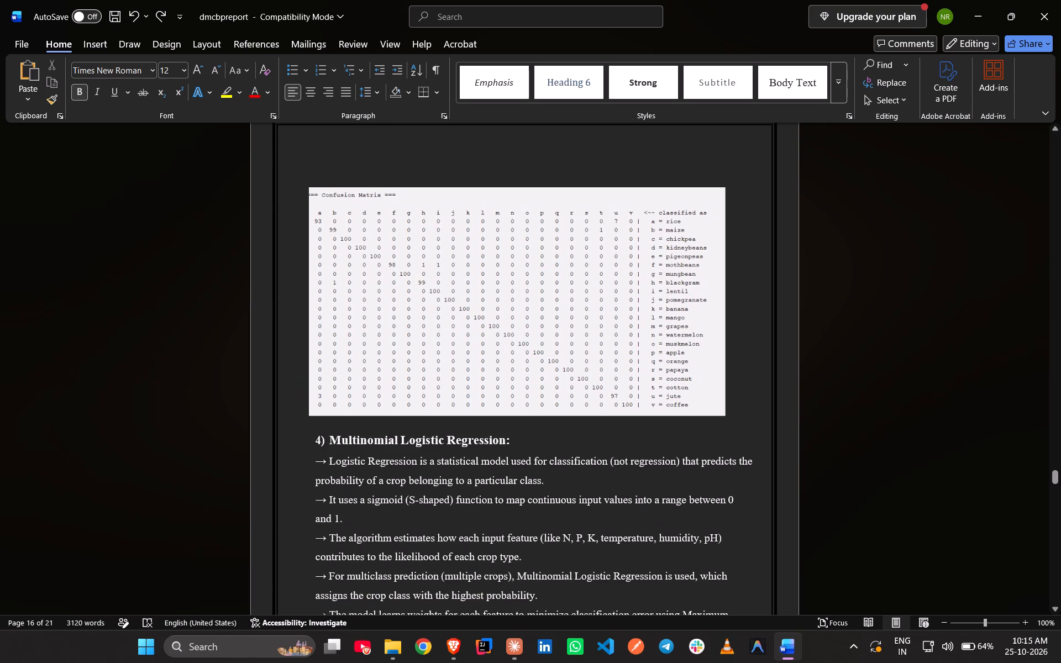
# Copy the border frame from the Multinomial Logistic Regression page onto the borderless Random Forest page, align it around the page, and save.
pyautogui.click(275, 386)
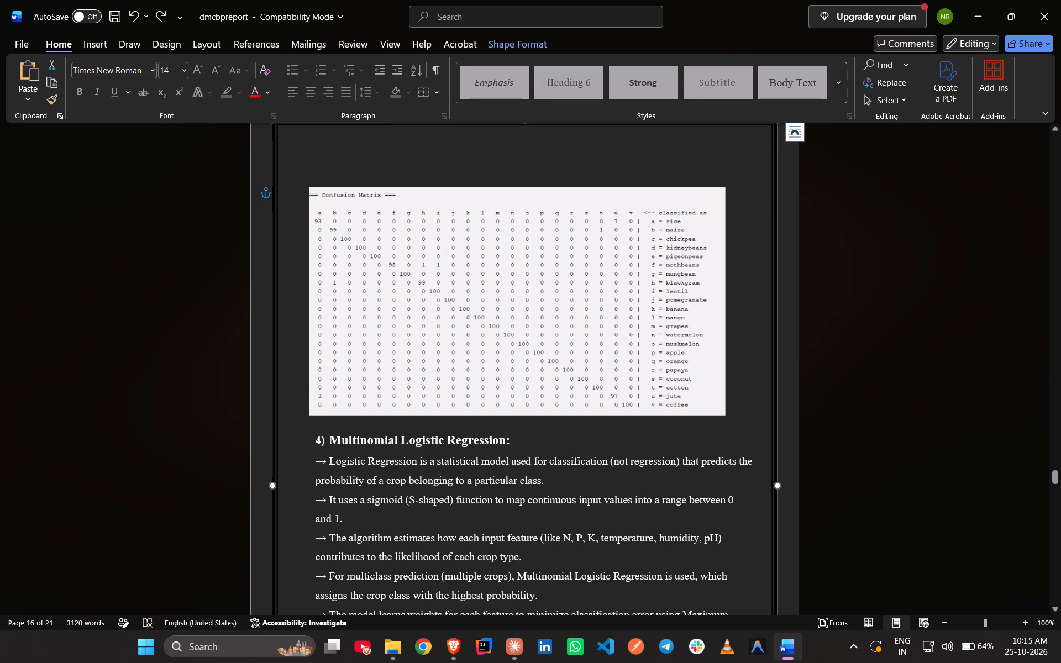
pyautogui.hotkey('ctrl', 'c')
pyautogui.scroll(10, 289, 535)
pyautogui.scroll(-1, 289, 535)
pyautogui.scroll(5, 289, 535)
pyautogui.click(409, 282)
pyautogui.hotkey('ctrl', 'v')
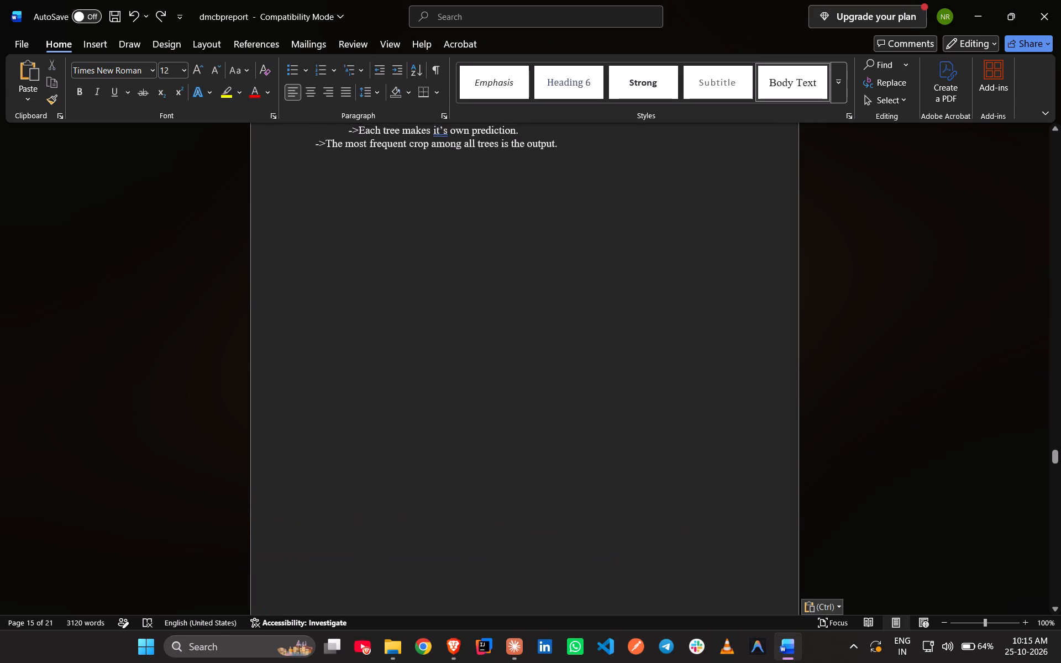
pyautogui.scroll(5, 407, 310)
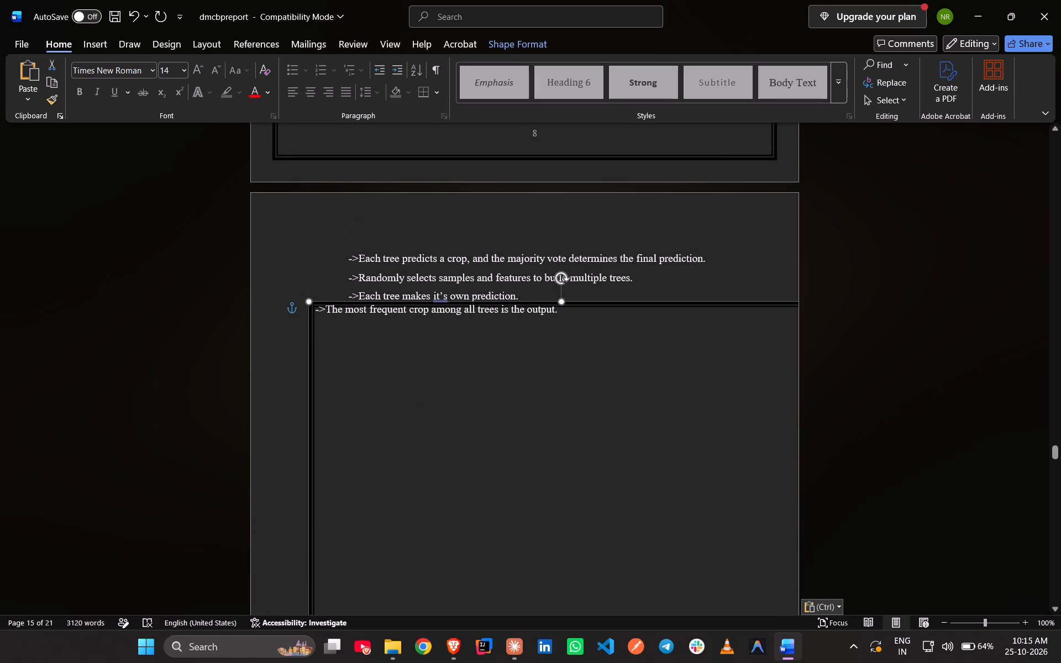
pyautogui.moveTo(584, 307); pyautogui.dragTo(550, 217)
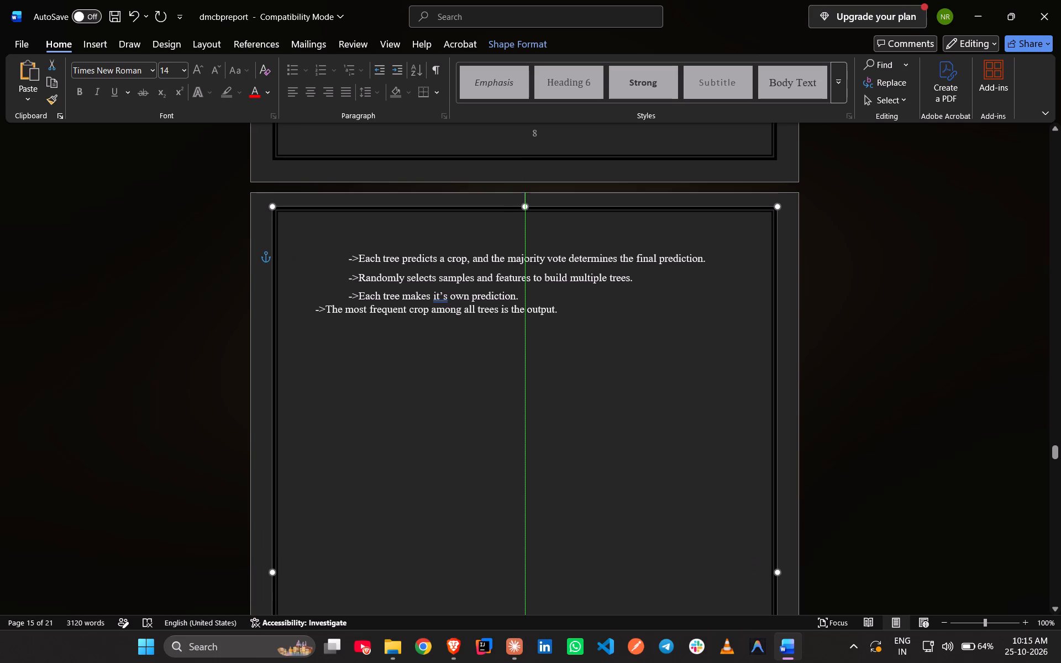
pyautogui.moveTo(550, 217); pyautogui.dragTo(551, 220)
pyautogui.hotkey('ctrl', 's')
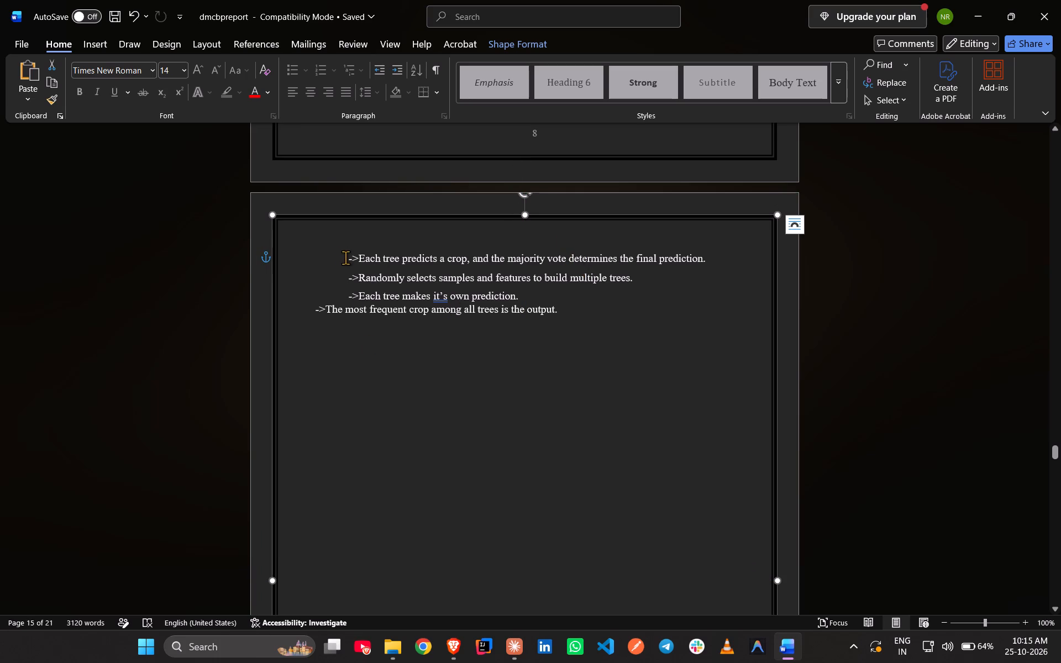
# Set the line spacing of the four continued Random Forest description lines to 1.5 and save.
pyautogui.moveTo(345, 257); pyautogui.dragTo(602, 303)
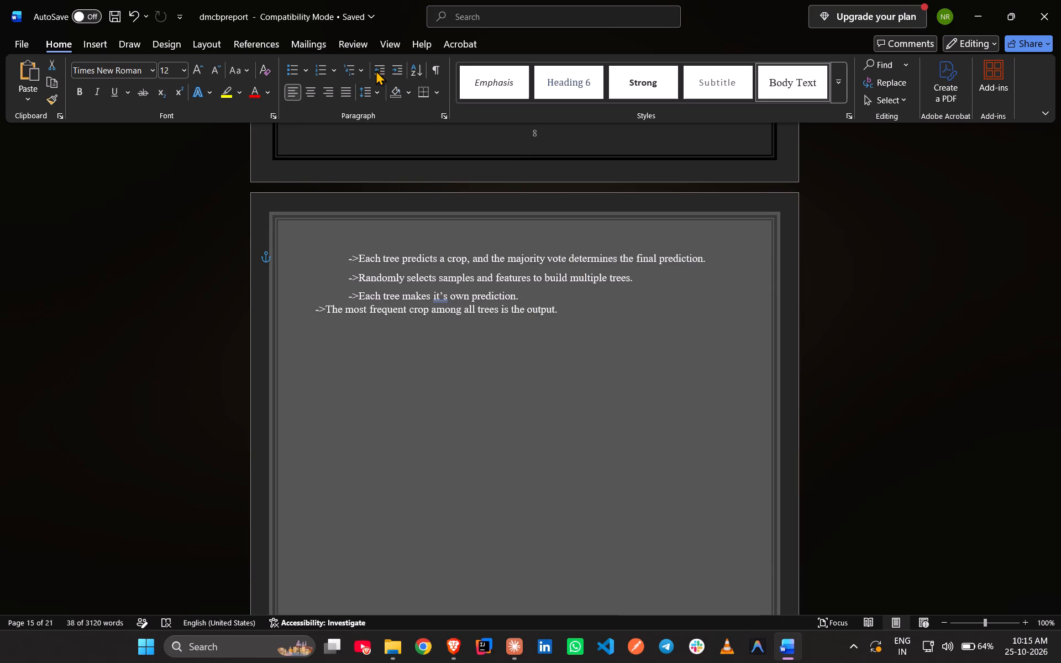
pyautogui.click(375, 88)
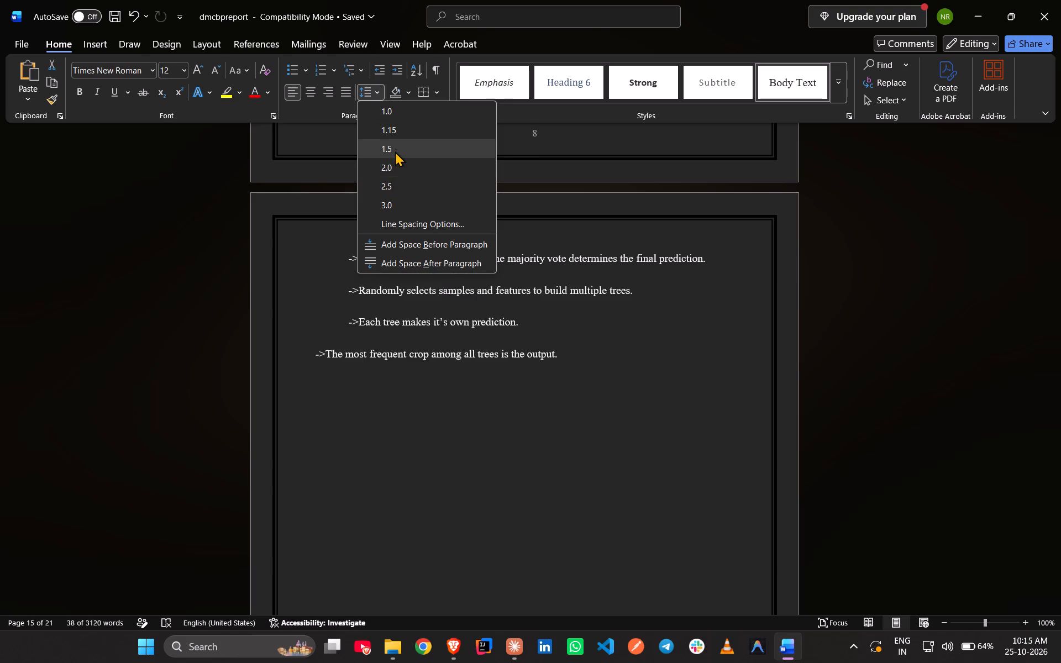
pyautogui.click(395, 144)
pyautogui.click(497, 428)
pyautogui.hotkey('ctrl', 's')
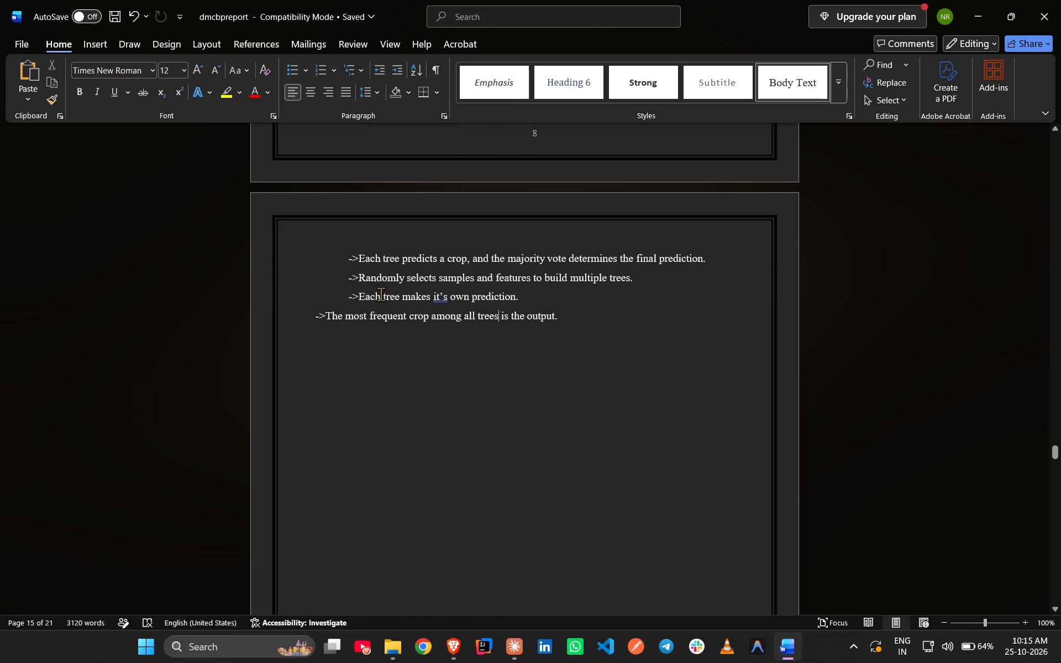
# Indent the line "The most frequent crop among all trees is the output." to align with the lines above it.
pyautogui.click(309, 319)
pyautogui.press('Tab')
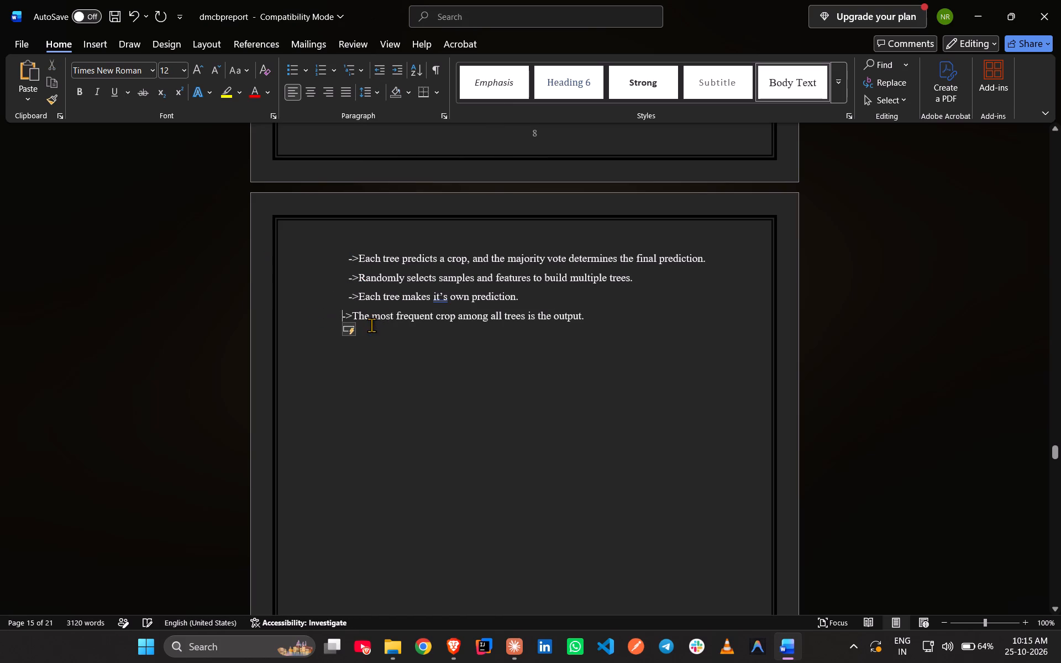
pyautogui.press('space')
pyautogui.press('space')
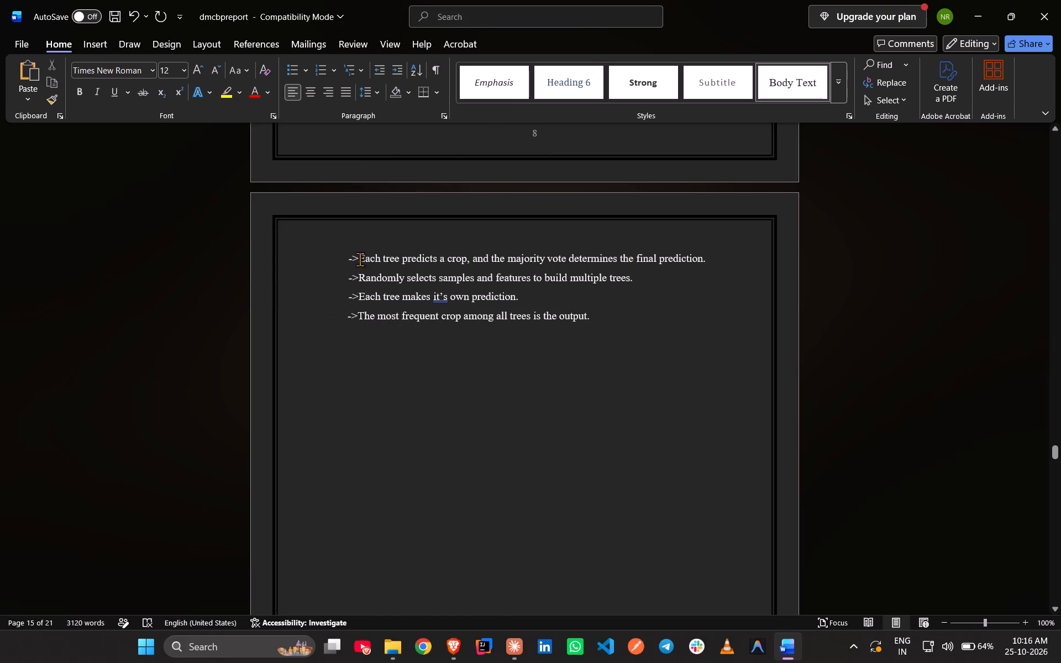
# Replace the "->" before the "Each tree predicts a crop" and "Randomly selects samples" lines with an arrow symbol and a space.
pyautogui.click(359, 261)
pyautogui.press('space')
pyautogui.press('Left')
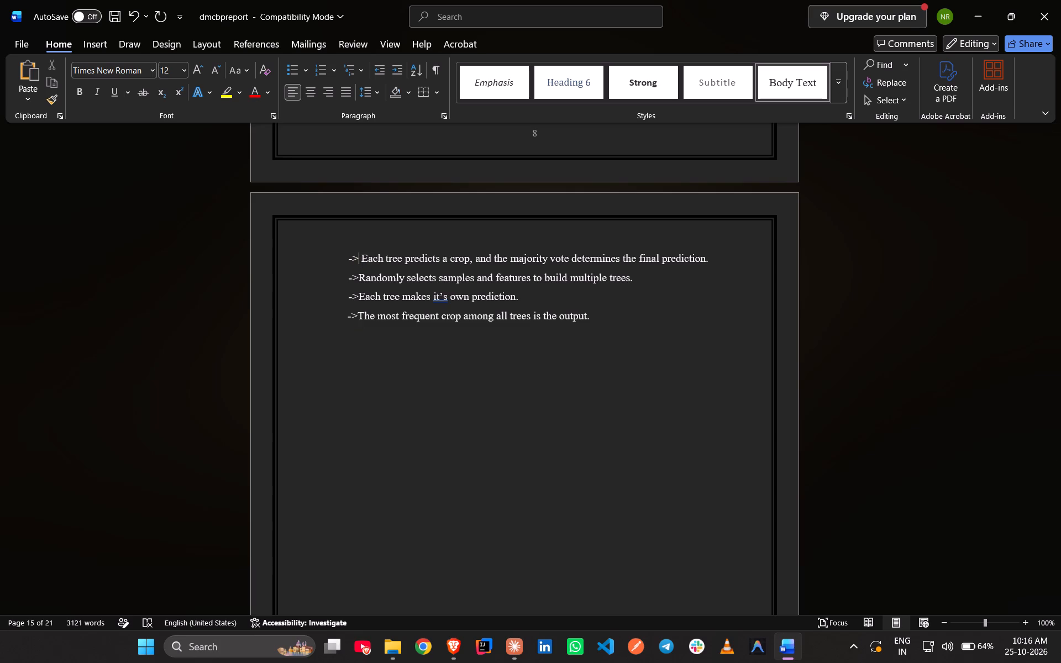
pyautogui.press('BackSpace')
pyautogui.press('BackSpace')
pyautogui.write('-->')
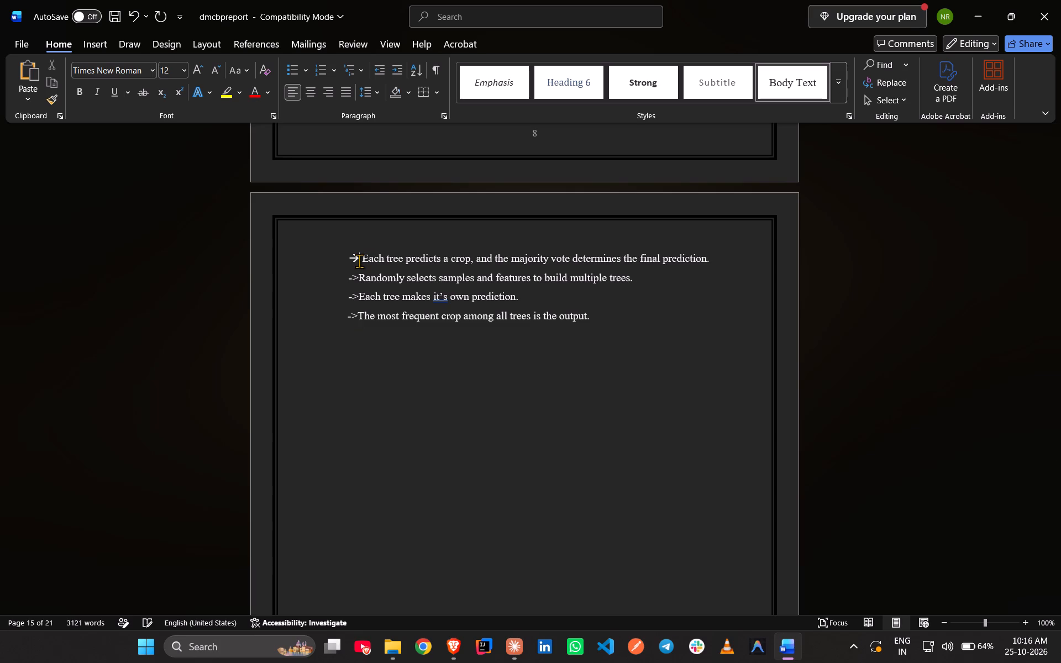
pyautogui.press('Down')
pyautogui.press('space')
pyautogui.press('Left')
pyautogui.press('Left')
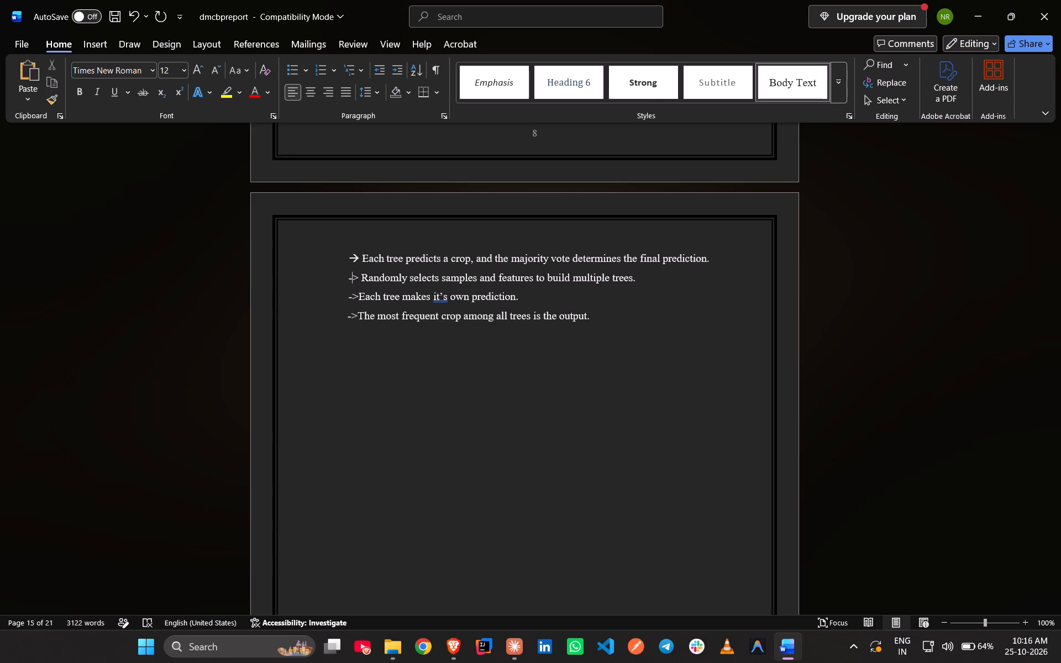
pyautogui.press('-')
pyautogui.press('Right')
pyautogui.press('BackSpace')
pyautogui.hotkey('shift', '>')
# Replace the "->" before "Each tree makes it's own prediction." with an arrow symbol.
pyautogui.press('Down')
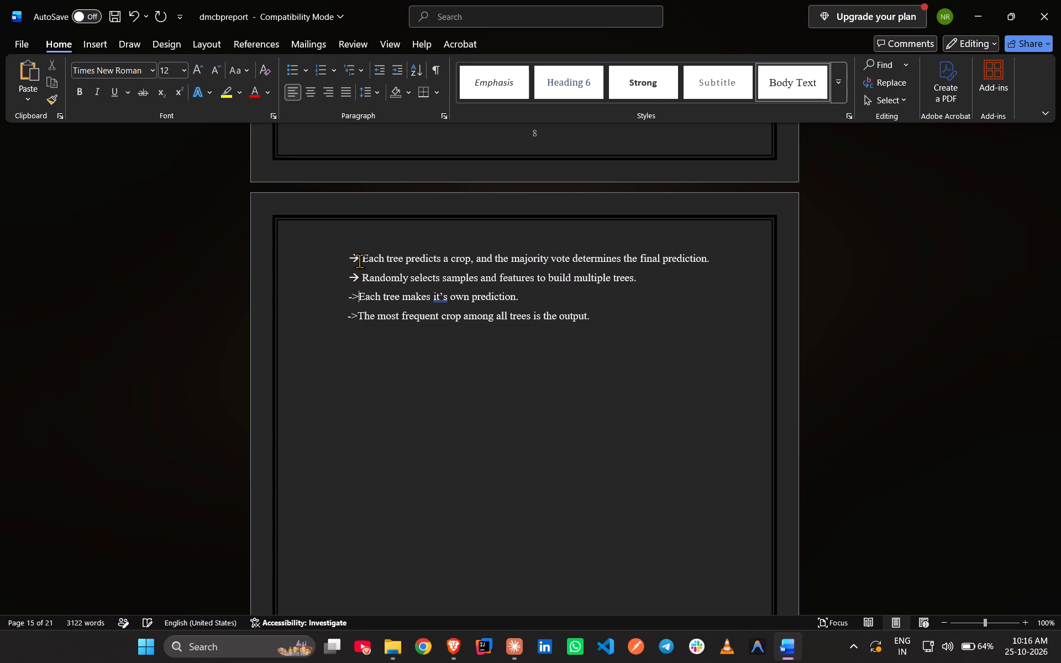
pyautogui.press('Left')
pyautogui.press('-')
pyautogui.press('Right')
pyautogui.press('BackSpace')
pyautogui.hotkey('shift', '>')
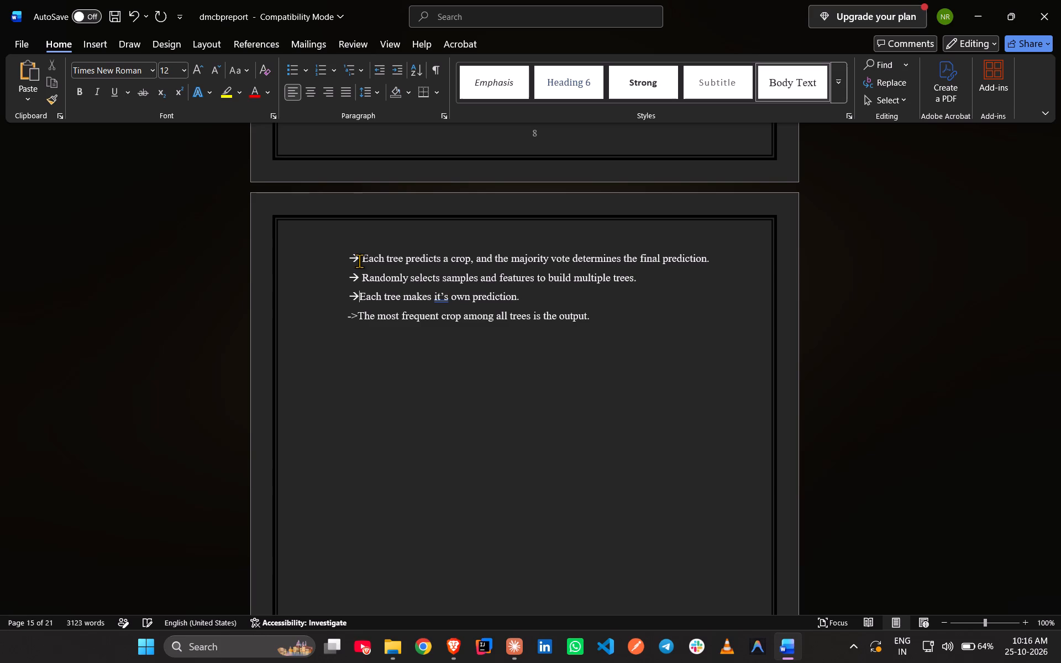
# Extend the marker before the "The most frequent crop" line to "-->", undoing the attempted arrow conversion.
pyautogui.press('Down')
pyautogui.press('Left')
pyautogui.press('-')
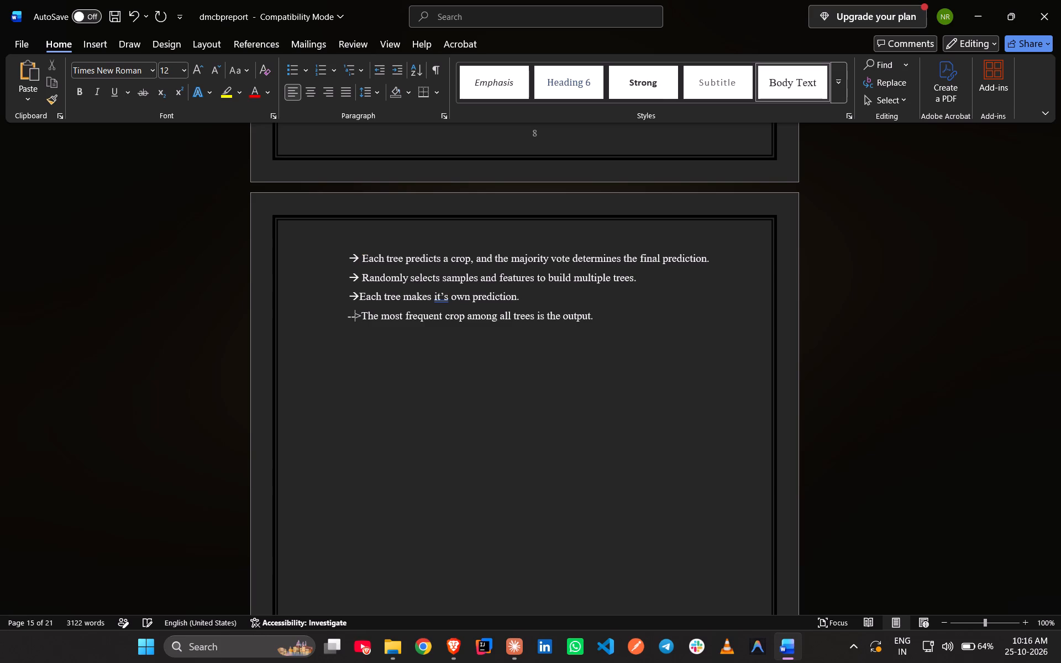
pyautogui.press('Right')
pyautogui.press('BackSpace')
pyautogui.hotkey('shift', '>')
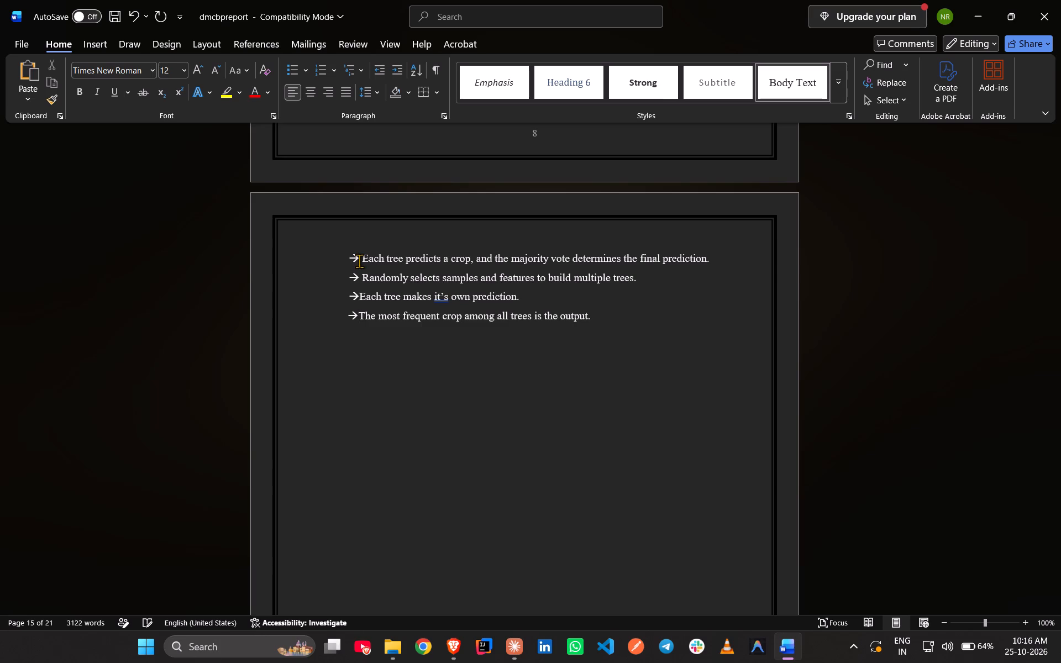
pyautogui.press('space')
pyautogui.hotkey('ctrl', 'z')
pyautogui.hotkey('ctrl', 'z')
pyautogui.hotkey('ctrl', 'z')
pyautogui.hotkey('ctrl', 'z')
pyautogui.hotkey('ctrl', 'z')
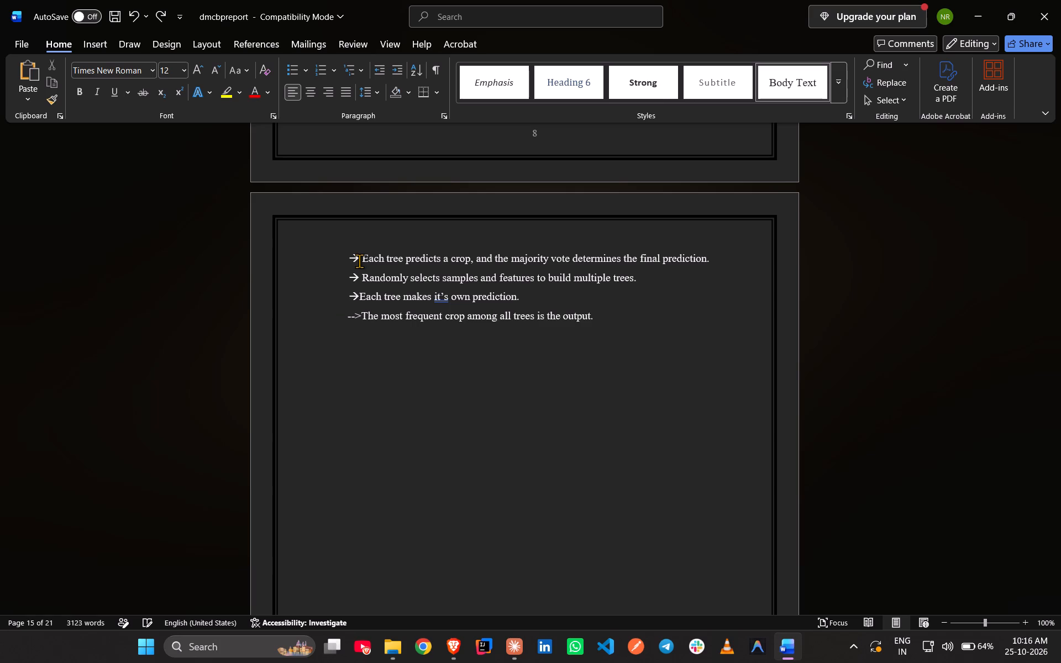
# Add a space after the arrow before "Each tree makes it's own prediction.".
pyautogui.press('Up')
pyautogui.press('space')
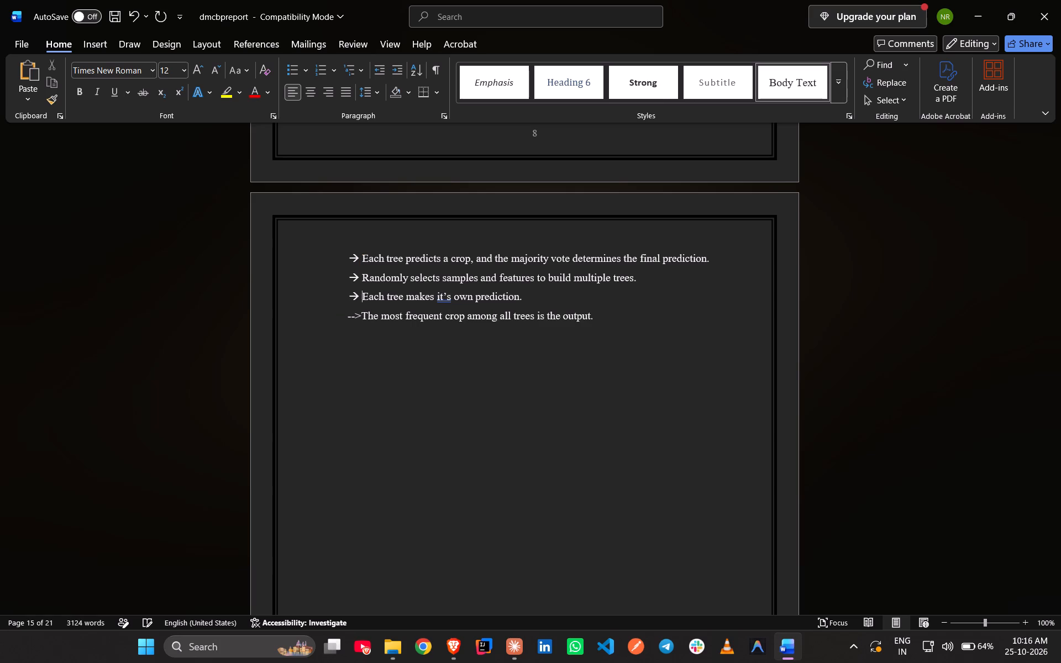
# Convert the "-->" before the "The most frequent crop" line into an arrow and a space, undoing automatic list formatting, and save.
pyautogui.press('Down')
pyautogui.press('BackSpace')
pyautogui.hotkey('shift', '>')
pyautogui.press('Right')
pyautogui.press('Left')
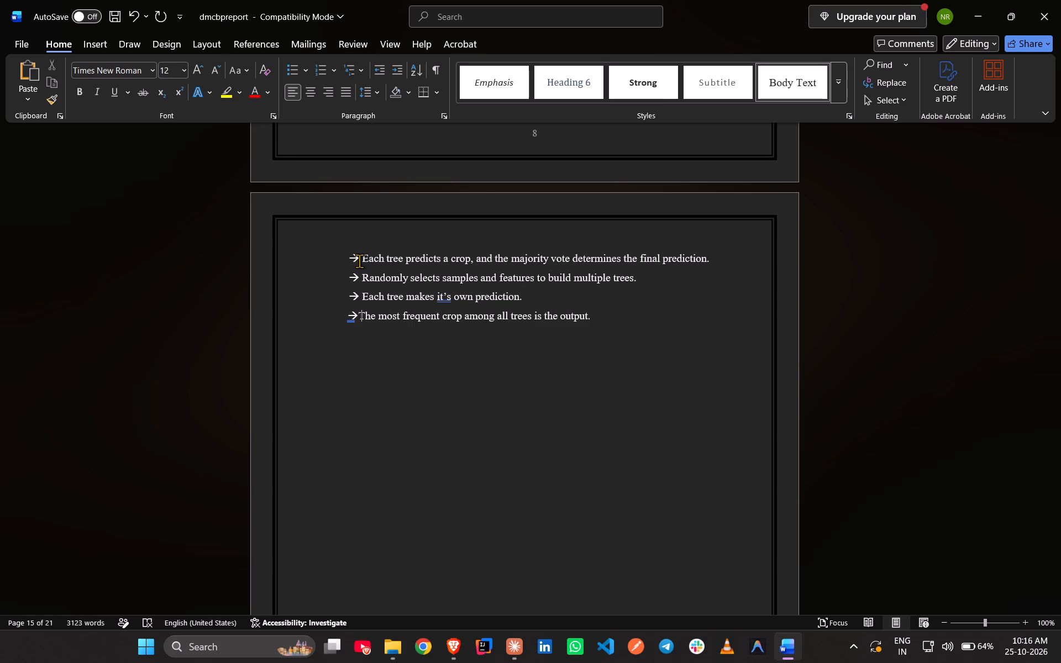
pyautogui.press('space')
pyautogui.hotkey('ctrl', 'z')
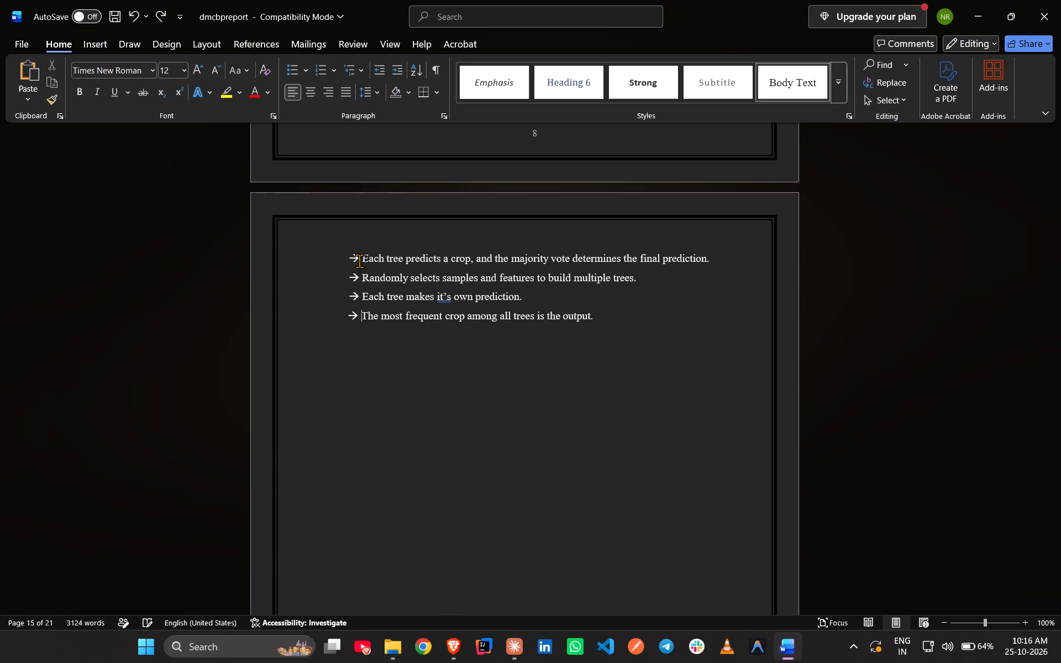
pyautogui.hotkey('ctrl', 's')
# Replace the "->" before "Random Forest is an ensemble model" with an arrow and a space, undoing automatic bullet formatting, and save.
pyautogui.click(502, 372)
pyautogui.scroll(7, 505, 372)
pyautogui.scroll(-6, 501, 372)
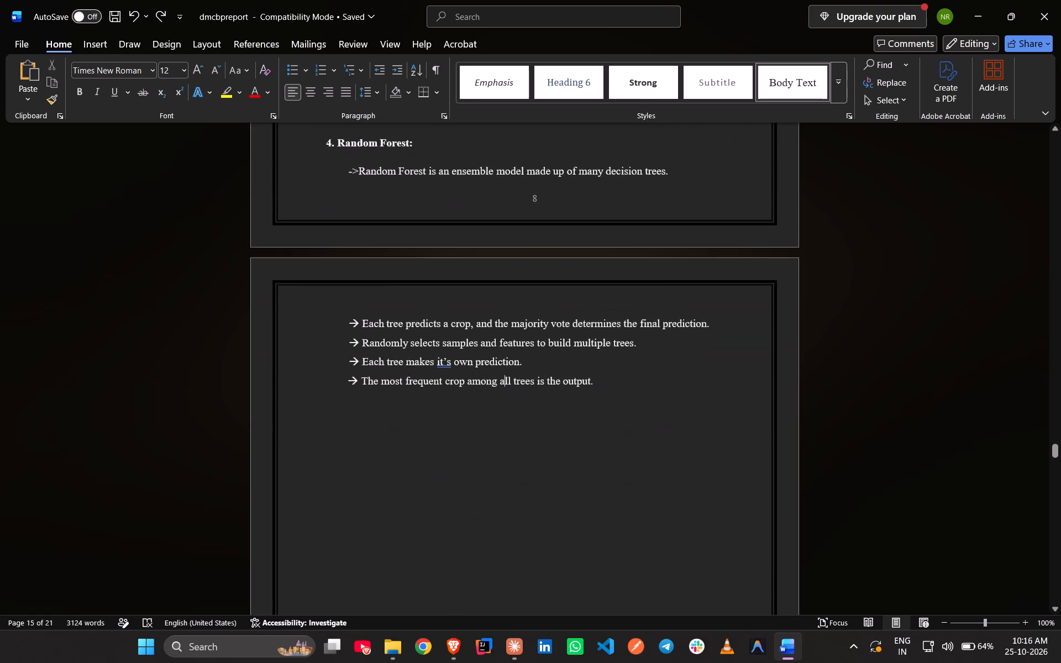
pyautogui.scroll(1, 363, 285)
pyautogui.click(350, 176)
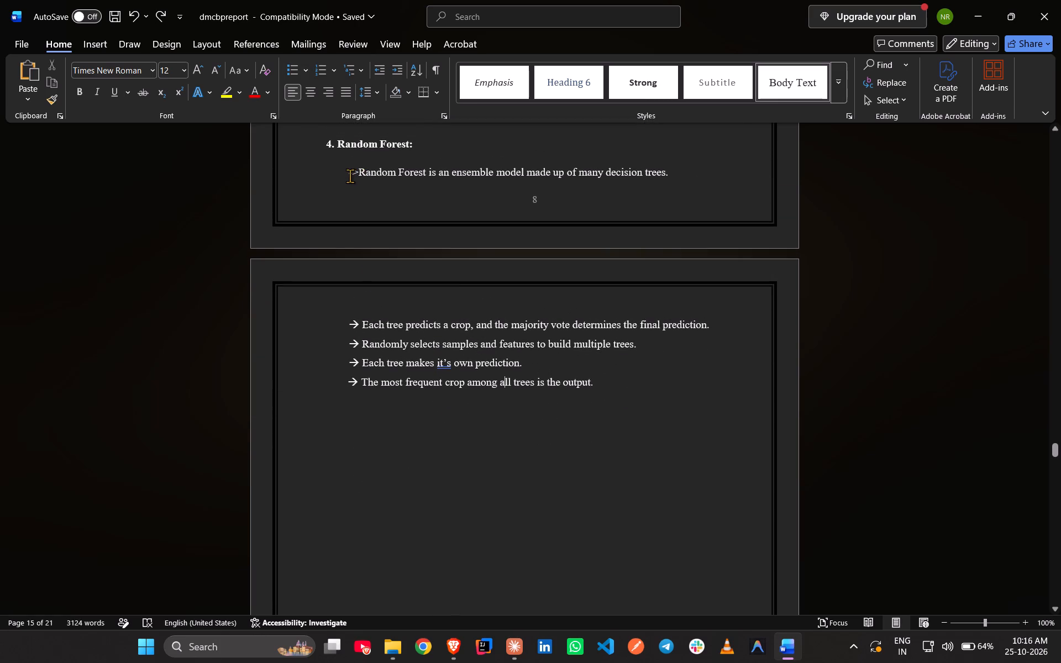
pyautogui.press('Right')
pyautogui.press('-')
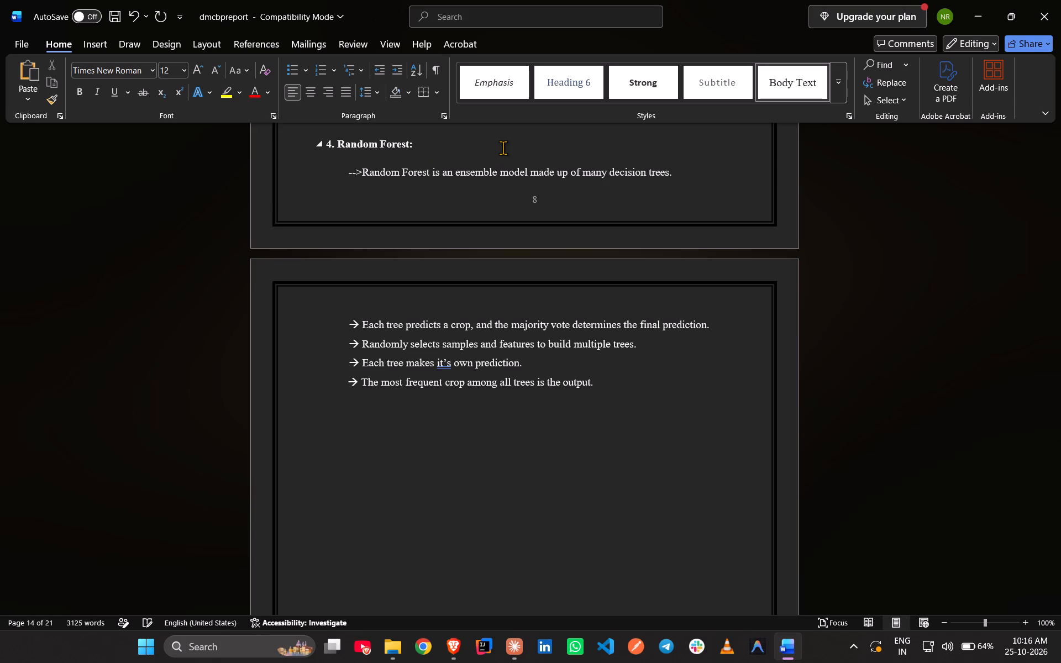
pyautogui.press('Right')
pyautogui.press('BackSpace')
pyautogui.hotkey('shift', '>')
pyautogui.press('space')
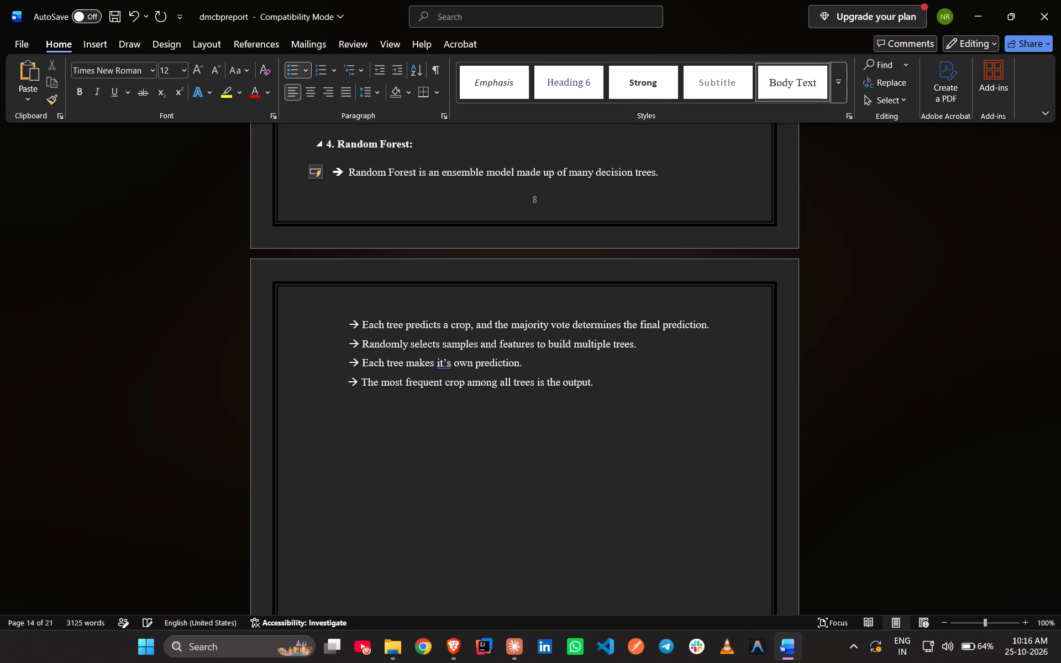
pyautogui.hotkey('ctrl', 'z')
pyautogui.hotkey('ctrl', 's')
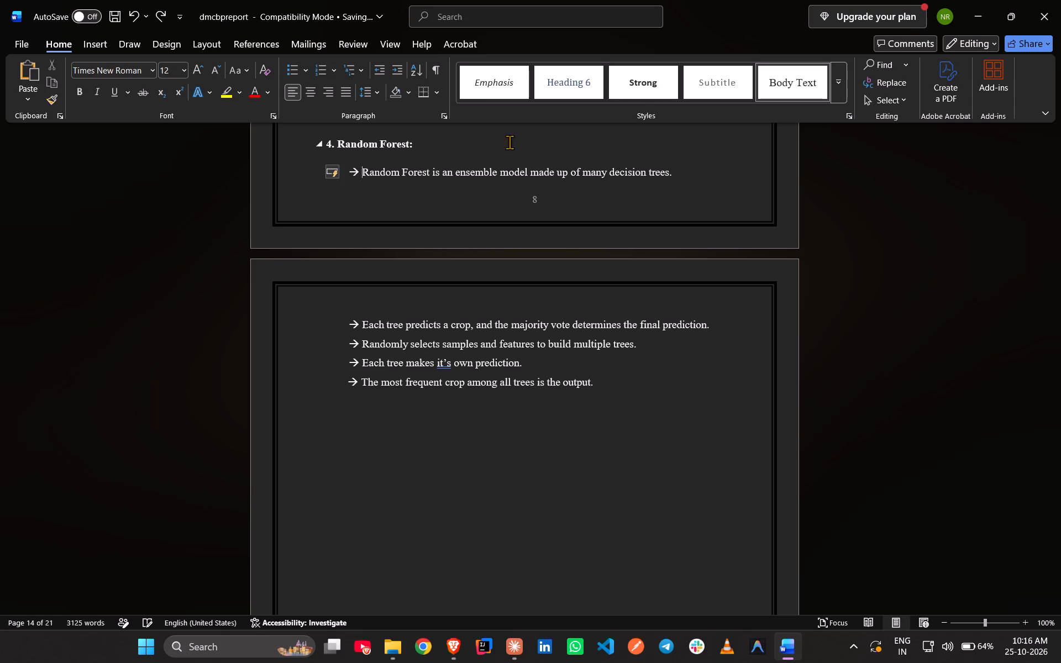
# Examine the KNN and Random Forest pages for consistent arrows, spacing and placement of the confusion matrices.
pyautogui.scroll(10, 621, 302)
pyautogui.scroll(-1, 603, 313)
pyautogui.scroll(3, 603, 313)
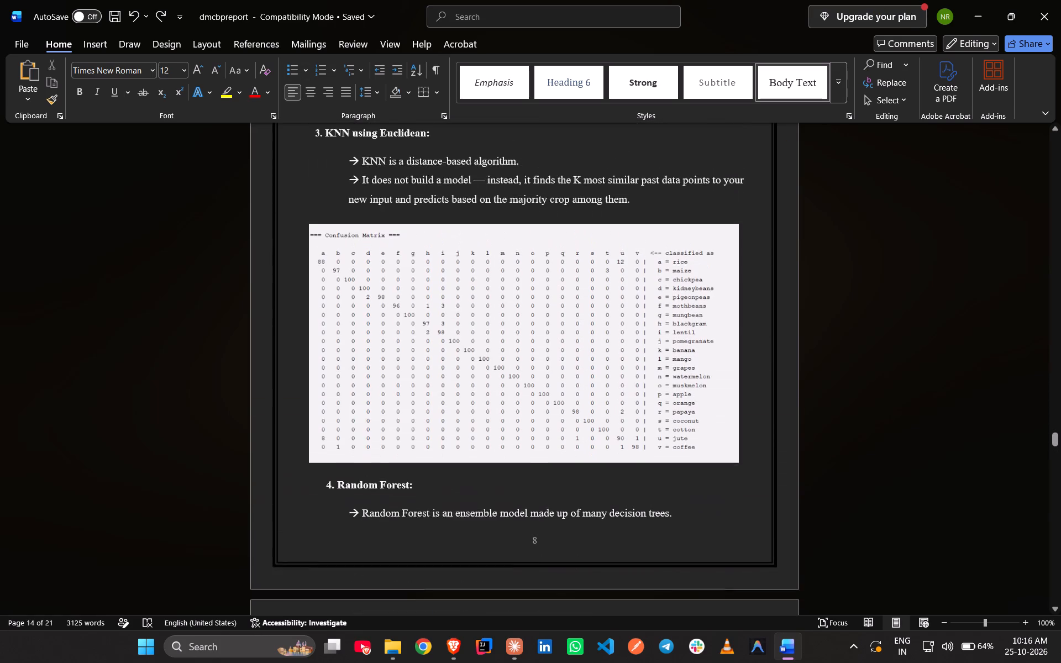
pyautogui.scroll(6, 603, 313)
pyautogui.scroll(-13, 487, 348)
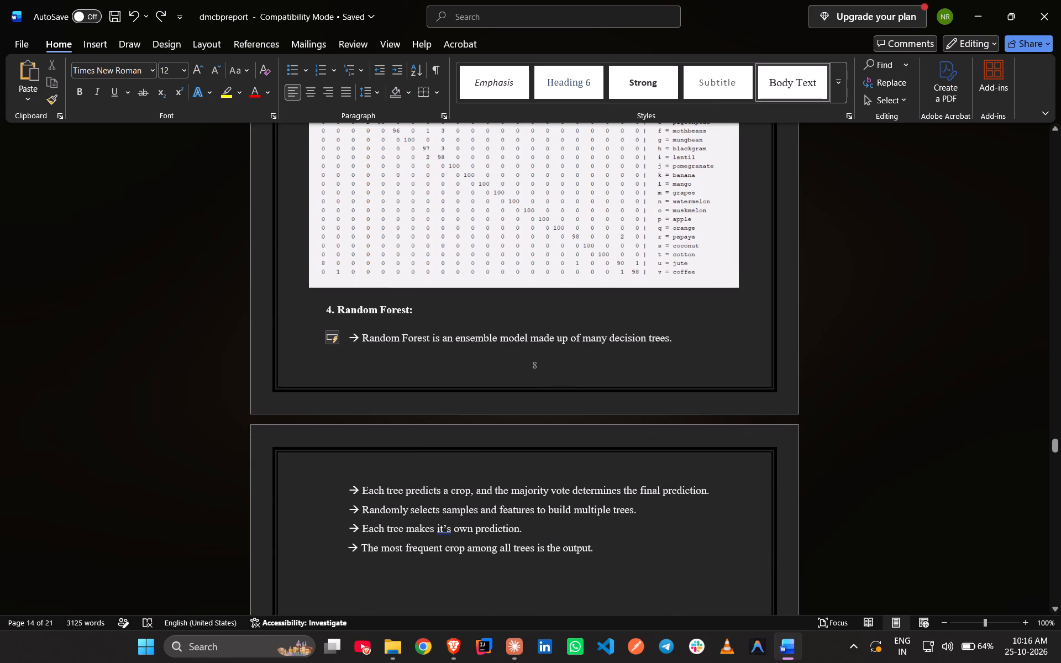
pyautogui.scroll(-7, 485, 361)
pyautogui.scroll(-17, 499, 451)
pyautogui.scroll(1, 491, 378)
pyautogui.scroll(-4, 491, 378)
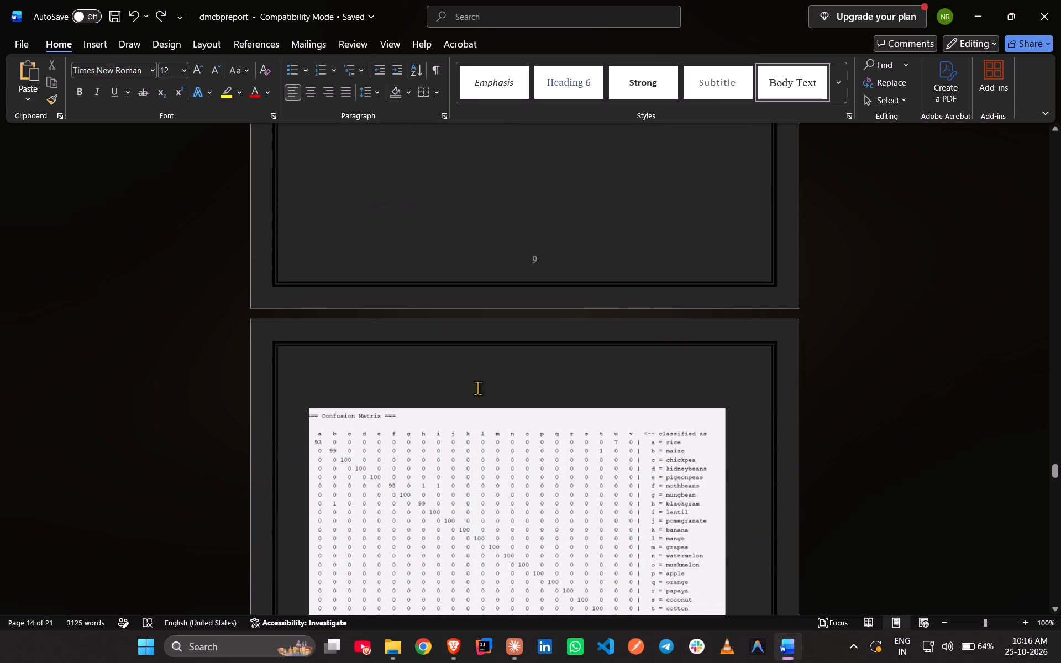
# Move the Random Forest confusion matrix to directly below the "The most frequent crop among all trees is the output." line.
pyautogui.scroll(-3, 469, 400)
pyautogui.scroll(2, 444, 402)
pyautogui.moveTo(443, 455); pyautogui.dragTo(440, 203)
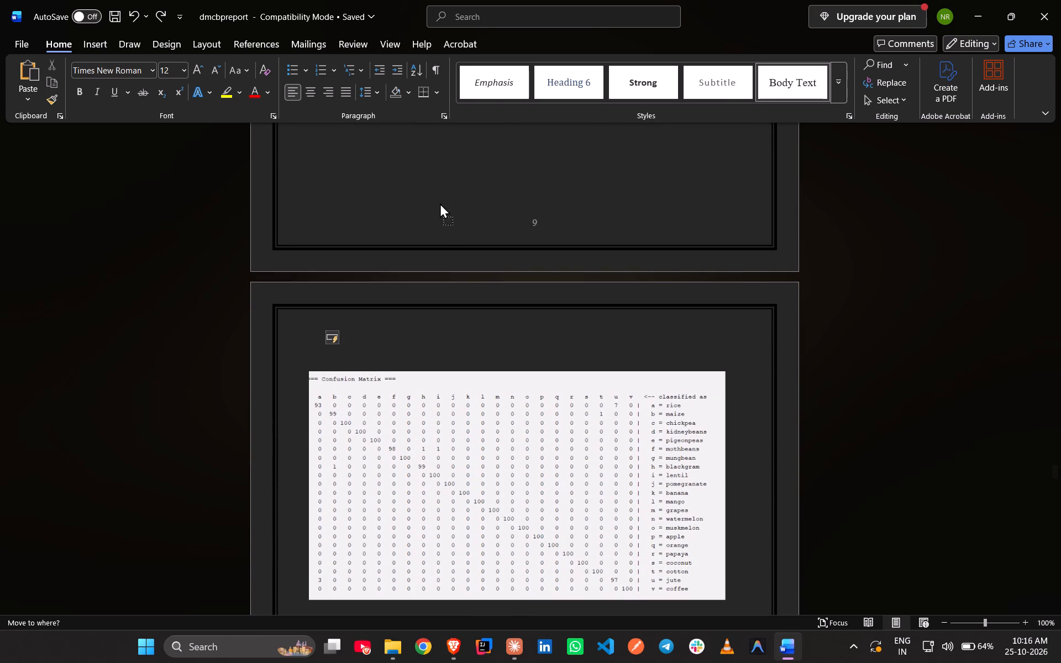
pyautogui.moveTo(440, 203); pyautogui.dragTo(440, 183)
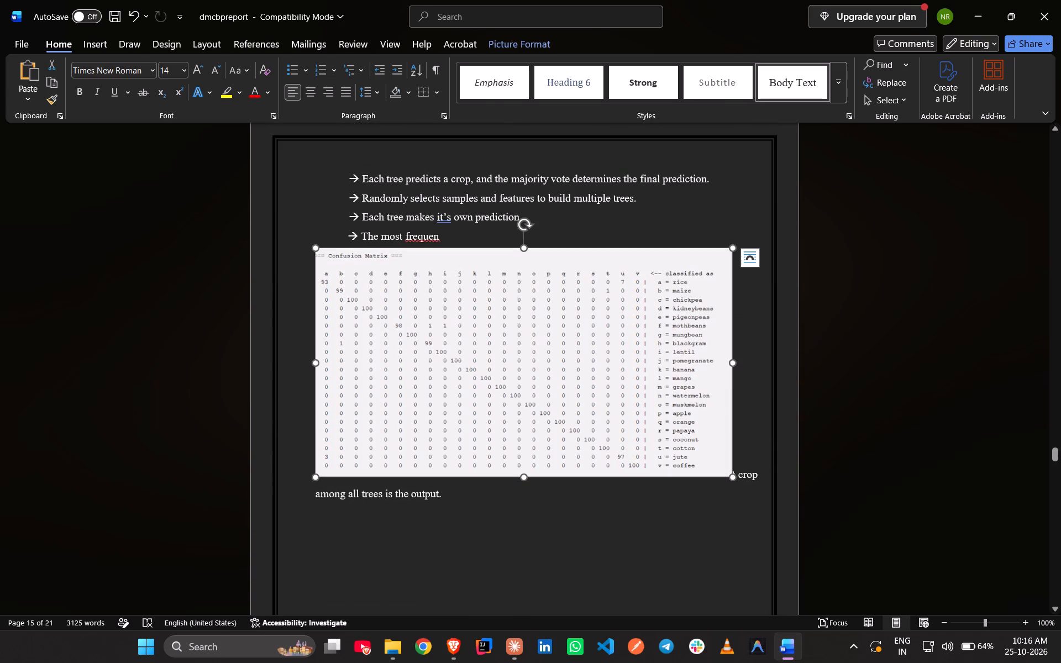
pyautogui.moveTo(460, 349); pyautogui.dragTo(461, 461)
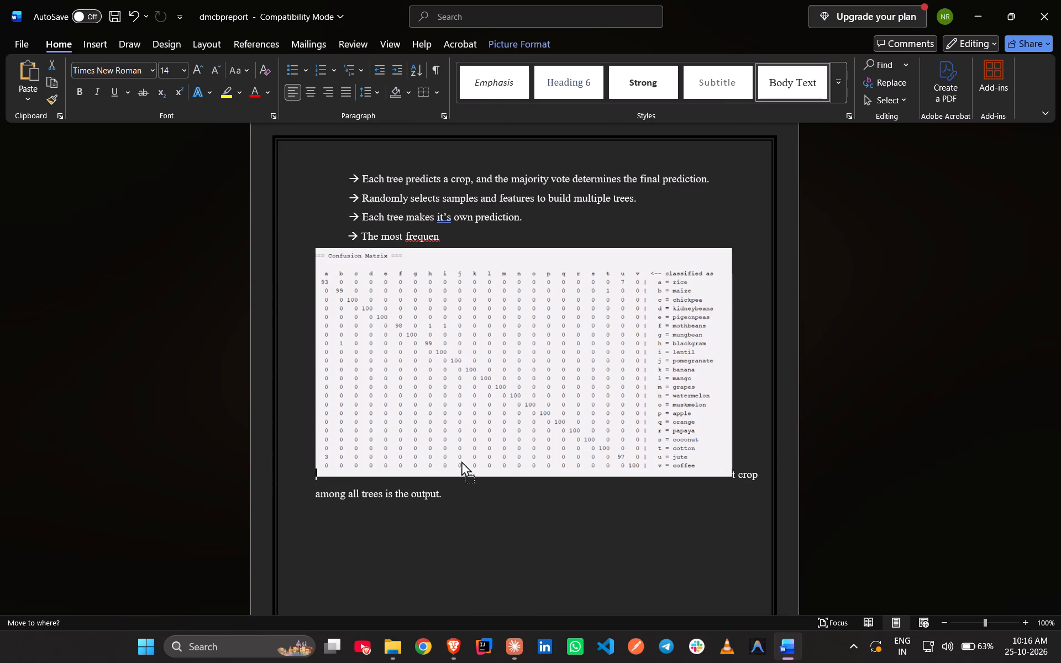
pyautogui.moveTo(461, 461); pyautogui.dragTo(463, 487)
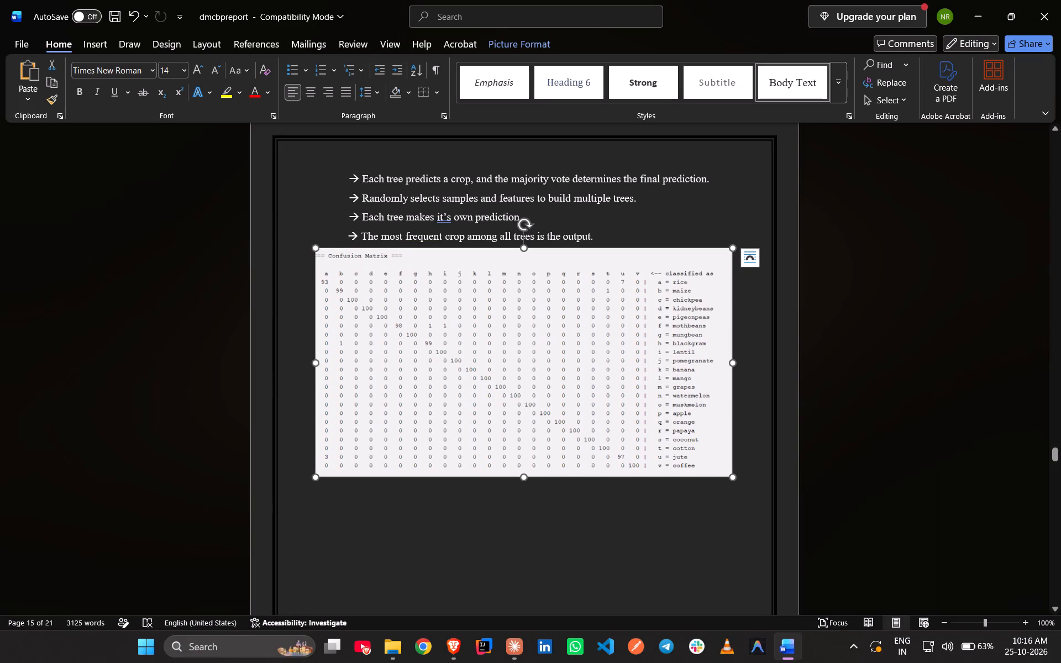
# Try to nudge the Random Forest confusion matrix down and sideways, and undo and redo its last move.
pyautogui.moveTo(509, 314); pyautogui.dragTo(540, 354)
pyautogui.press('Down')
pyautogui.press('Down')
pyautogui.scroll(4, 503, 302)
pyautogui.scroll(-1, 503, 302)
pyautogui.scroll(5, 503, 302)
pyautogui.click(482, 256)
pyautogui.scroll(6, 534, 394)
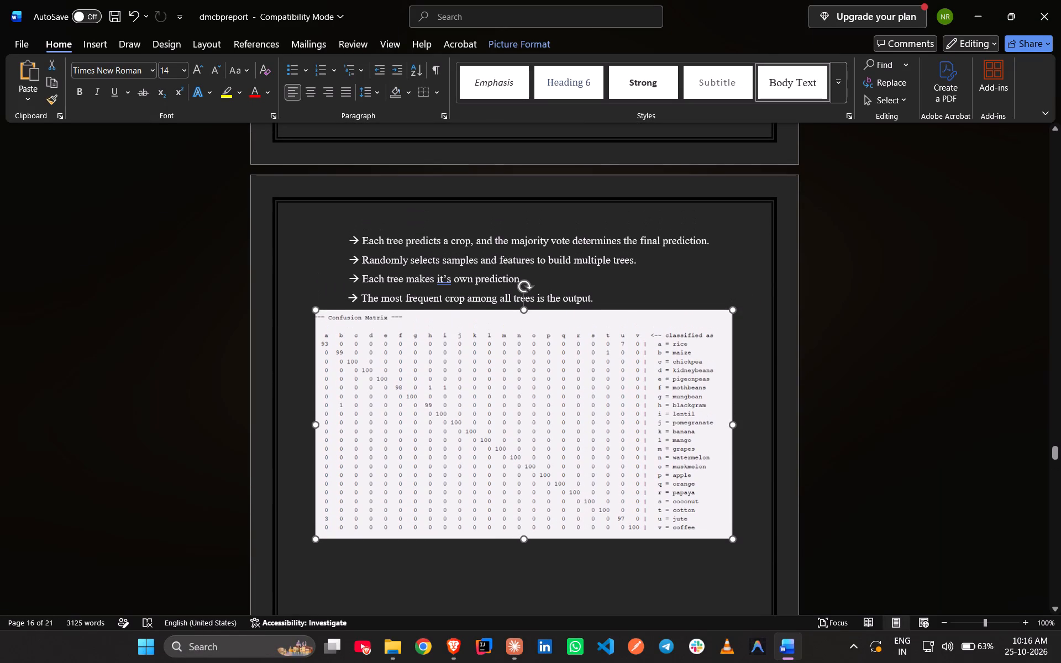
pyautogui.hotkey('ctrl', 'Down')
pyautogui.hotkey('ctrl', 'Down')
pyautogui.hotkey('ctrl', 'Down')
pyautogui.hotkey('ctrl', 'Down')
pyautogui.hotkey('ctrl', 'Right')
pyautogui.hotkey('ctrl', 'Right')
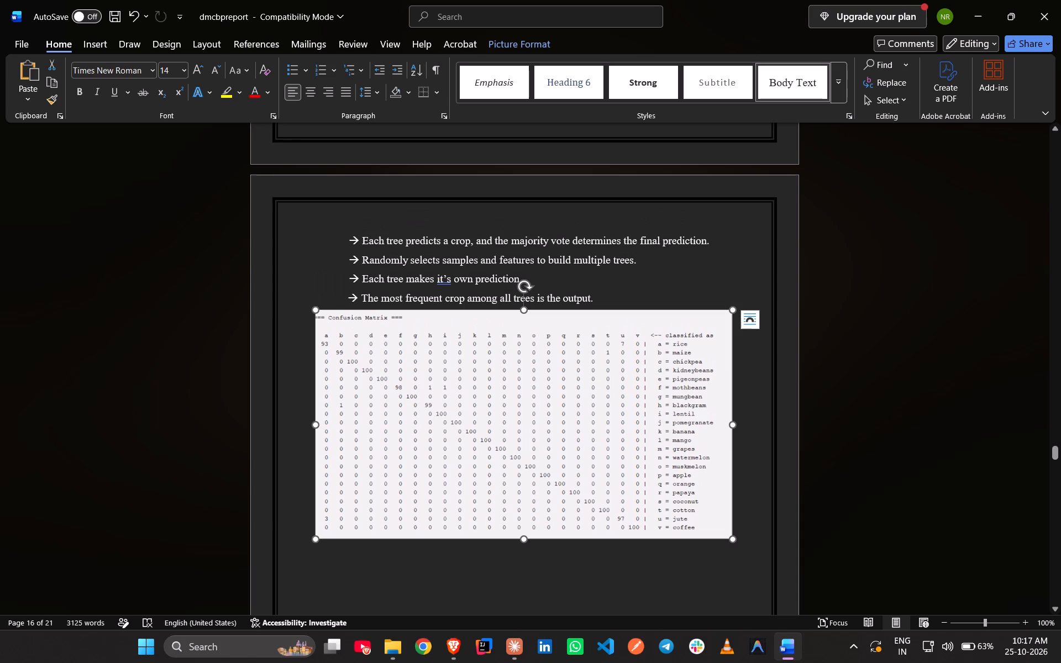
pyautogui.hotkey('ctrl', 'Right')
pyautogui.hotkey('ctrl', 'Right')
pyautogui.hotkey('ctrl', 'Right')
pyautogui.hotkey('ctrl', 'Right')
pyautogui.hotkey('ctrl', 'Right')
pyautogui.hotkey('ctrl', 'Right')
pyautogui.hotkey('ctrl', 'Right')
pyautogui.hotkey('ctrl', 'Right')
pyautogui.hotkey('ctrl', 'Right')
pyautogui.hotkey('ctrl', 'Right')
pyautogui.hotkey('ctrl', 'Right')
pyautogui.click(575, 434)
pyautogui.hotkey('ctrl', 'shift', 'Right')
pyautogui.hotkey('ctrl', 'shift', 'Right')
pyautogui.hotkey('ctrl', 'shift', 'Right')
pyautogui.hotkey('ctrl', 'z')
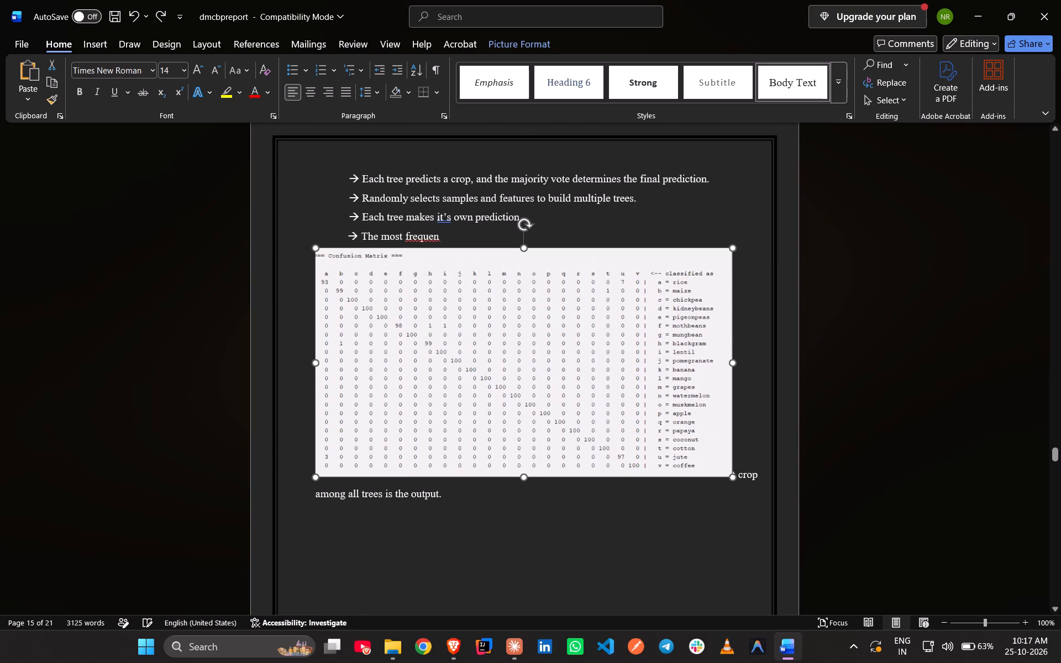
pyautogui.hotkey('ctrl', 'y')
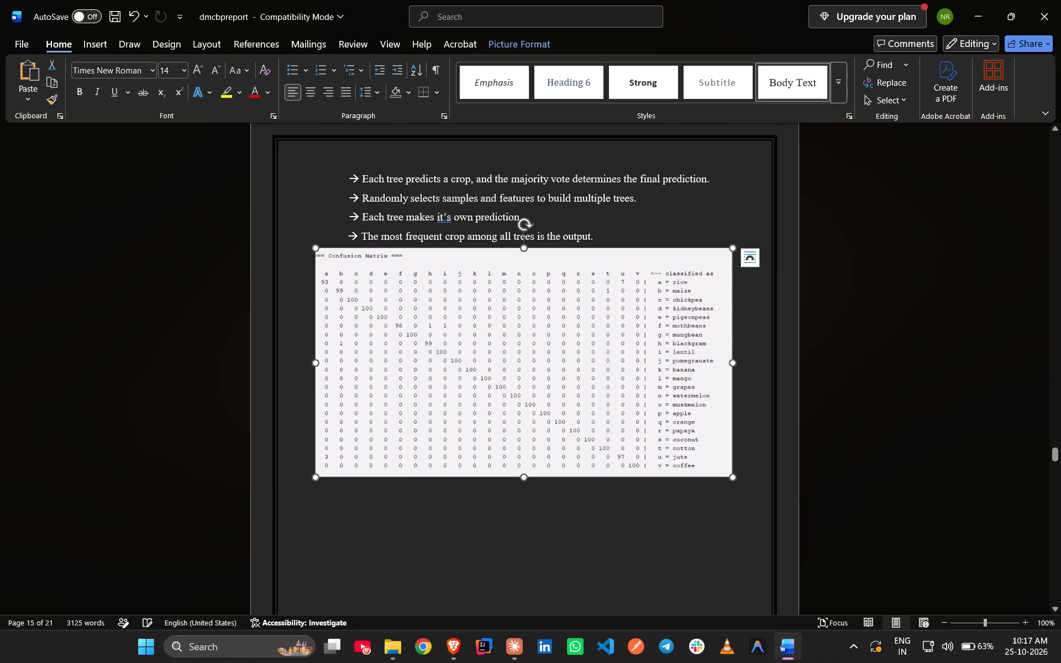
# Try again to shift the Random Forest confusion matrix lower on its page, and save the report.
pyautogui.moveTo(537, 349); pyautogui.dragTo(613, 414)
pyautogui.moveTo(527, 336); pyautogui.dragTo(556, 427)
pyautogui.hotkey('ctrl', 's')
# Delete the blank lines above the "4) Multinomial Logistic Regression:" heading.
pyautogui.scroll(-7, 571, 351)
pyautogui.click(527, 364)
pyautogui.scroll(-7, 527, 364)
pyautogui.scroll(-5, 486, 400)
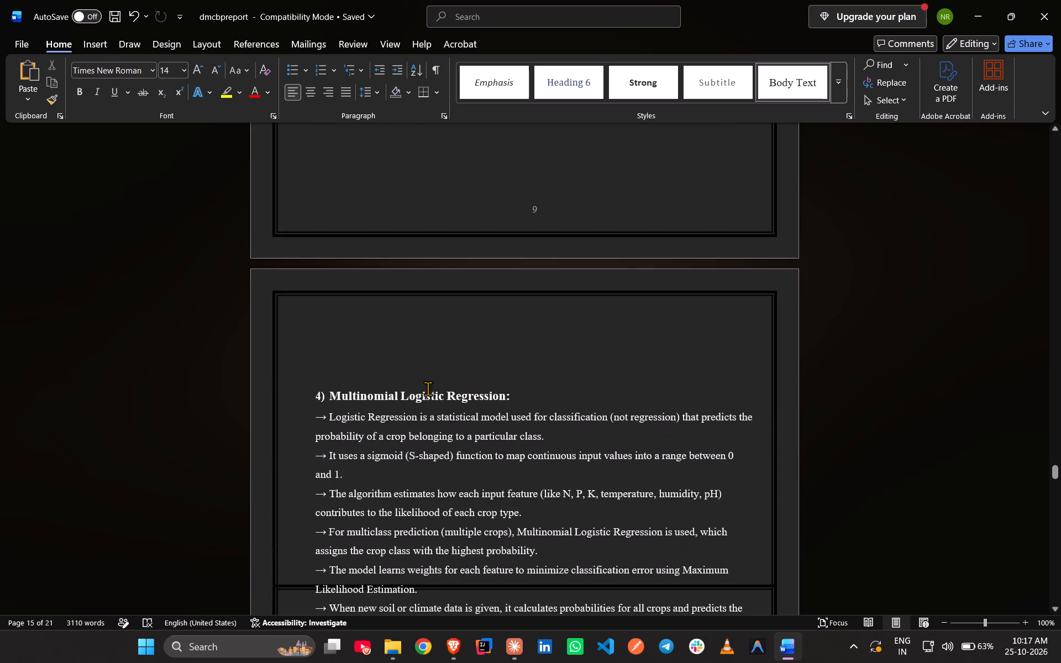
pyautogui.click(347, 375)
pyautogui.press('BackSpace')
pyautogui.press('BackSpace')
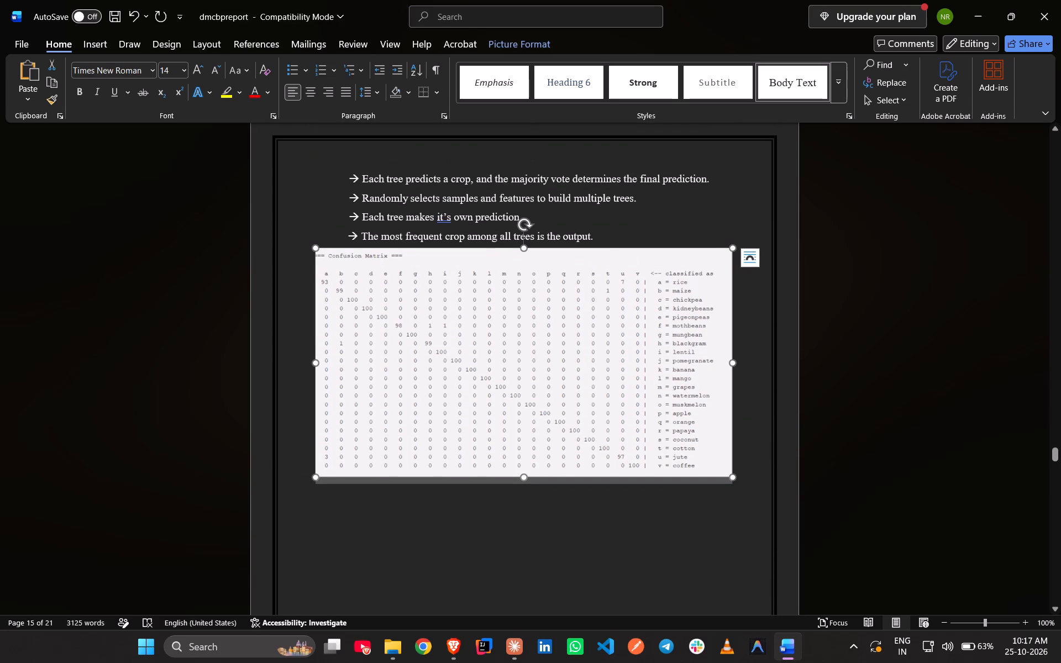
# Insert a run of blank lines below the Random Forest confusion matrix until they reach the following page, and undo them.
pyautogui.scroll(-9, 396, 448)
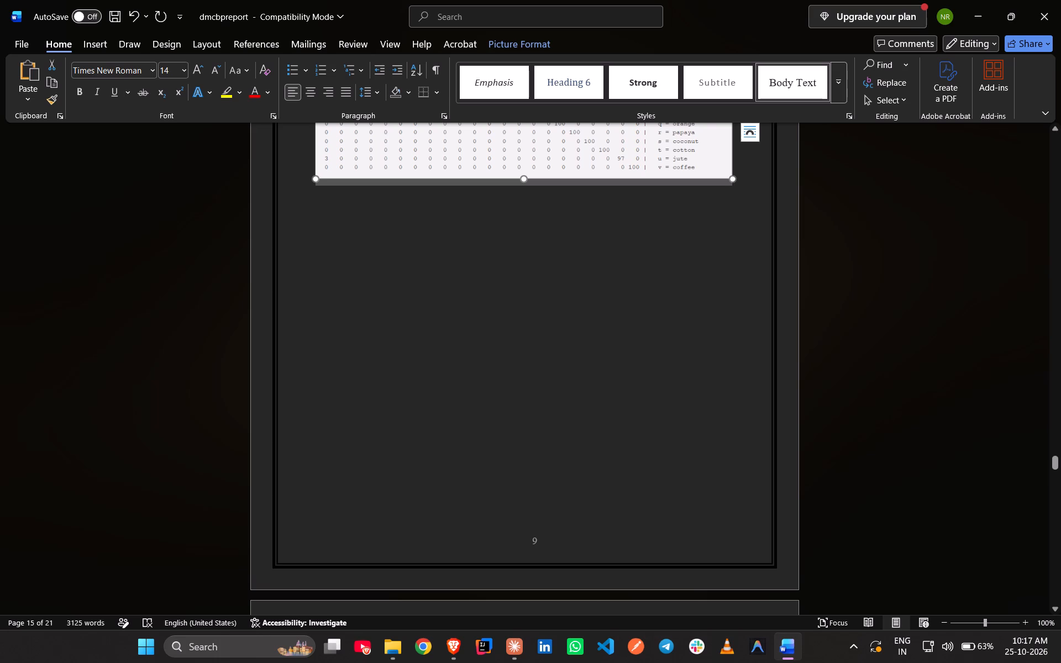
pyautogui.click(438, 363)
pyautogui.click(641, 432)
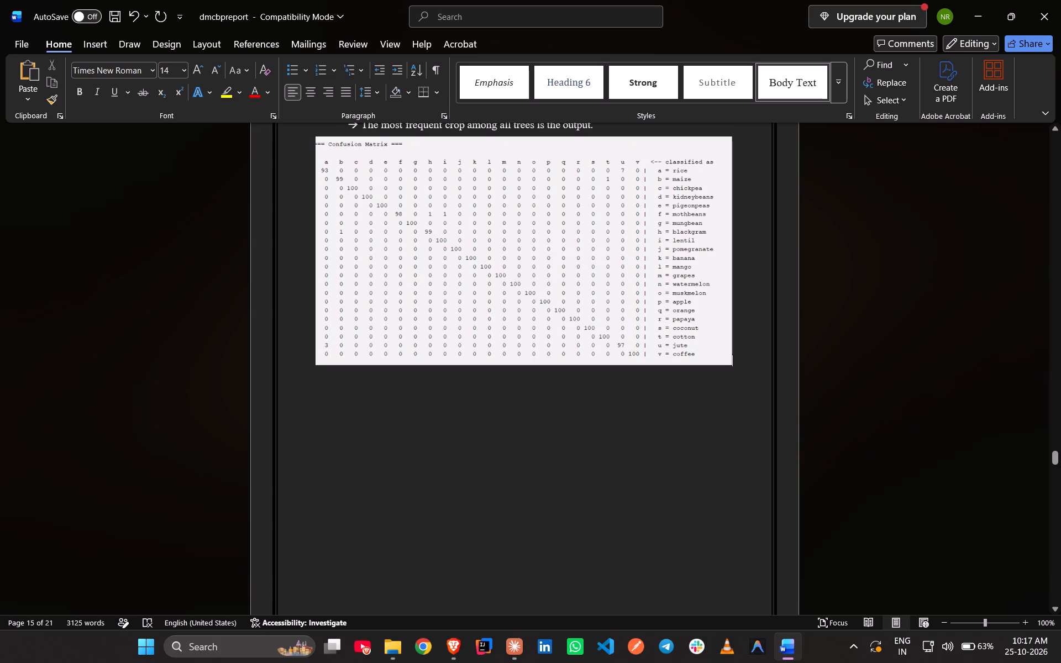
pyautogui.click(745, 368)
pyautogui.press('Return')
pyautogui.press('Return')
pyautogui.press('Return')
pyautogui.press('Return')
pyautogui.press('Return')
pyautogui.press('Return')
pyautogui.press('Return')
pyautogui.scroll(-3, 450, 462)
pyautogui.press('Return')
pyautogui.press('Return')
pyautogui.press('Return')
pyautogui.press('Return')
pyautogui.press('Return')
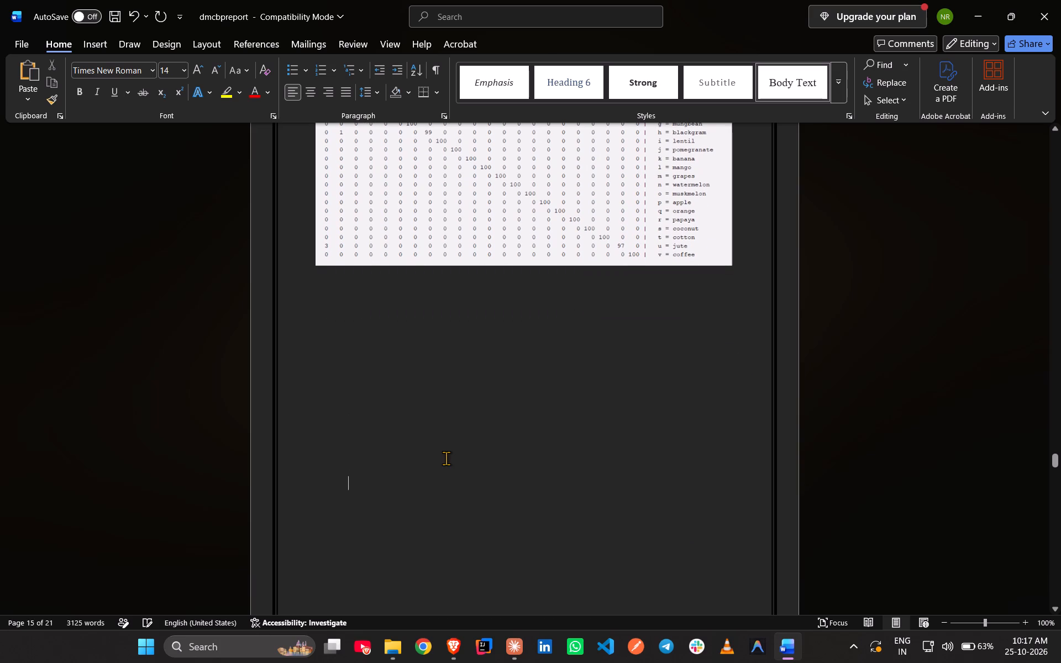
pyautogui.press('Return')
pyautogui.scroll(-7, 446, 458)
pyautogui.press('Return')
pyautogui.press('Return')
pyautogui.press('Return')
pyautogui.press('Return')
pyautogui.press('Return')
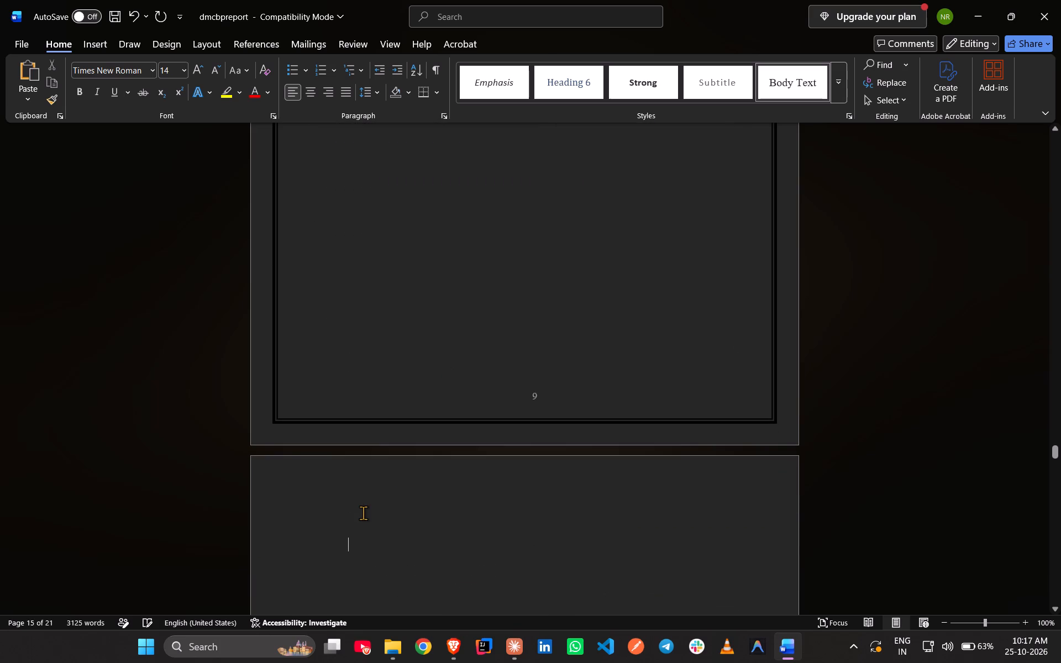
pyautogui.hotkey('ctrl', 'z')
# Remove empty paragraphs between the Random Forest confusion matrix and the "4) Multinomial Logistic Regression:" heading.
pyautogui.scroll(-5, 358, 446)
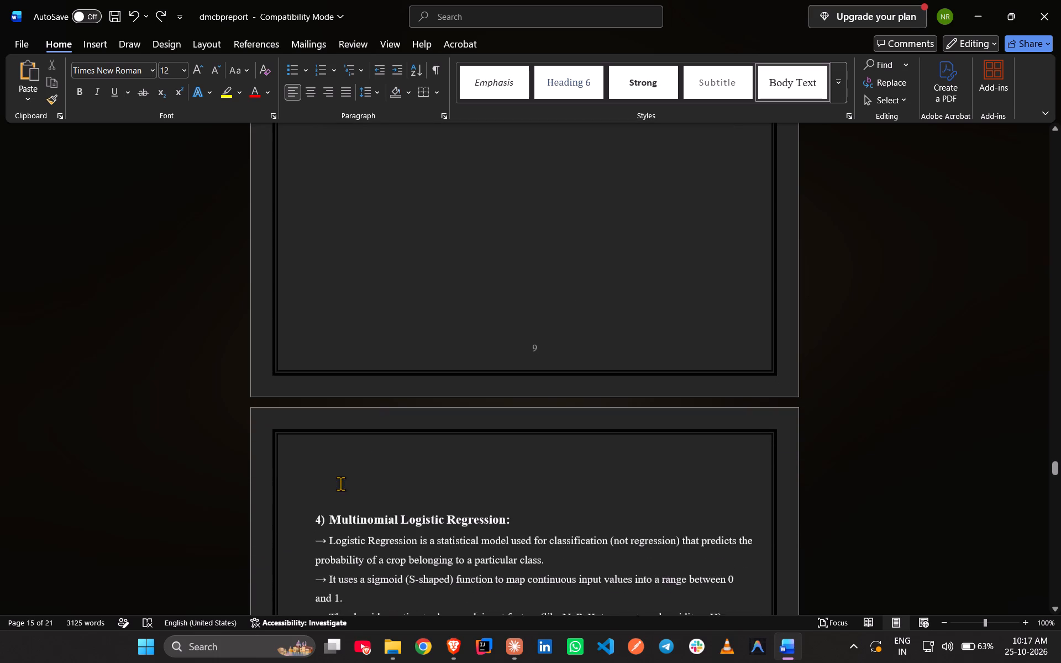
pyautogui.click(328, 515)
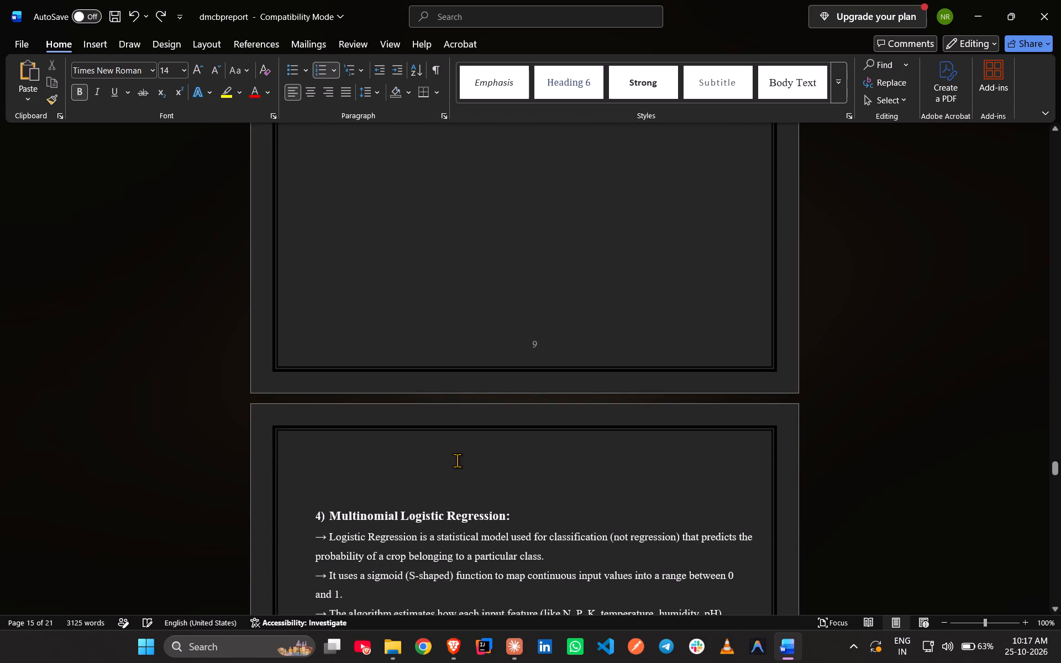
pyautogui.press('Left')
pyautogui.press('Left')
pyautogui.press('BackSpace')
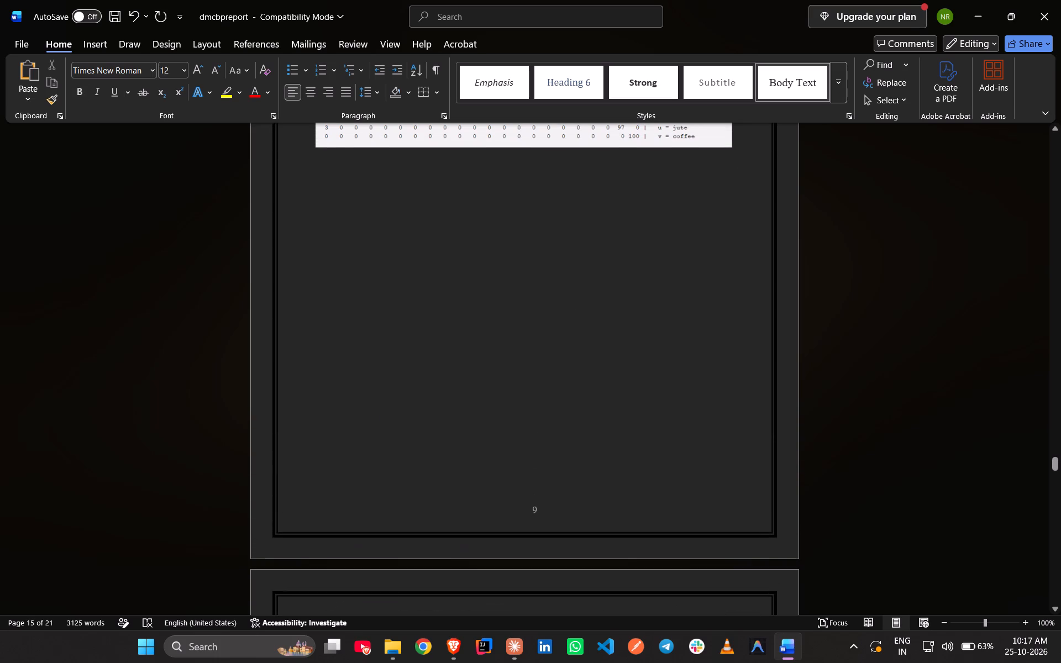
pyautogui.press('Down')
pyautogui.press('Down')
pyautogui.press('Up')
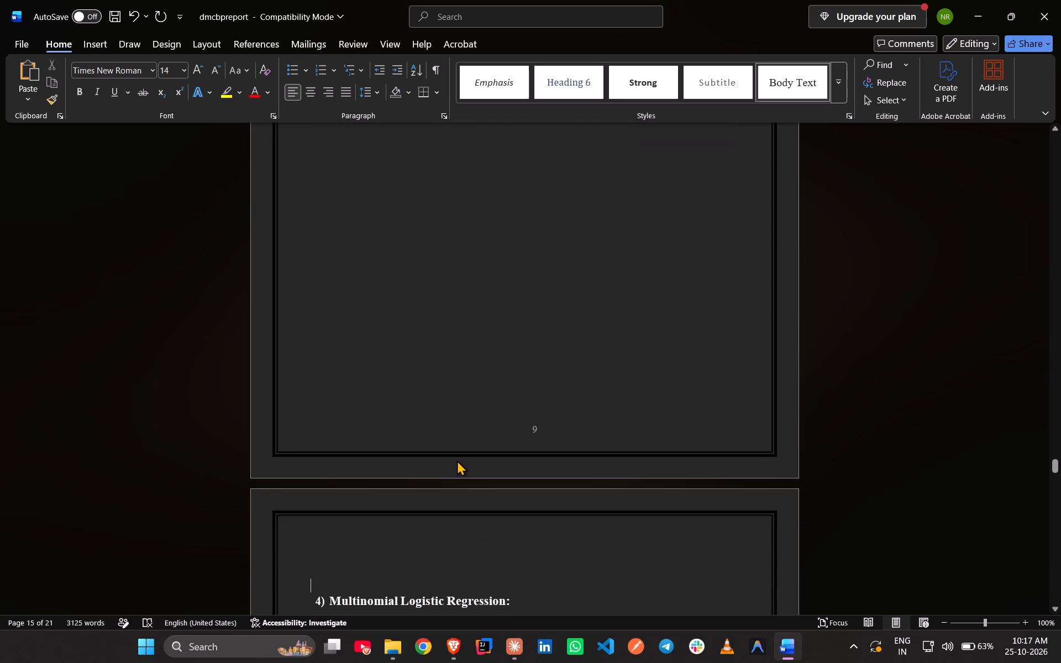
pyautogui.press('Left')
pyautogui.press('Down')
pyautogui.press('BackSpace')
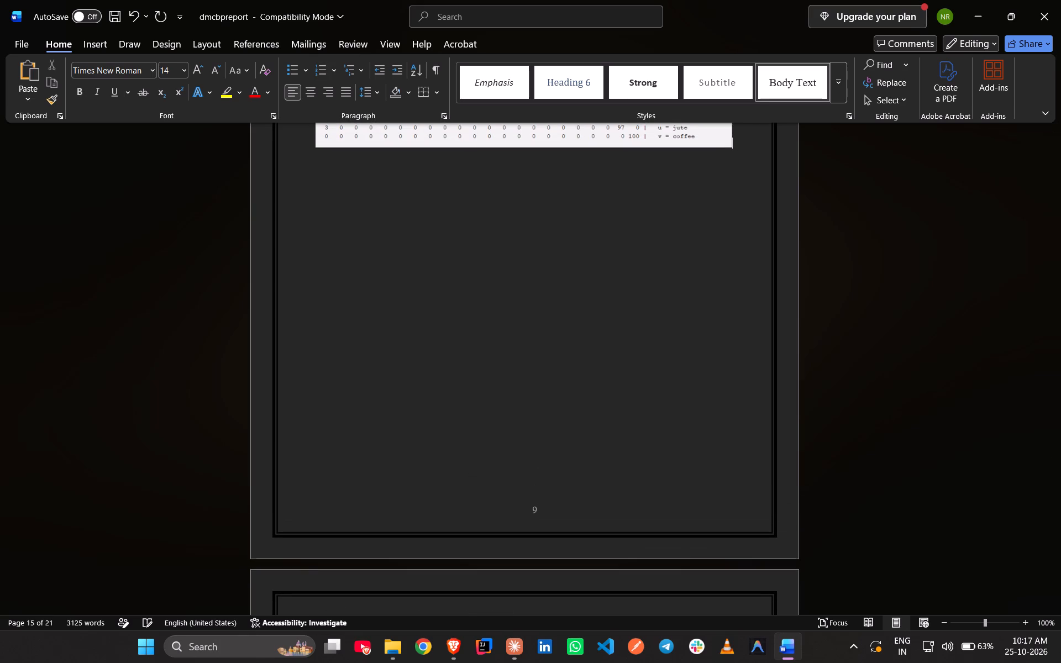
# Copy the content from the "Multinomial Logistic Regression:" heading through the end of the "Experimental environment" paragraph.
pyautogui.scroll(-5, 462, 457)
pyautogui.scroll(-4, 647, 654)
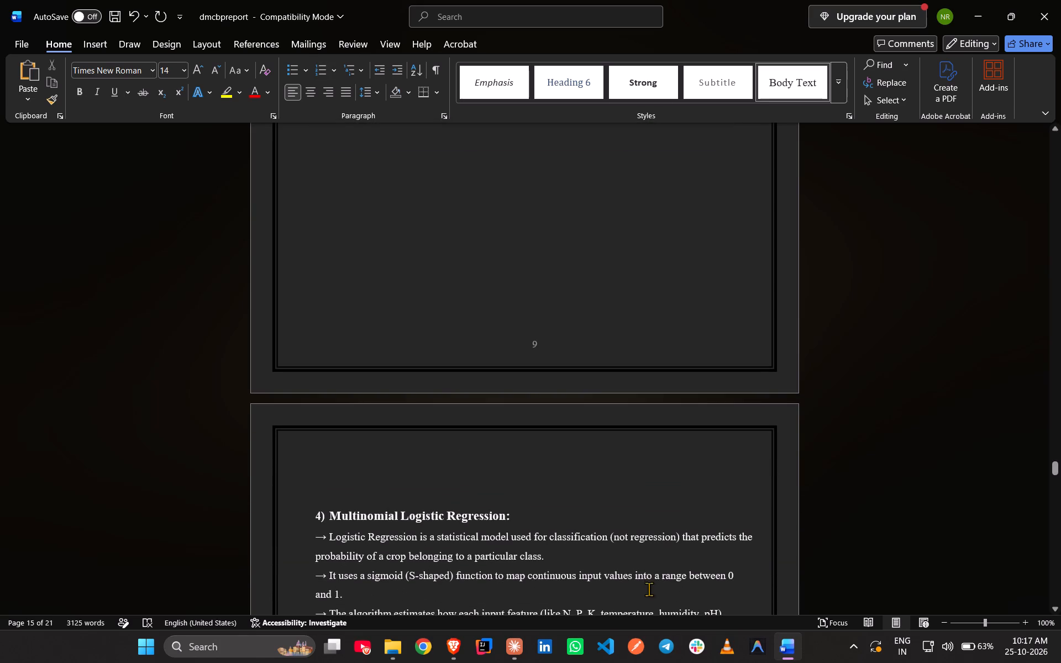
pyautogui.scroll(-5, 629, 584)
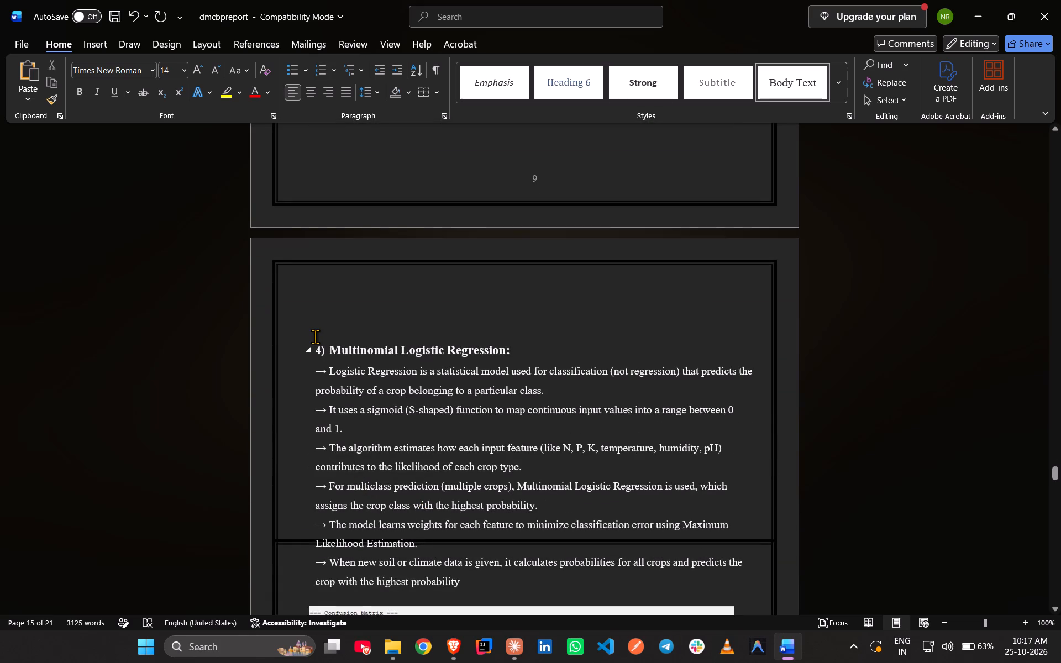
pyautogui.moveTo(311, 346); pyautogui.dragTo(409, 392)
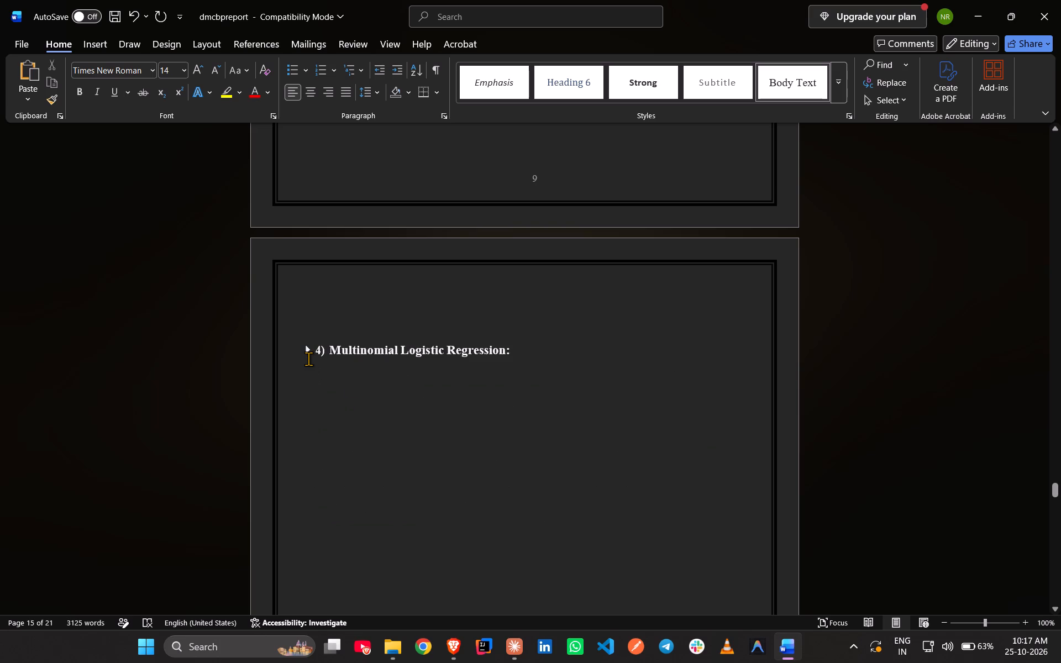
pyautogui.click(308, 354)
pyautogui.moveTo(317, 352); pyautogui.dragTo(400, 394)
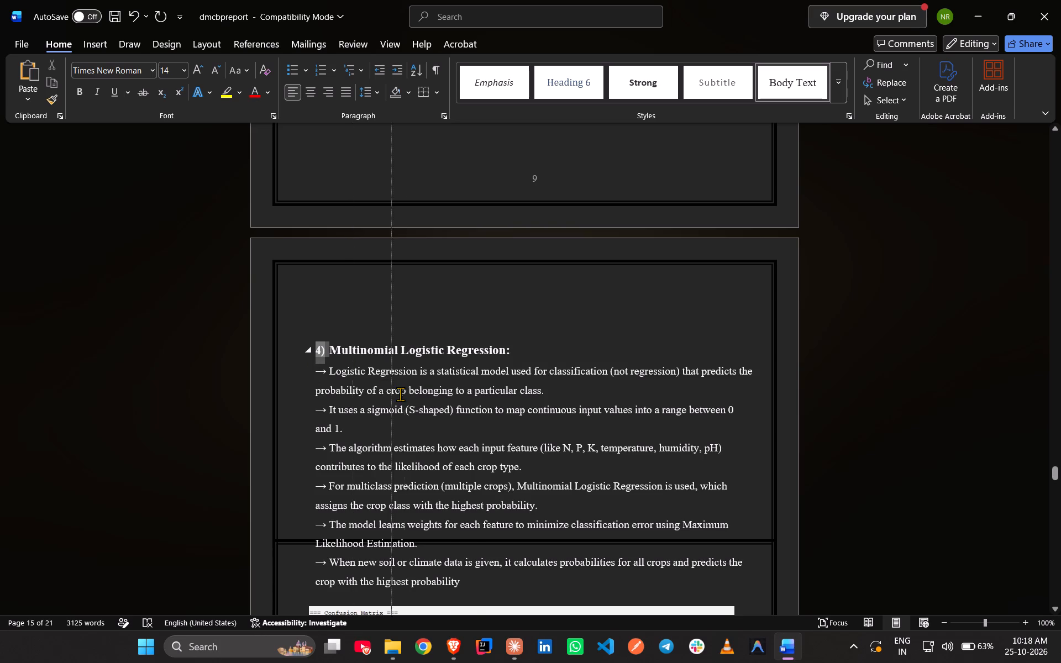
pyautogui.moveTo(400, 394); pyautogui.dragTo(491, 528)
pyautogui.moveTo(428, 422); pyautogui.dragTo(419, 419)
pyautogui.moveTo(329, 346); pyautogui.dragTo(366, 371)
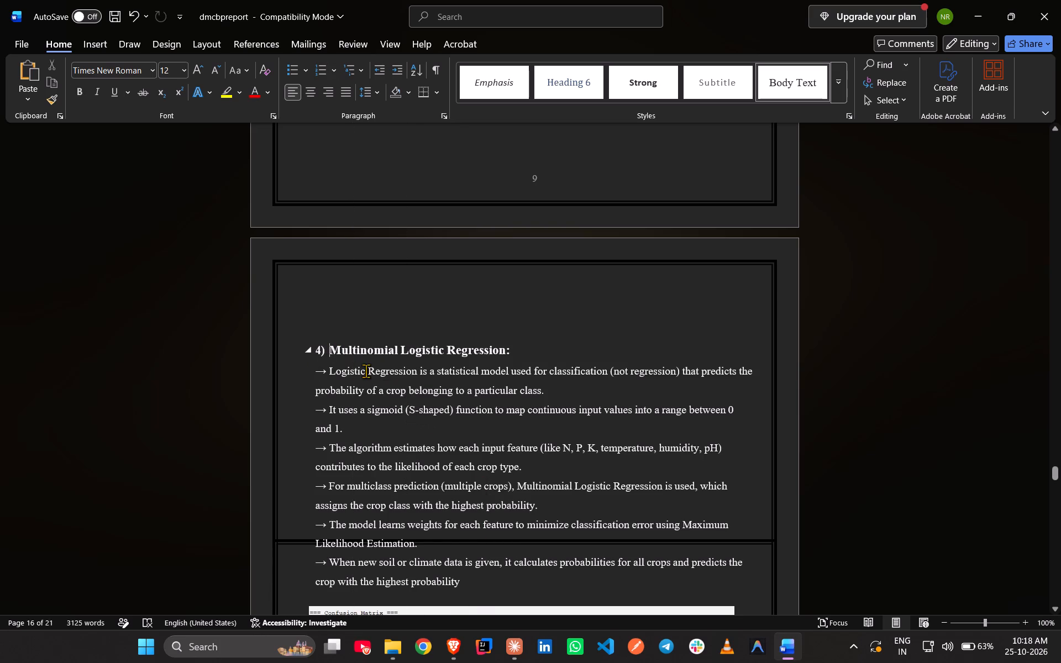
pyautogui.moveTo(366, 371); pyautogui.dragTo(515, 624)
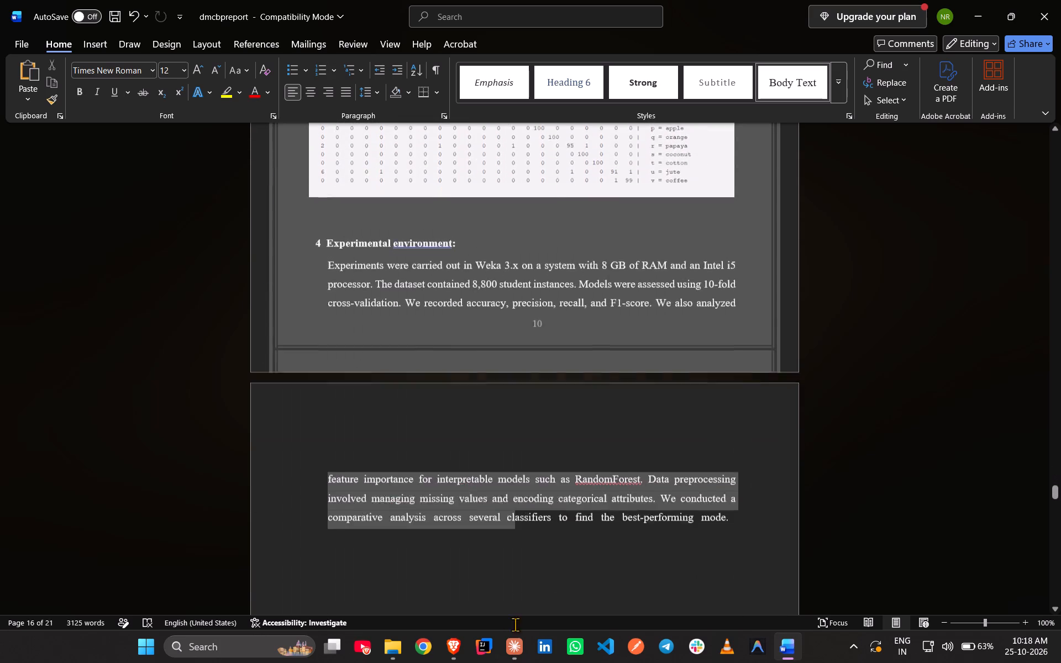
pyautogui.moveTo(515, 624); pyautogui.dragTo(744, 460)
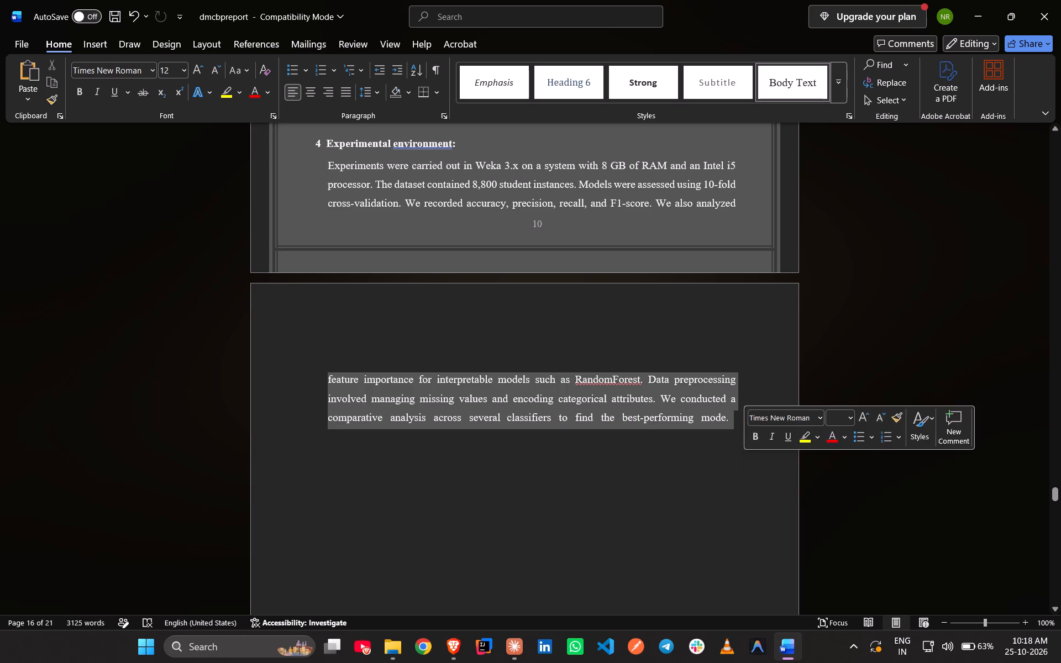
pyautogui.hotkey('ctrl', 'c')
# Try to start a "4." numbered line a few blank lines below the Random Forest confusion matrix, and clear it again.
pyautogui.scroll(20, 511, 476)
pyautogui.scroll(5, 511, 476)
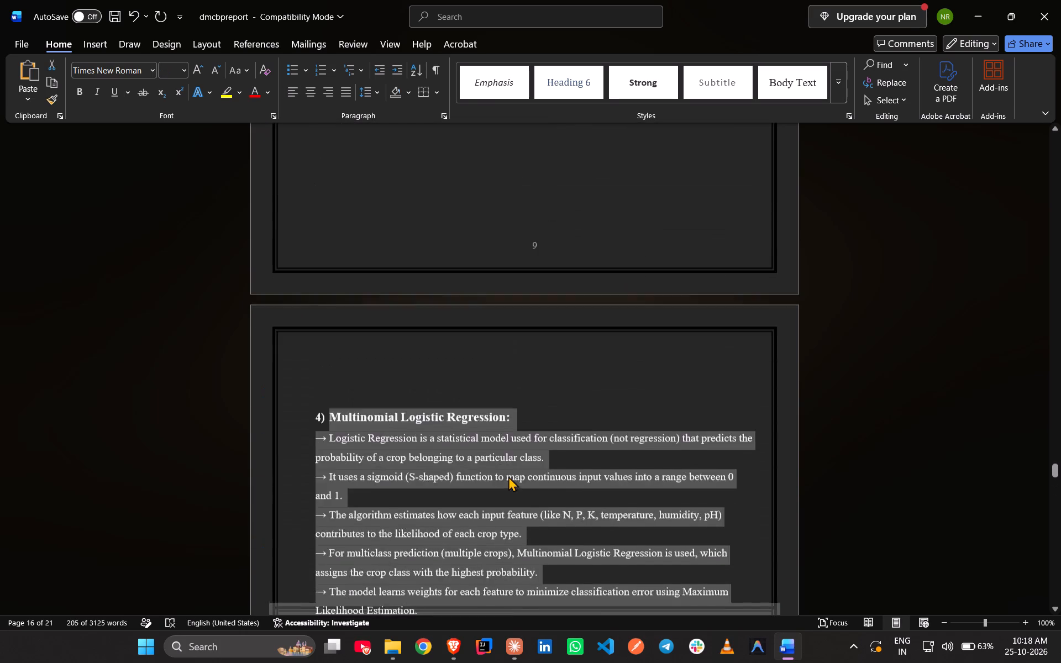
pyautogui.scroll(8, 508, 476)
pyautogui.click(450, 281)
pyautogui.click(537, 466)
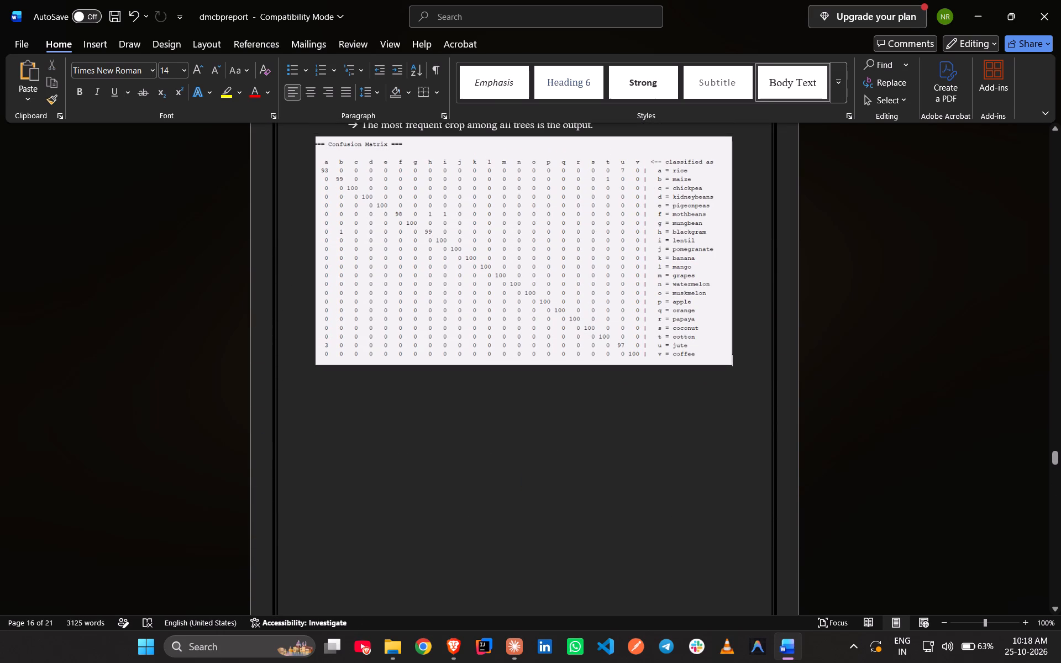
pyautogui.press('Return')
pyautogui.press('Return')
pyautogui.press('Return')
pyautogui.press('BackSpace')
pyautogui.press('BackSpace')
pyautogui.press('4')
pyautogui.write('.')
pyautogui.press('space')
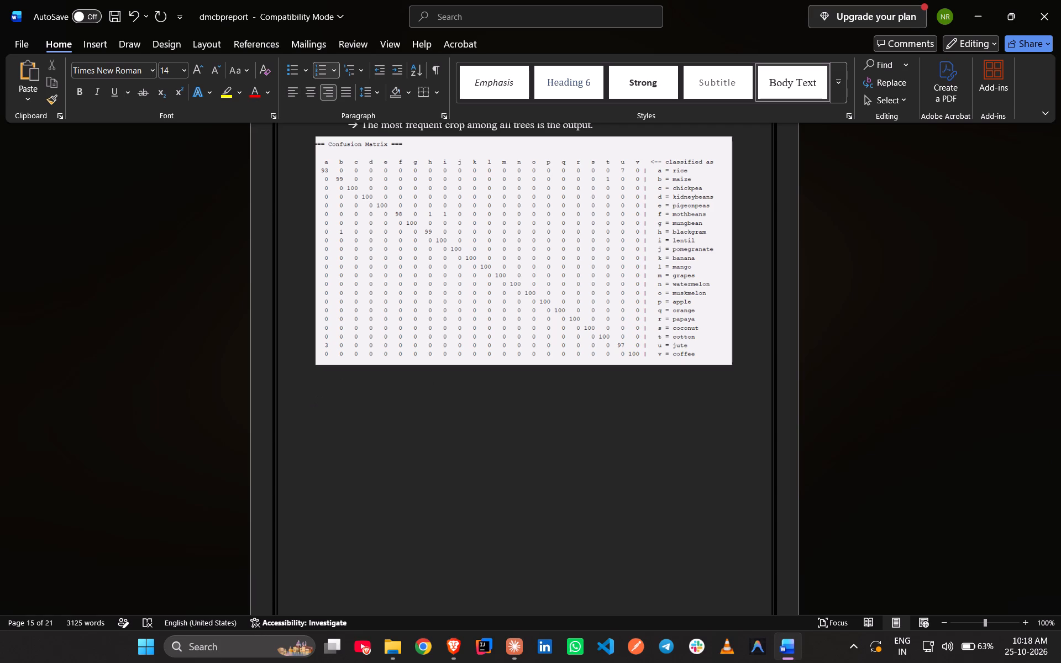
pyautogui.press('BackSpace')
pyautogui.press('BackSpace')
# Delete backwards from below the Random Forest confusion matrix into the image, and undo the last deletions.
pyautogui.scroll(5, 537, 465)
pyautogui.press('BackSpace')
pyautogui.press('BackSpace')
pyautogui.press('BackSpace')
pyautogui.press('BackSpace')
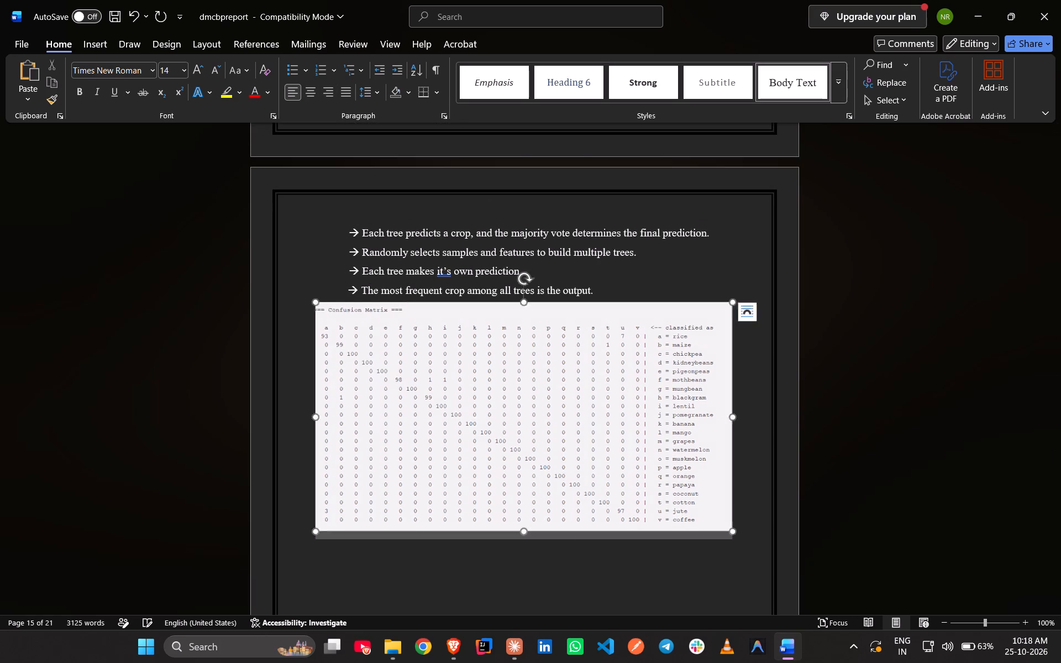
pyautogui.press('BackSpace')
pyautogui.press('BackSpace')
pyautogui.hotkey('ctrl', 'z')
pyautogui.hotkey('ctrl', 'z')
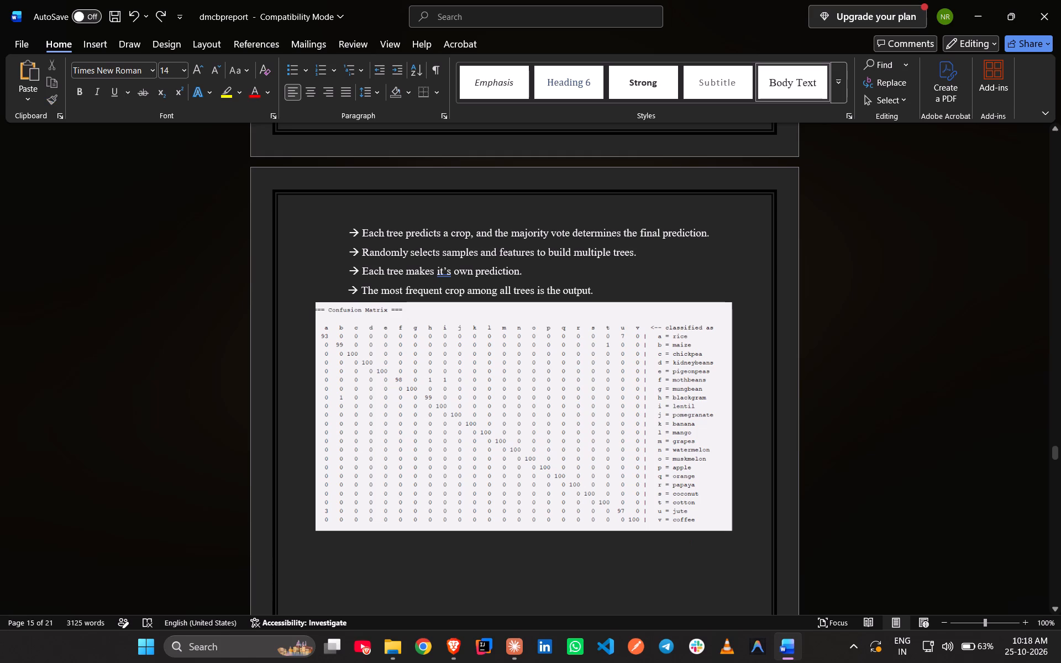
# Paste the copied Multinomial Logistic Regression and Experimental environment content after blank lines below the Random Forest confusion matrix, without the trial "4." label.
pyautogui.click(745, 539)
pyautogui.press('Return')
pyautogui.press('Return')
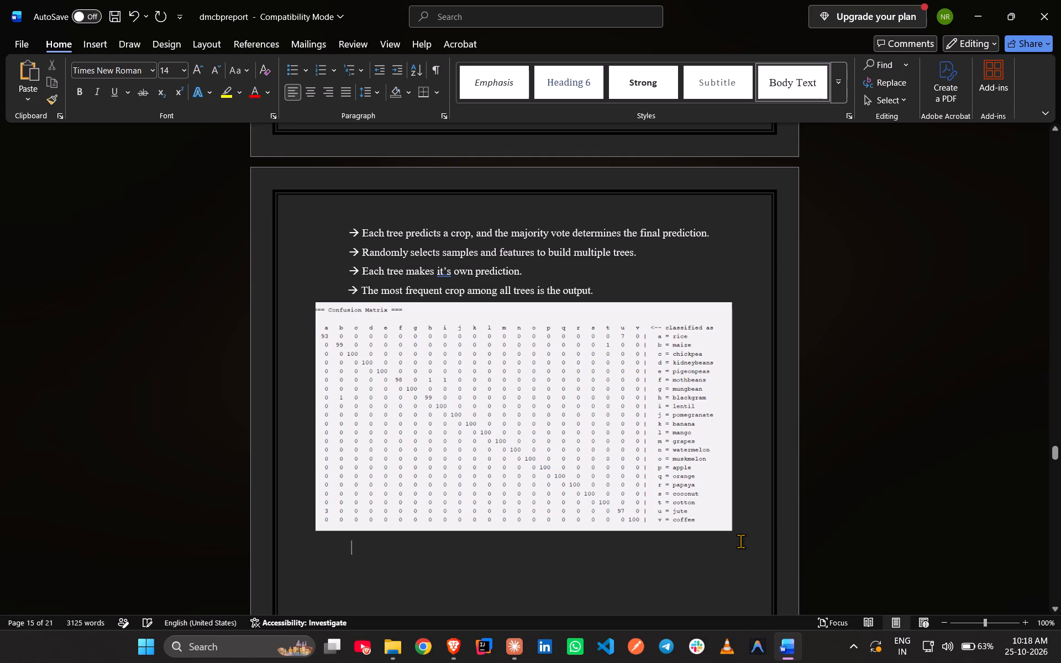
pyautogui.write('4.')
pyautogui.press('space')
pyautogui.hotkey('ctrl', 'z')
pyautogui.hotkey('ctrl', 'v')
pyautogui.hotkey('ctrl', 'z')
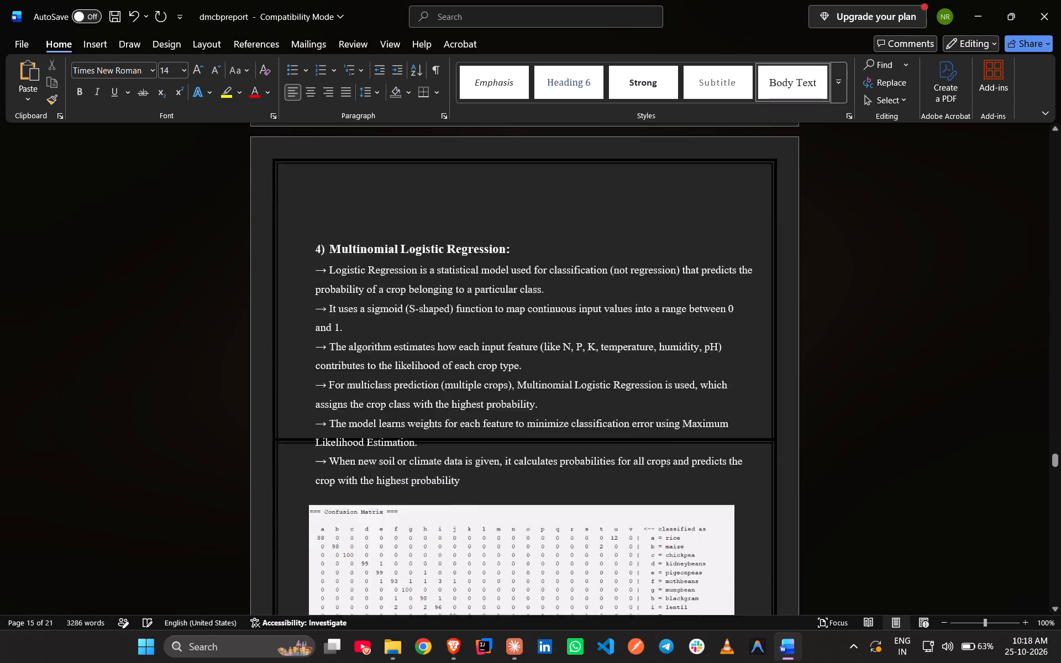
pyautogui.scroll(6, 418, 453)
pyautogui.press('BackSpace')
pyautogui.press('BackSpace')
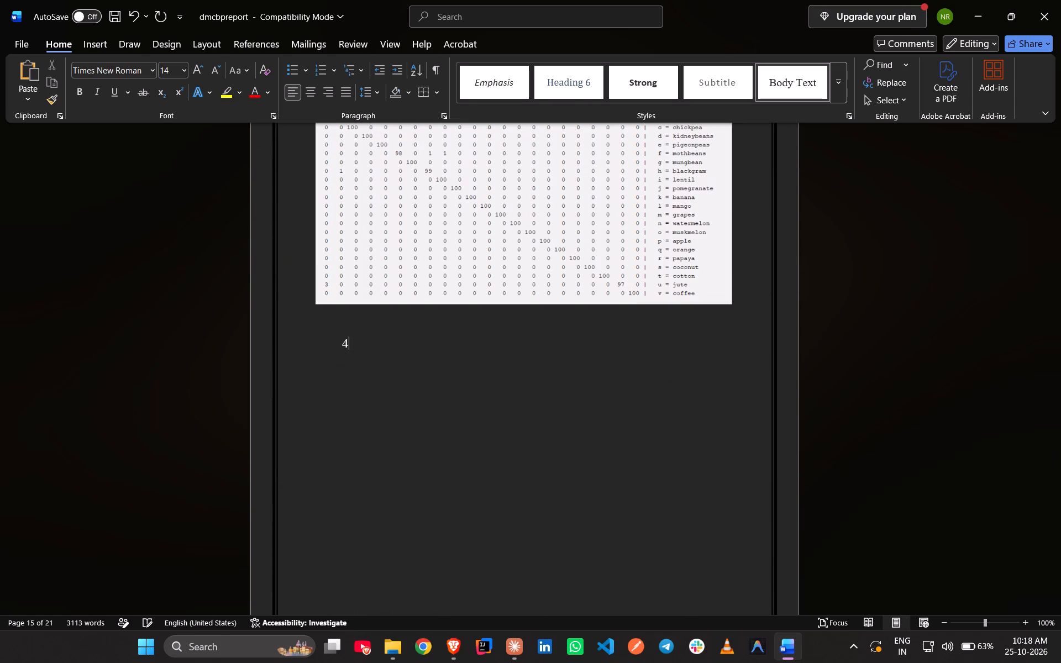
pyautogui.press('BackSpace')
pyautogui.hotkey('ctrl', 'v')
# Check the pasted section's placement and heading number against the preceding Random Forest, KNN and Support Vector Machine sections.
pyautogui.scroll(10, 418, 453)
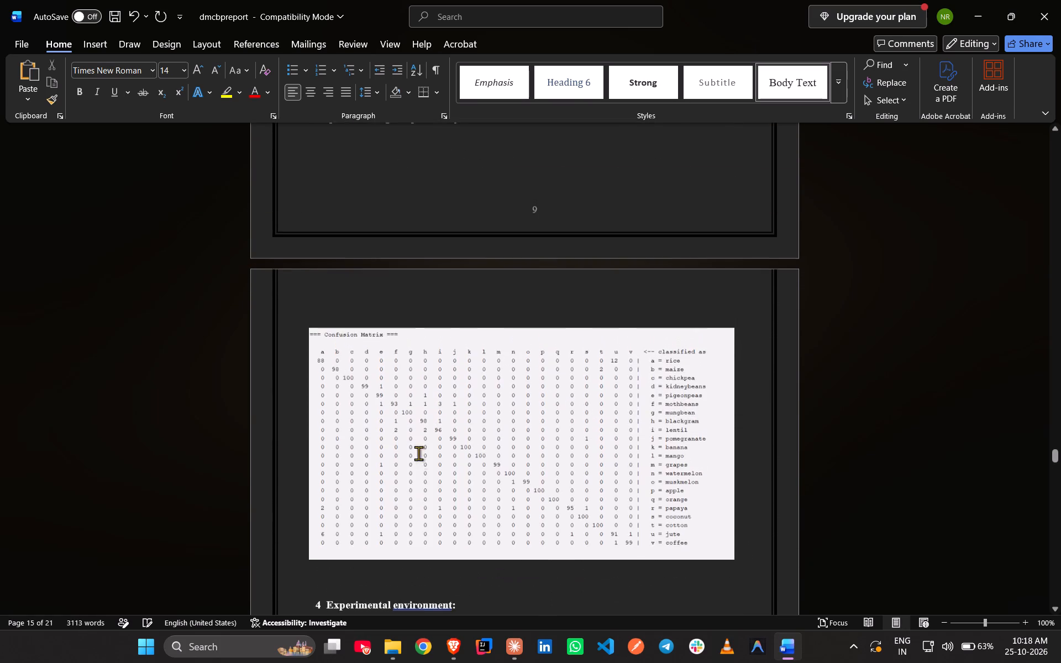
pyautogui.scroll(4, 418, 453)
pyautogui.scroll(6, 423, 334)
pyautogui.scroll(-5, 416, 340)
pyautogui.scroll(20, 387, 331)
pyautogui.scroll(1, 387, 331)
pyautogui.scroll(-5, 377, 331)
pyautogui.scroll(-7, 364, 427)
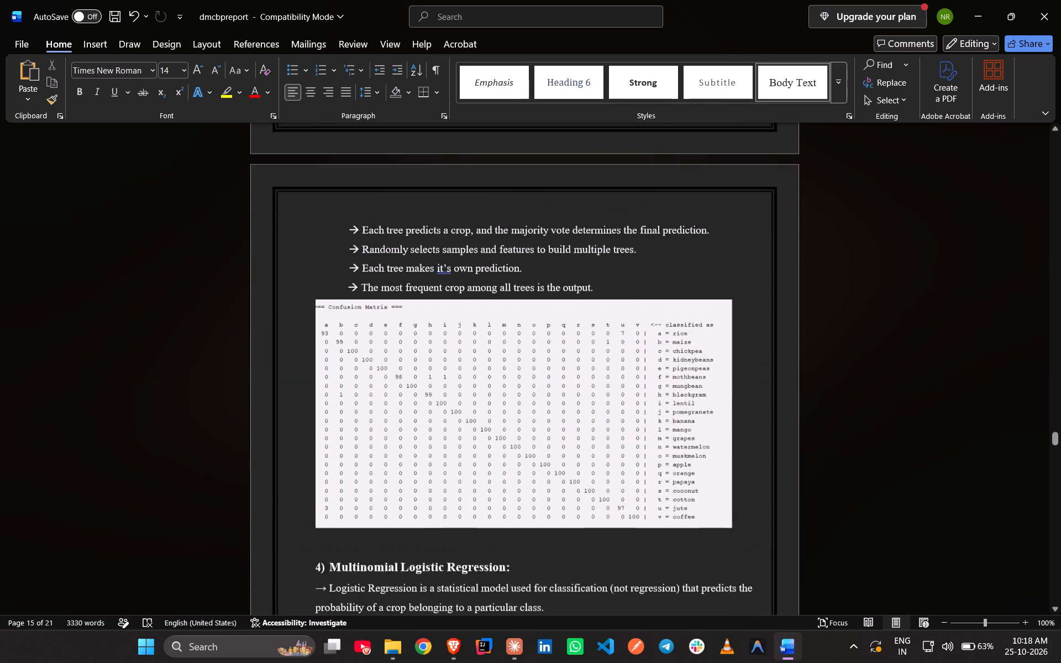
pyautogui.scroll(-6, 364, 436)
pyautogui.scroll(4, 364, 446)
pyautogui.scroll(-2, 364, 446)
pyautogui.scroll(20, 364, 446)
pyautogui.scroll(3, 364, 446)
pyautogui.scroll(-2, 364, 446)
pyautogui.scroll(6, 364, 446)
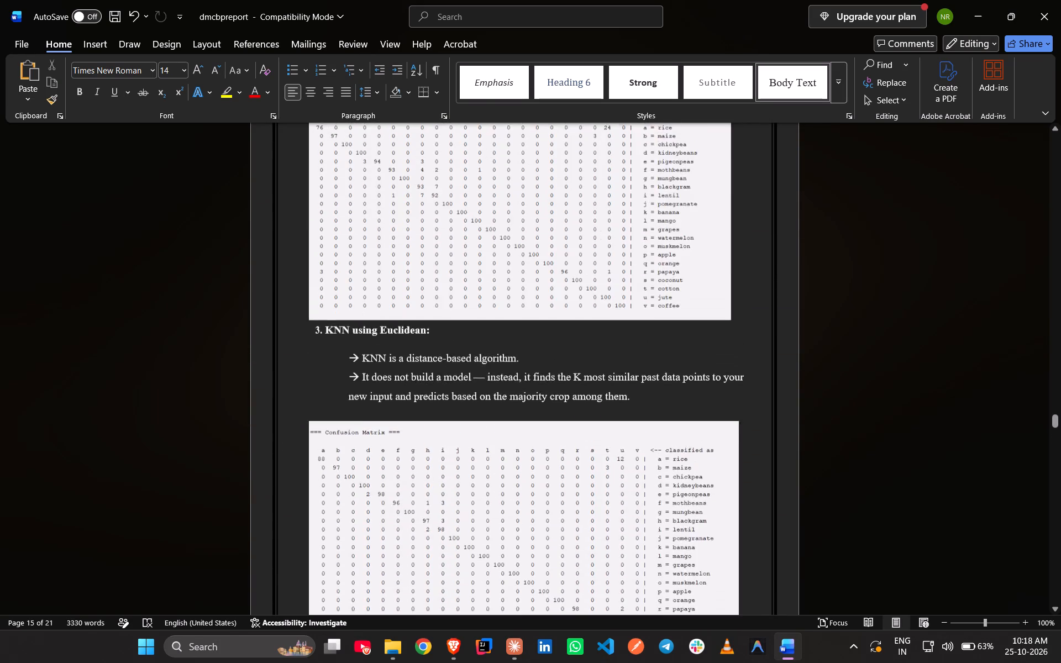
pyautogui.scroll(5, 364, 446)
pyautogui.scroll(-18, 364, 446)
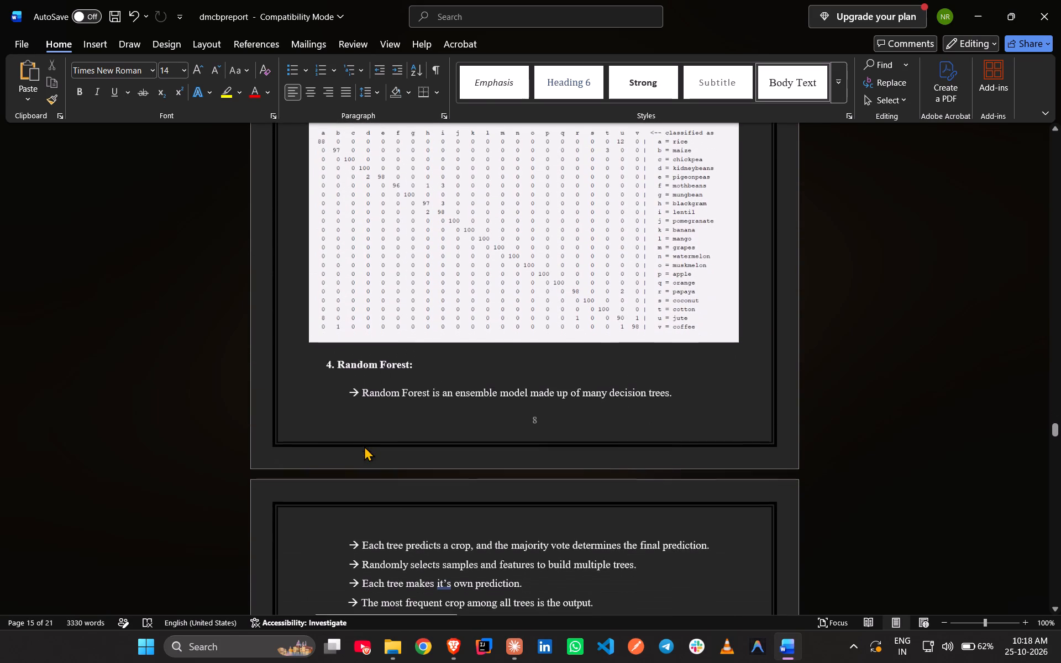
pyautogui.scroll(-1, 364, 446)
pyautogui.scroll(5, 364, 446)
pyautogui.scroll(-2, 364, 446)
pyautogui.scroll(20, 364, 446)
pyautogui.scroll(3, 364, 446)
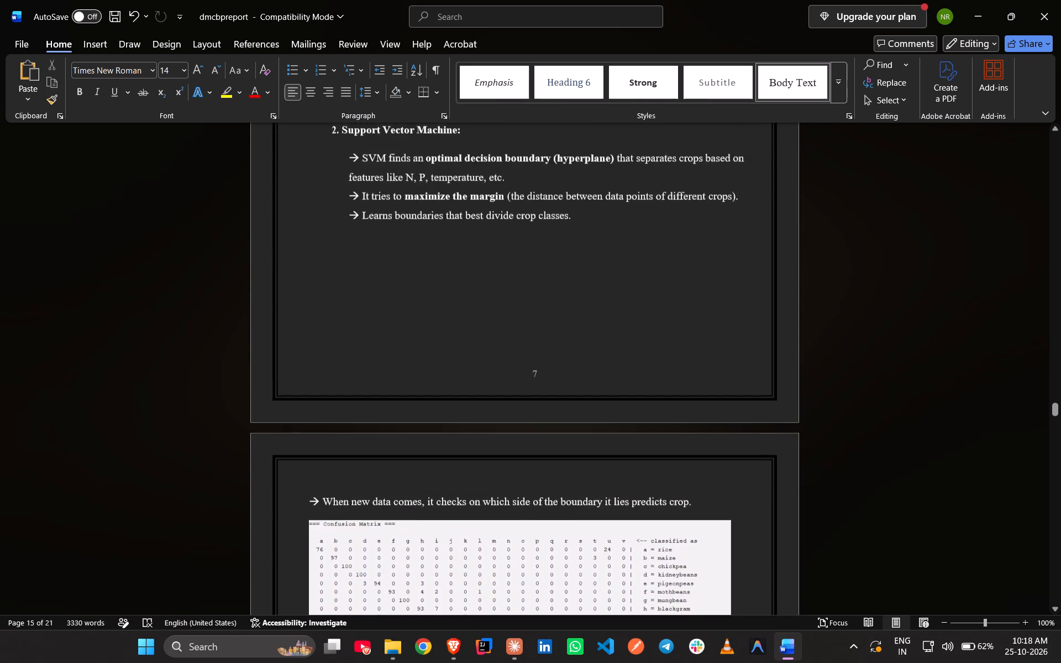
# Review the pages from the attribute table and "3.5 Classification" through to the pasted Multinomial Logistic Regression section for layout.
pyautogui.scroll(19, 364, 446)
pyautogui.scroll(-2, 364, 446)
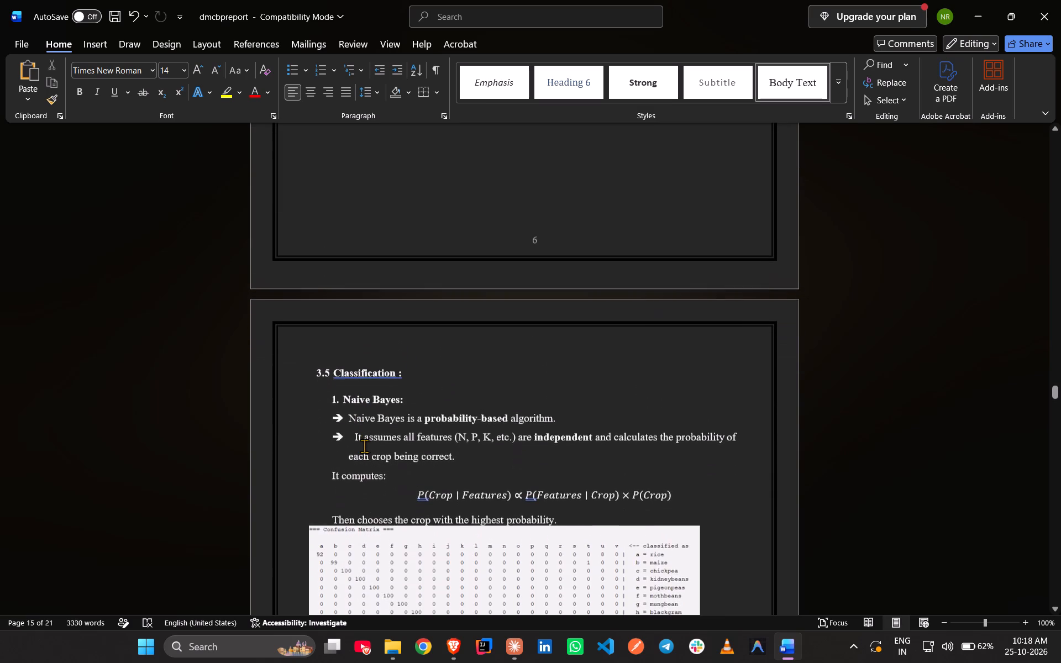
pyautogui.scroll(15, 364, 446)
pyautogui.scroll(-9, 364, 446)
pyautogui.scroll(-2, 409, 459)
pyautogui.scroll(1, 409, 459)
pyautogui.scroll(-3, 409, 459)
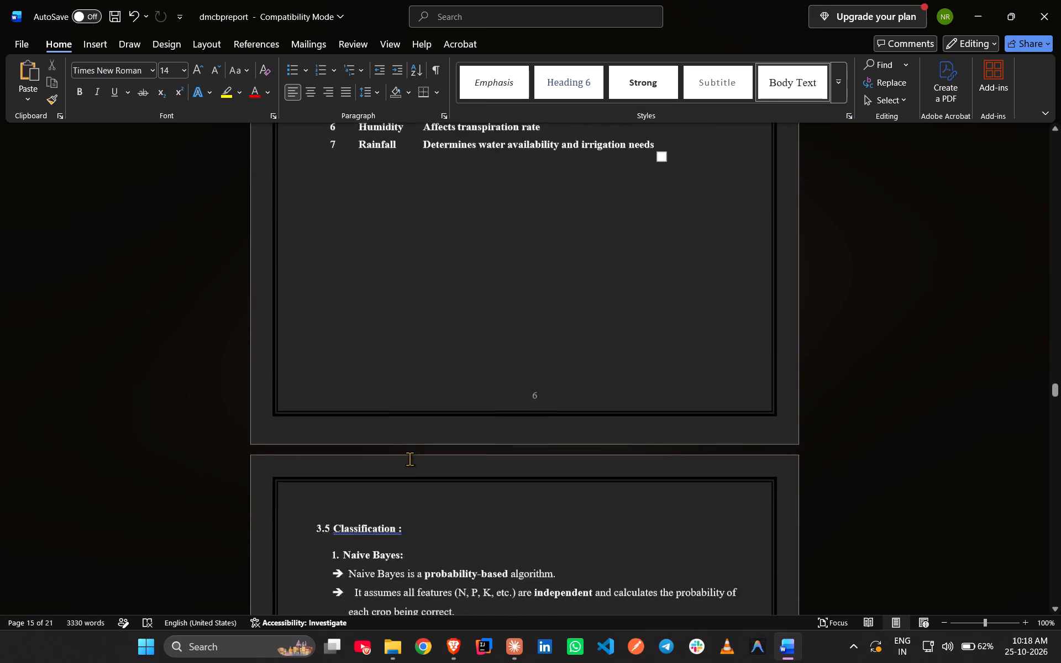
pyautogui.scroll(-2, 409, 459)
pyautogui.scroll(-20, 413, 403)
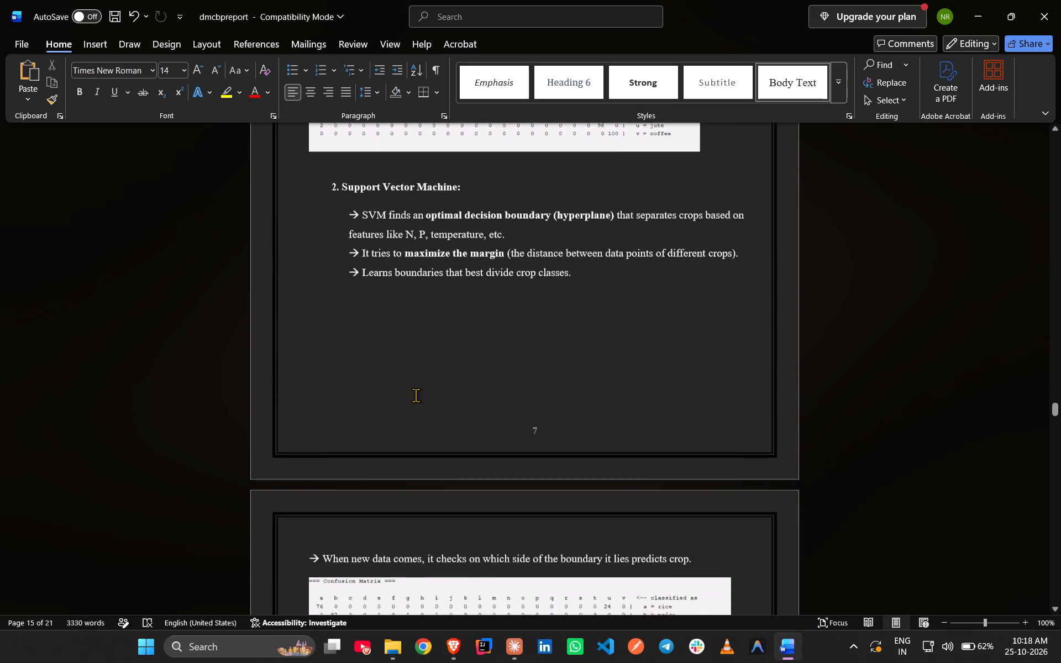
pyautogui.scroll(-1, 416, 395)
pyautogui.scroll(-20, 416, 395)
pyautogui.scroll(-17, 416, 395)
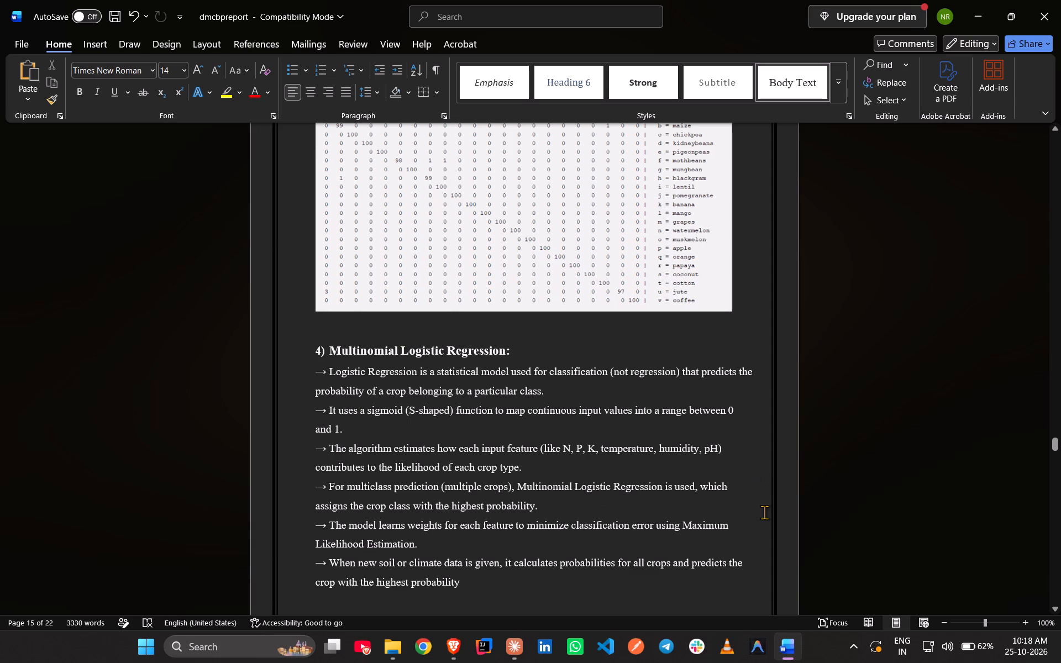
# Look over the report's front pages, from the certificate and acknowledgement to the contents table and its page ranges.
pyautogui.middleClick(810, 487)
pyautogui.middleClick(825, 272)
pyautogui.scroll(-6, 668, 425)
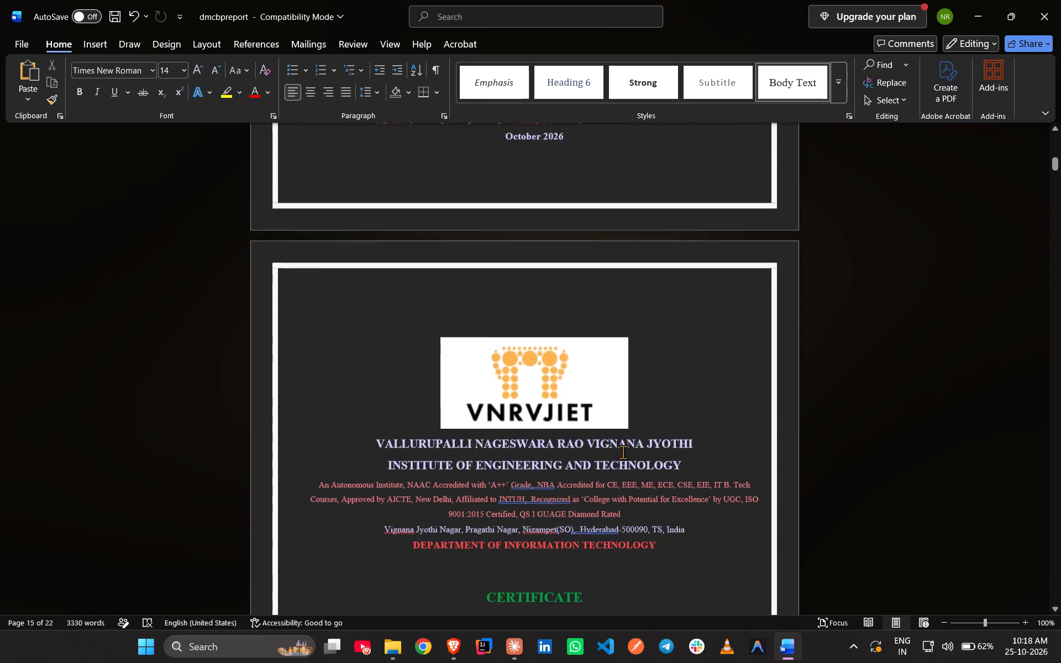
pyautogui.scroll(-20, 623, 452)
pyautogui.scroll(-20, 623, 452)
pyautogui.scroll(-9, 623, 452)
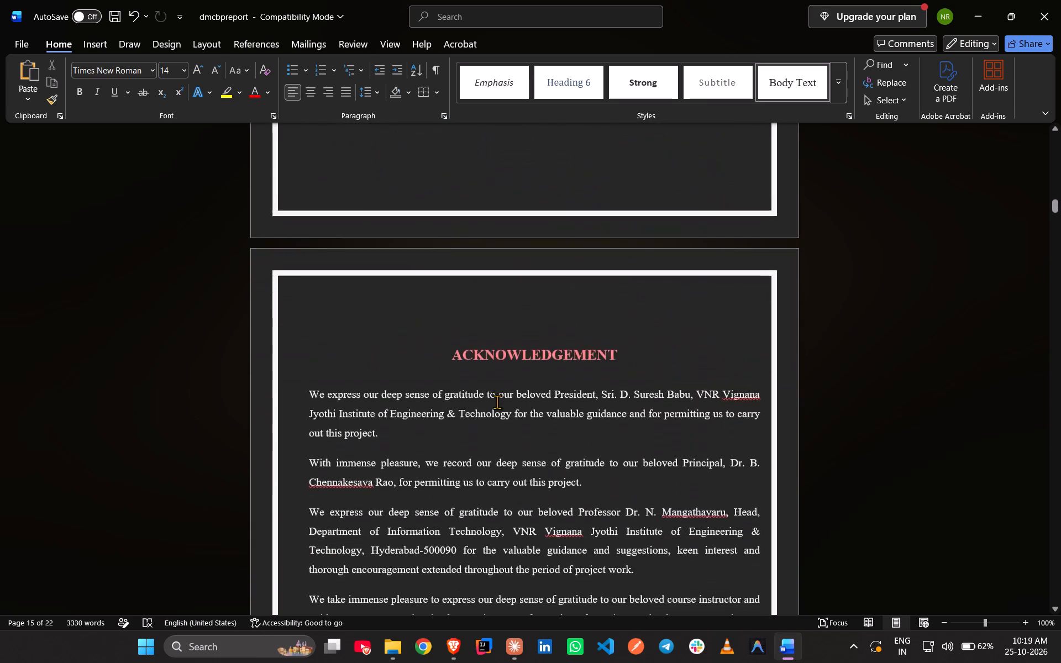
pyautogui.scroll(-20, 497, 402)
pyautogui.scroll(-20, 497, 402)
pyautogui.scroll(-9, 497, 402)
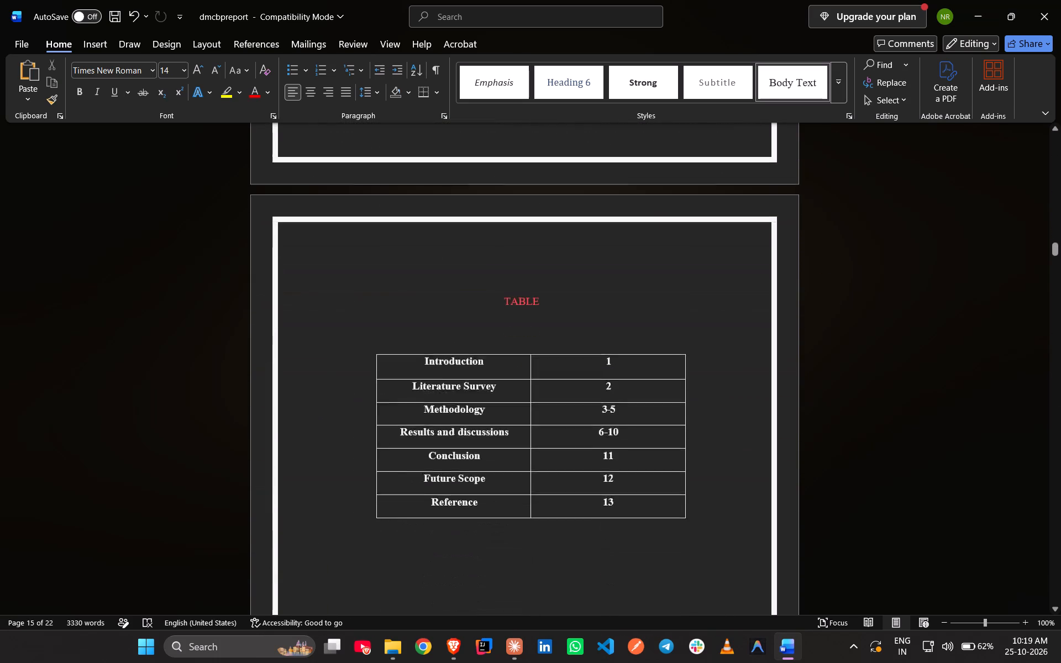
pyautogui.scroll(-1, 493, 398)
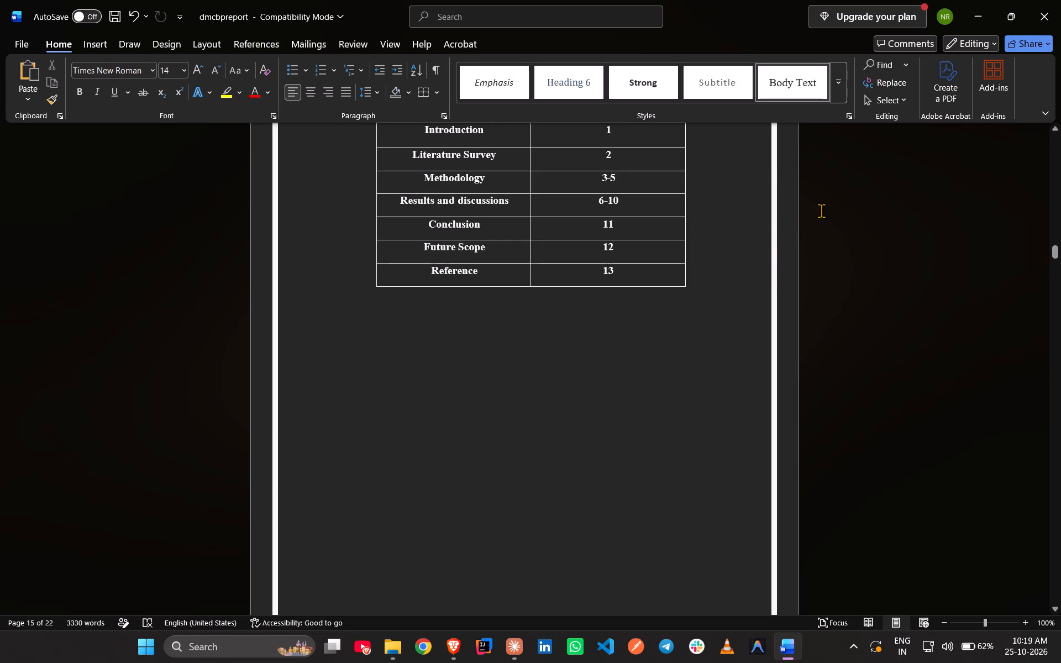
# Compare the heading numbers and placement of the Multinomial Logistic Regression copies below the Random Forest matrix and after the Experimental environment section.
pyautogui.middleClick(821, 211)
pyautogui.middleClick(838, 460)
pyautogui.scroll(-4, 427, 367)
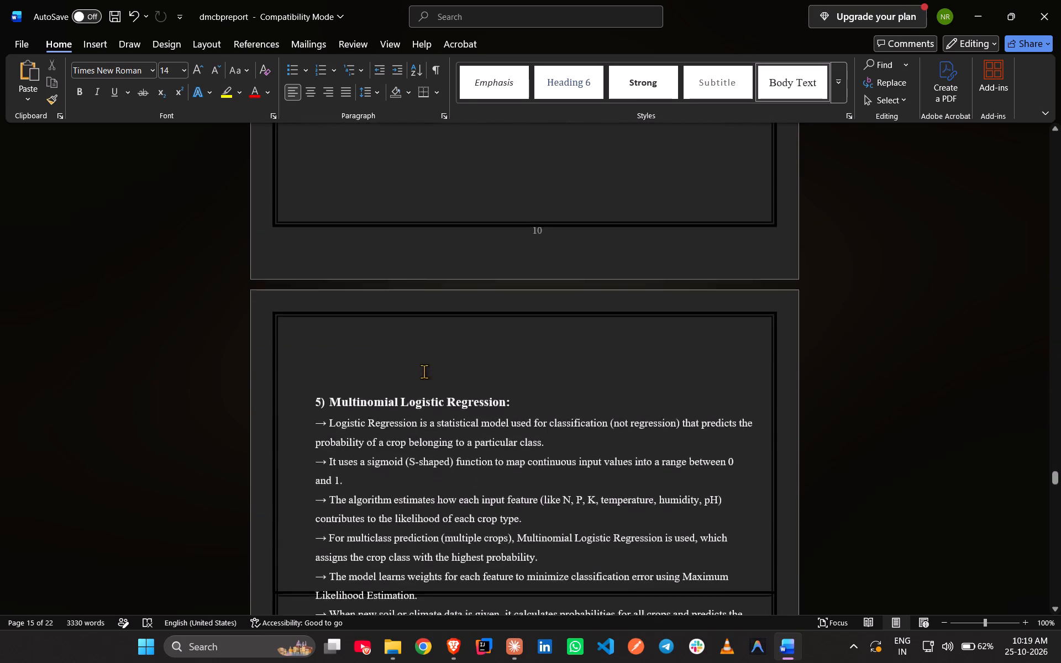
pyautogui.scroll(3, 390, 408)
pyautogui.scroll(-2, 400, 416)
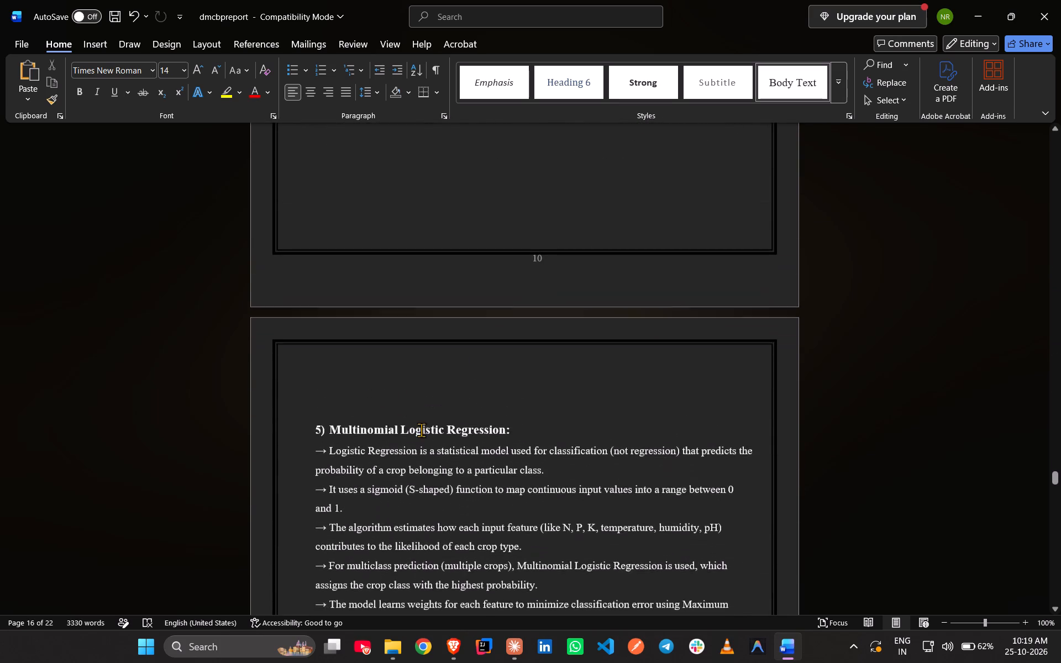
pyautogui.scroll(18, 344, 439)
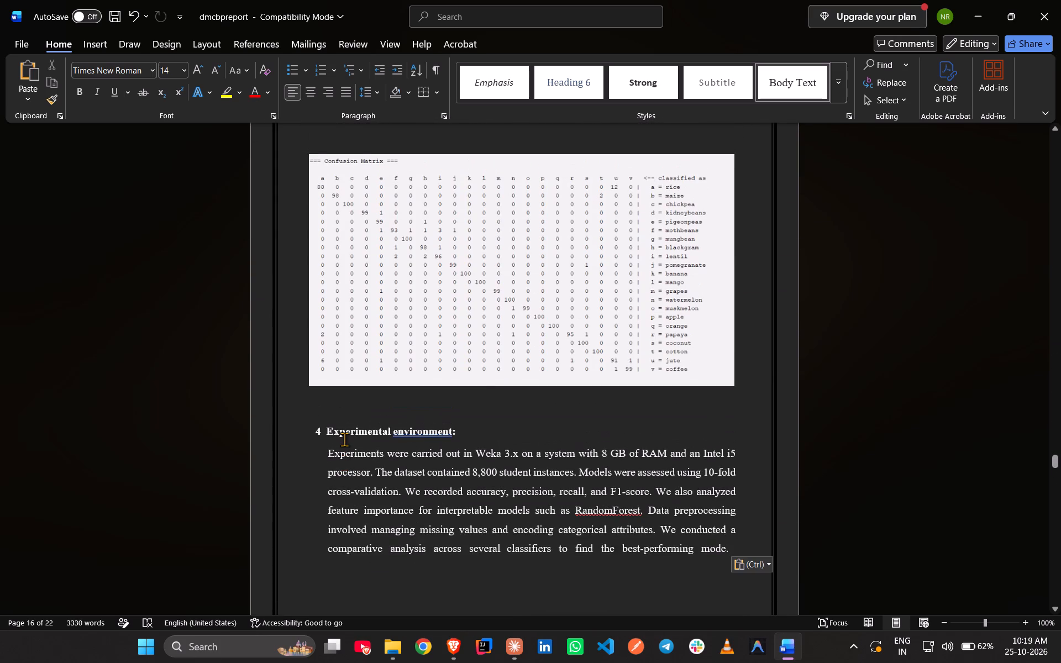
pyautogui.scroll(20, 343, 434)
pyautogui.scroll(7, 343, 434)
pyautogui.scroll(-3, 322, 551)
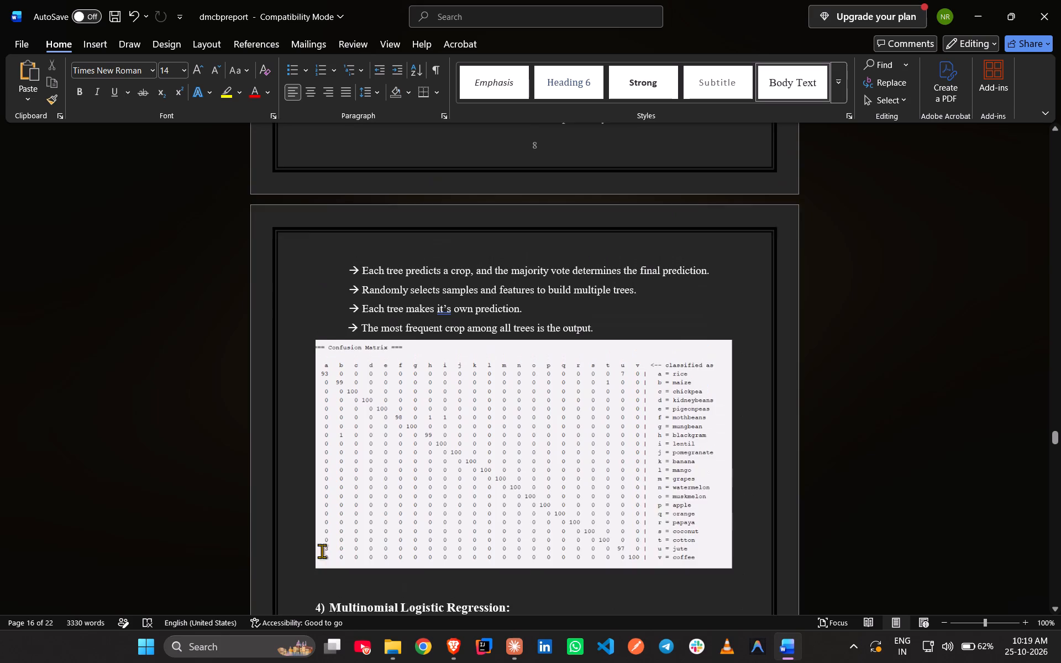
# Replace the automatic number of the first Multinomial Logistic Regression heading with a plain "5.", bring the heading back to the left margin and save.
pyautogui.scroll(-3, 322, 551)
pyautogui.click(323, 414)
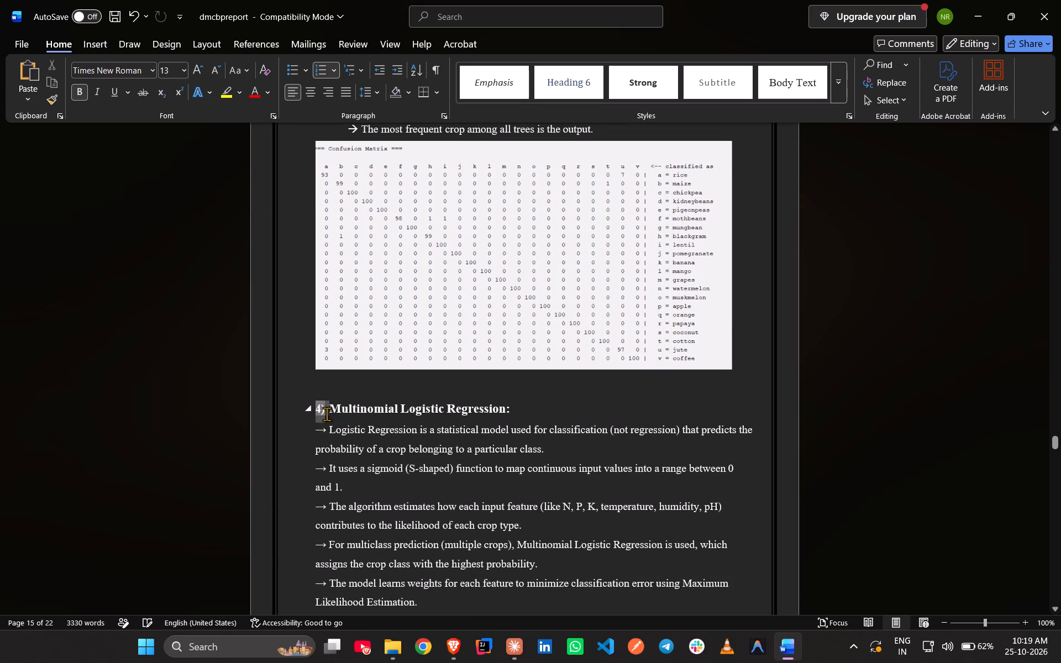
pyautogui.press('BackSpace')
pyautogui.write('5.')
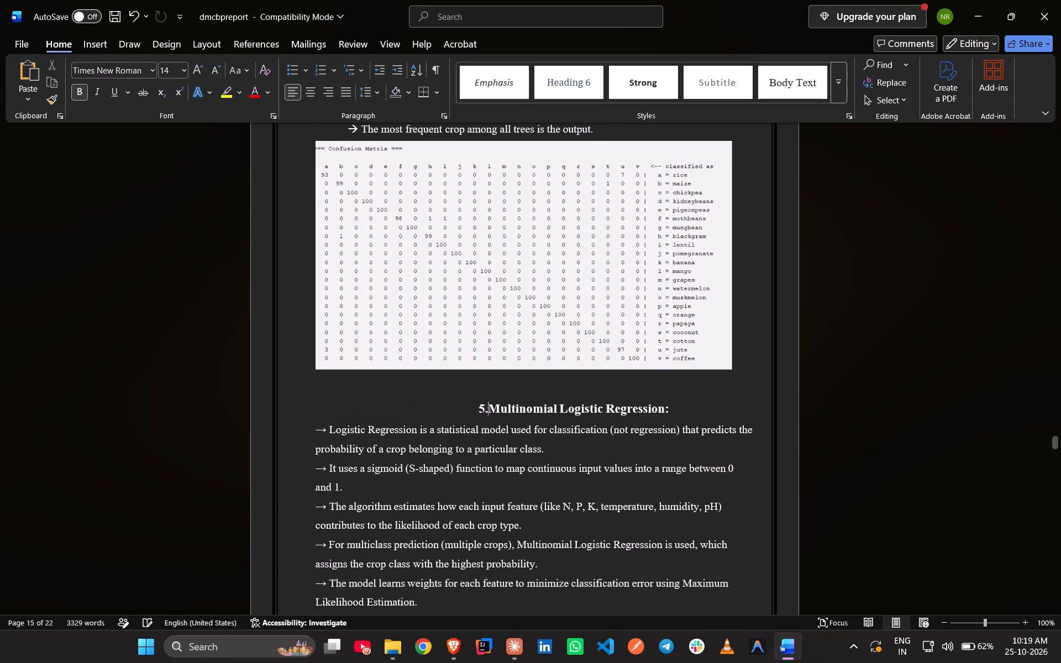
pyautogui.press('space')
pyautogui.hotkey('ctrl', 'z')
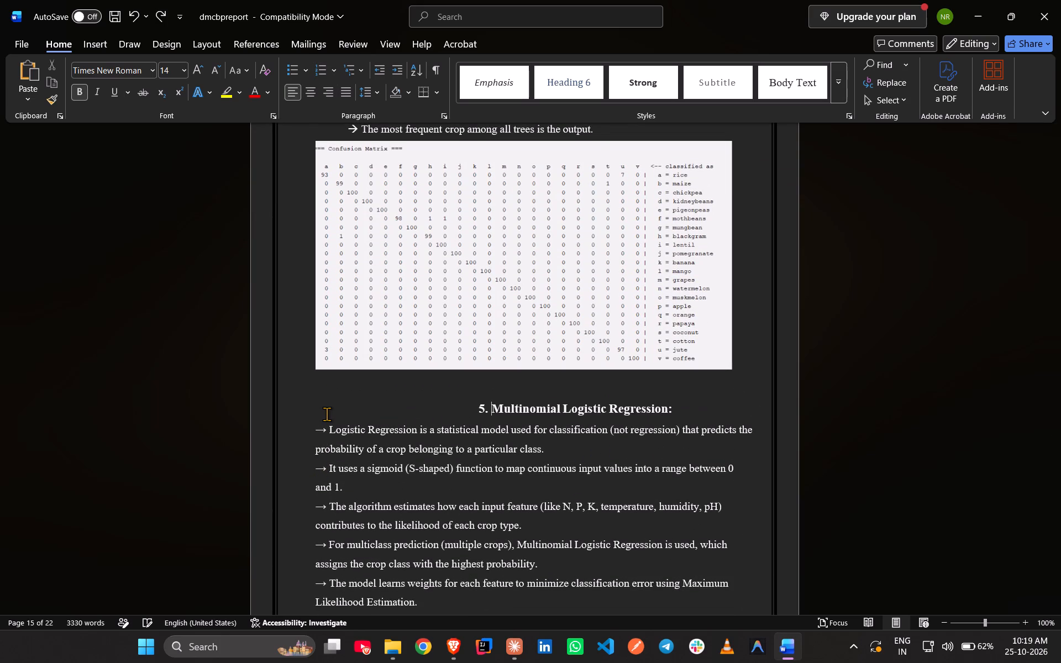
pyautogui.hotkey('ctrl', 'z')
pyautogui.hotkey('ctrl', 'z')
pyautogui.write('5.')
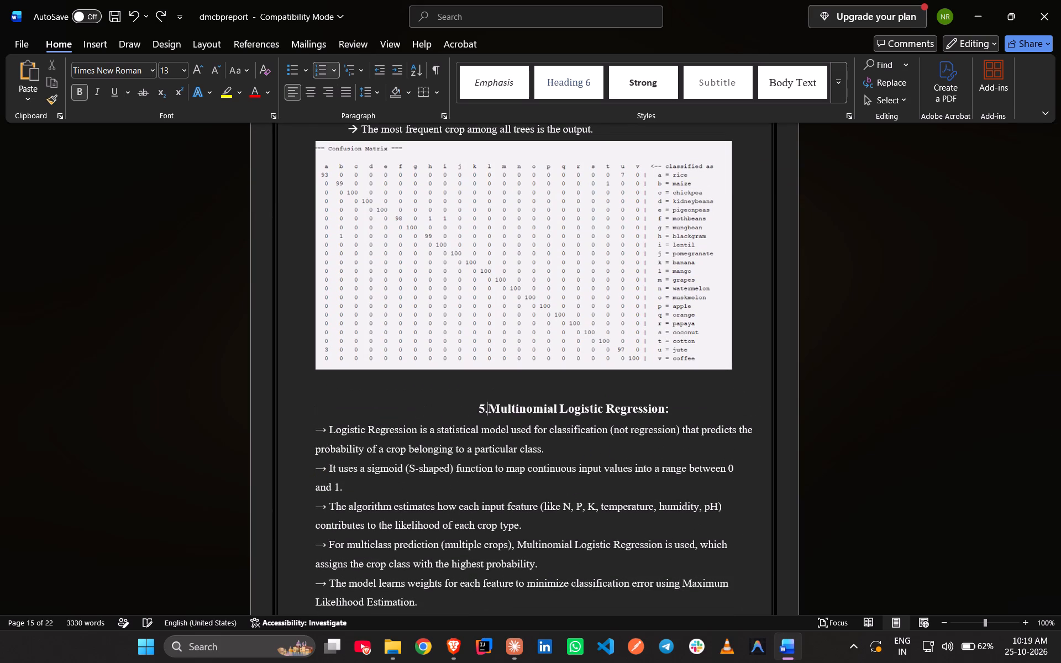
pyautogui.press('space')
pyautogui.hotkey('ctrl', 'z')
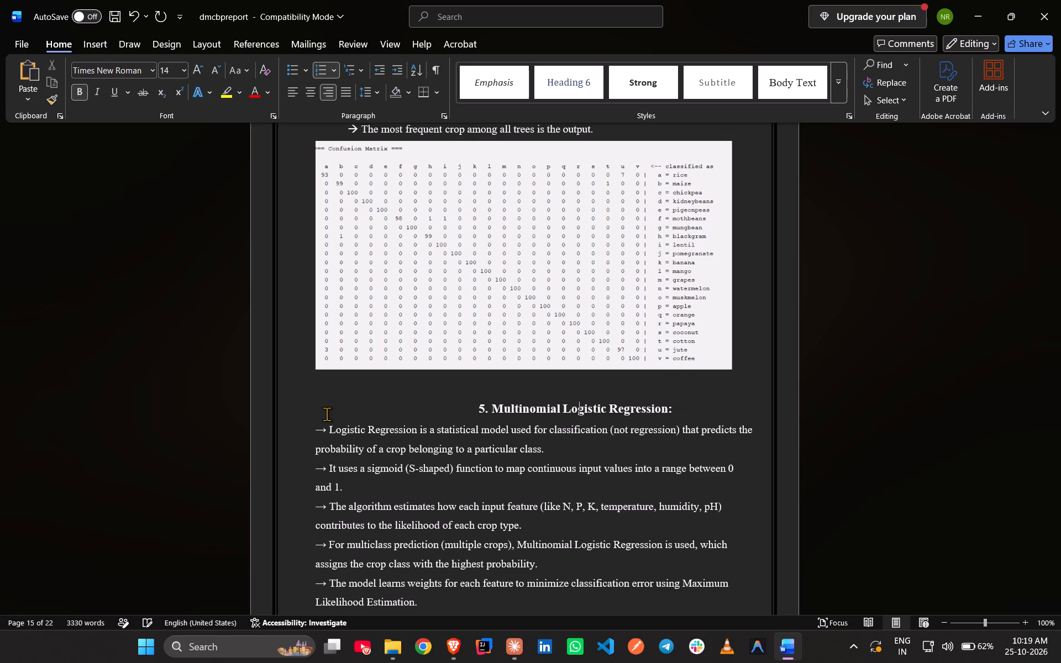
pyautogui.press('Left')
pyautogui.press('Left')
pyautogui.press('Left')
pyautogui.press('BackSpace')
pyautogui.hotkey('ctrl', 's')
# Reduce the "5. Multinomial Logistic Regression:" heading to font size 12 and save the report.
pyautogui.scroll(8, 332, 414)
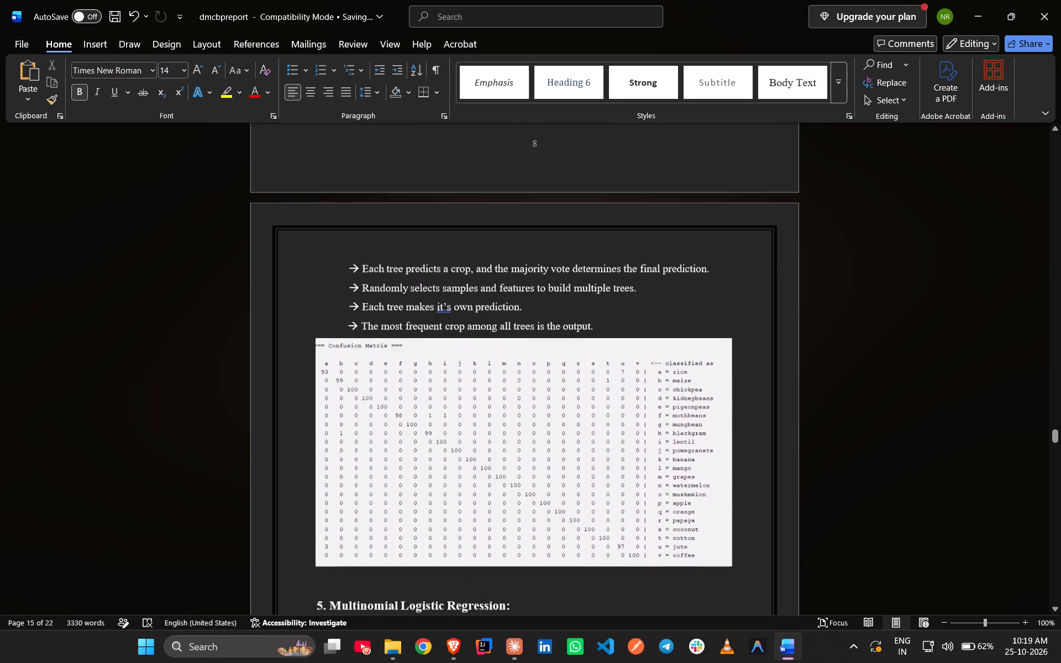
pyautogui.scroll(6, 353, 414)
pyautogui.scroll(-17, 384, 412)
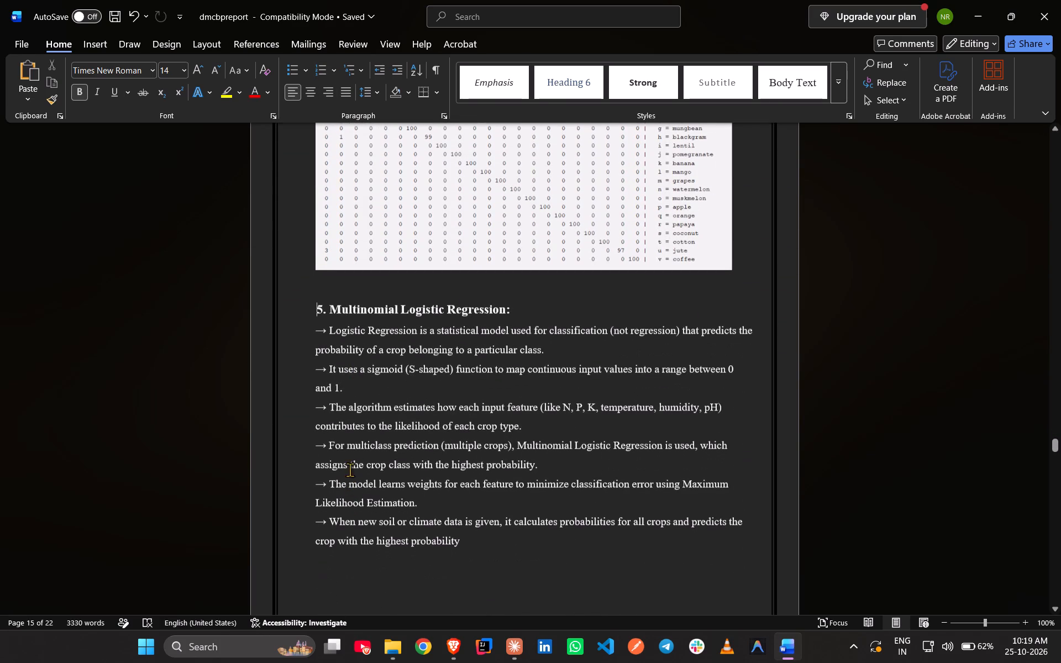
pyautogui.tripleClick(370, 312)
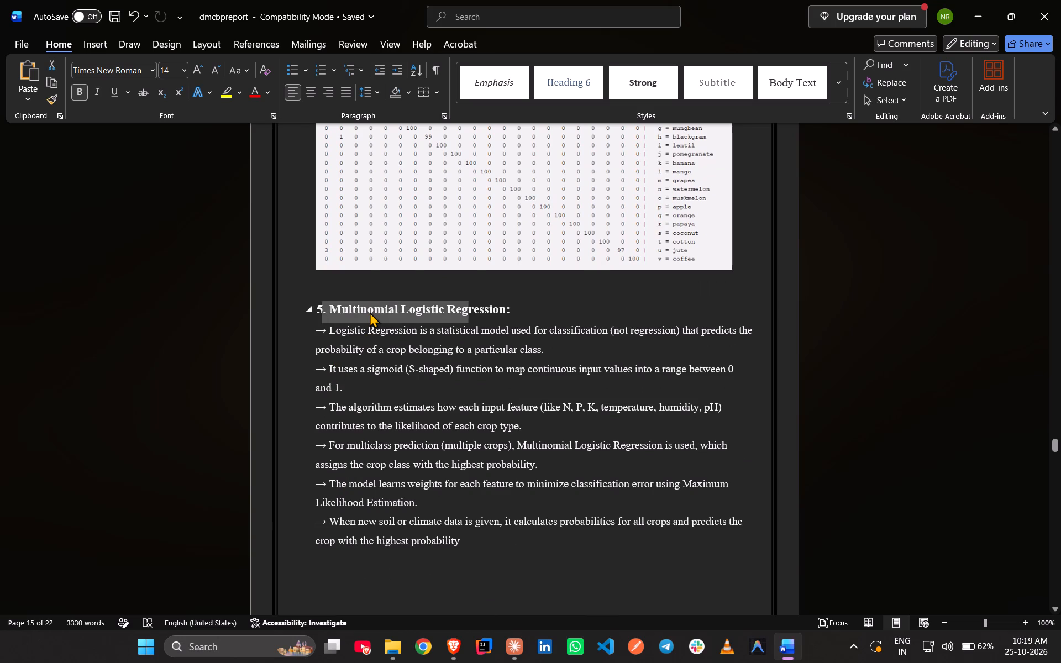
pyautogui.click(505, 272)
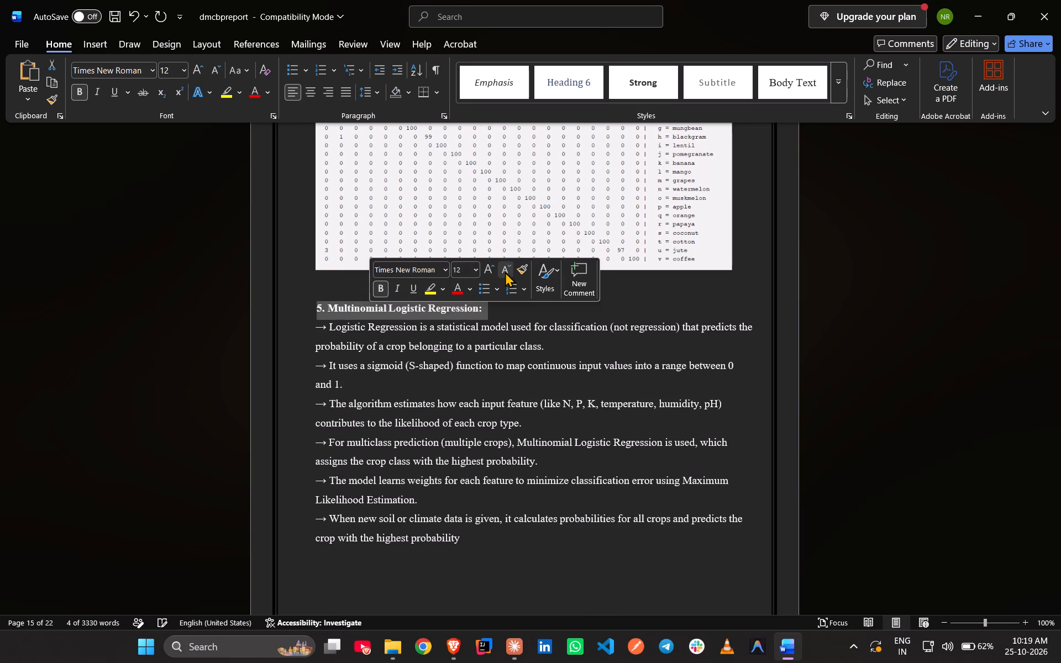
pyautogui.click(449, 432)
pyautogui.hotkey('ctrl', 's')
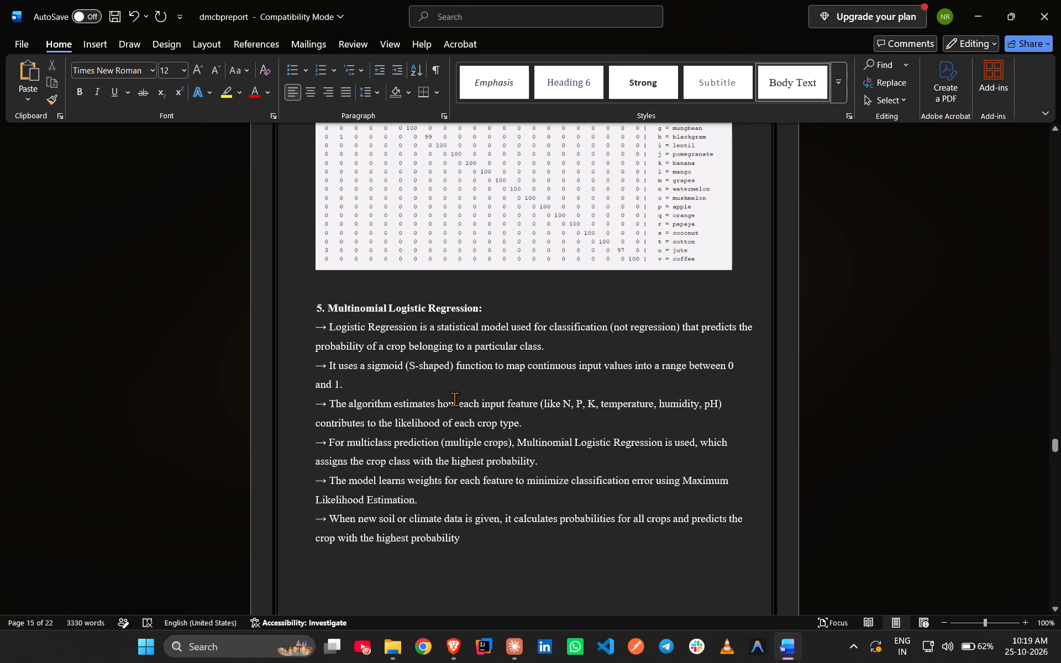
# Remove the number from the first Experimental environment heading, indent it with spaces to line up with its paragraph, and save.
pyautogui.scroll(-4, 466, 355)
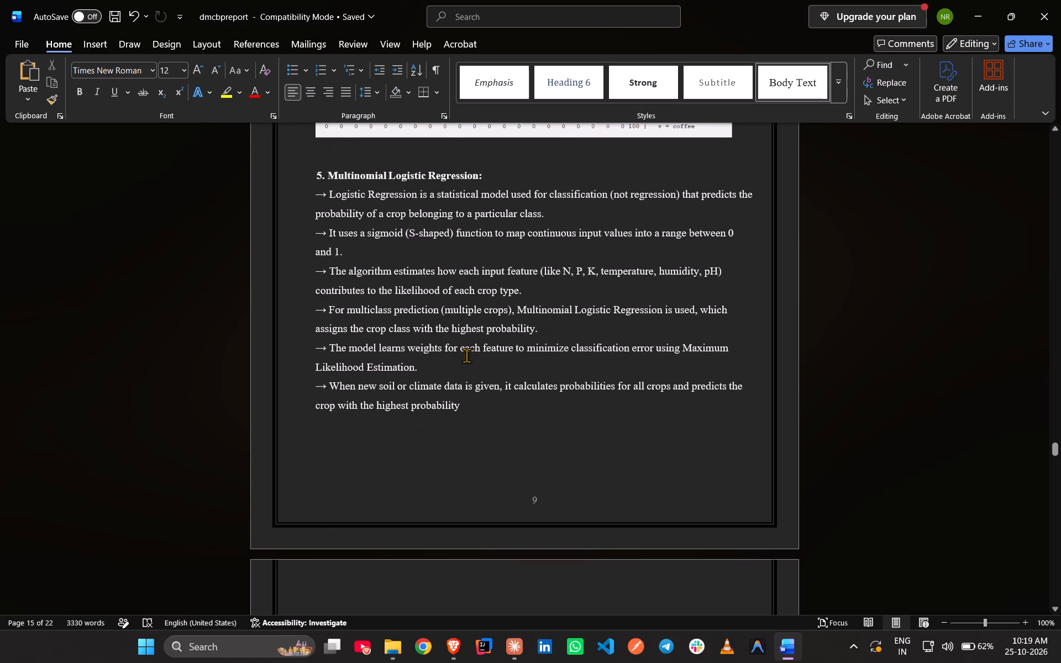
pyautogui.scroll(-15, 466, 355)
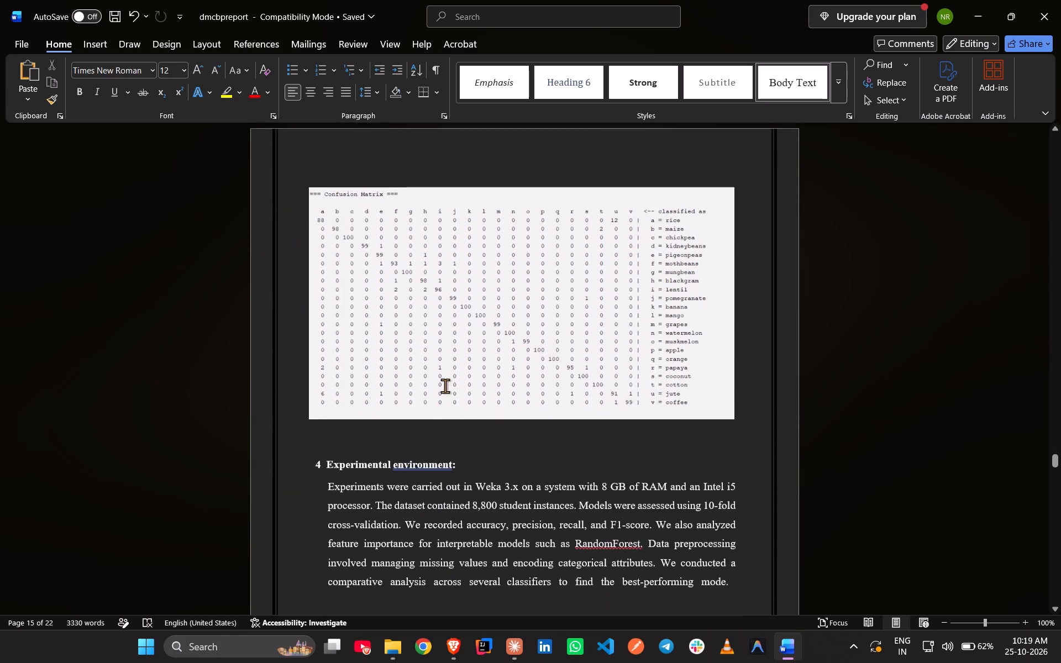
pyautogui.scroll(-3, 445, 386)
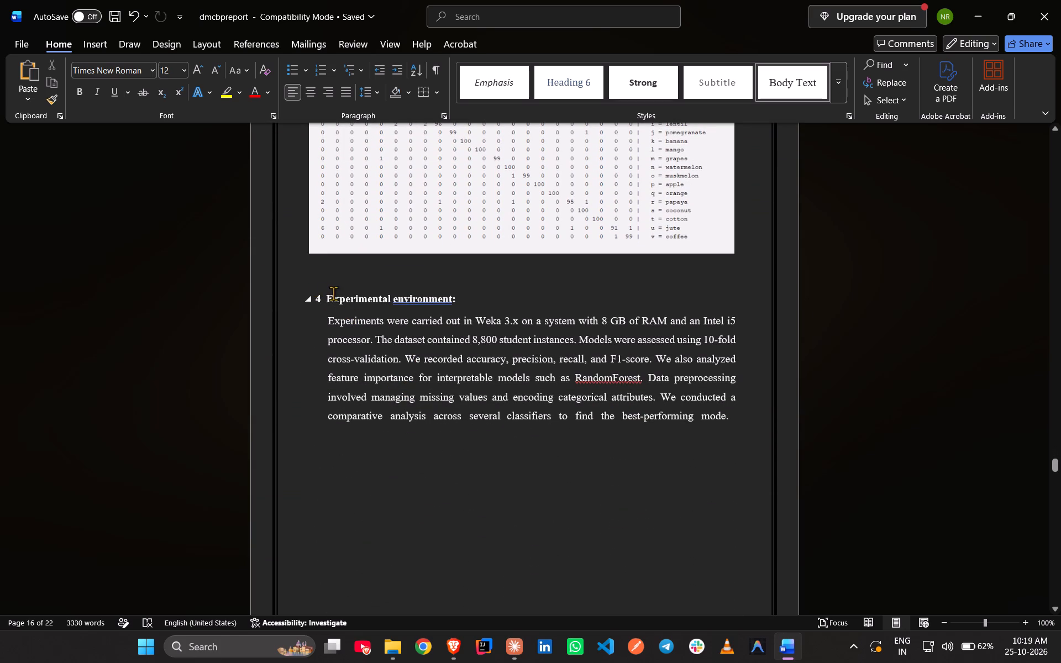
pyautogui.scroll(8, 400, 338)
pyautogui.scroll(-9, 354, 372)
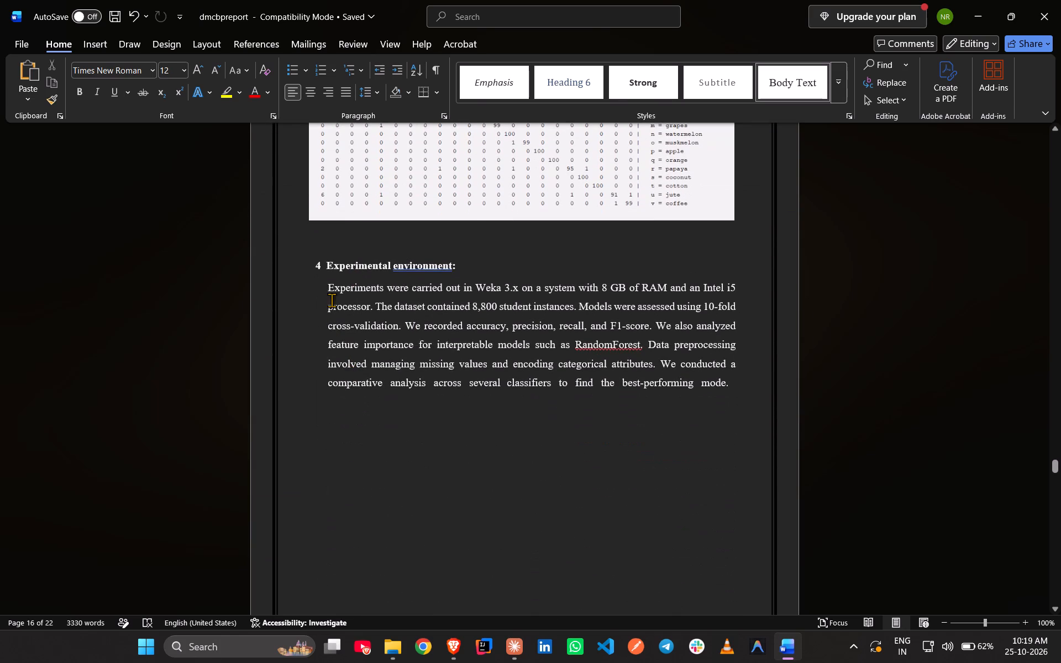
pyautogui.click(327, 269)
pyautogui.press('BackSpace')
pyautogui.press('BackSpace')
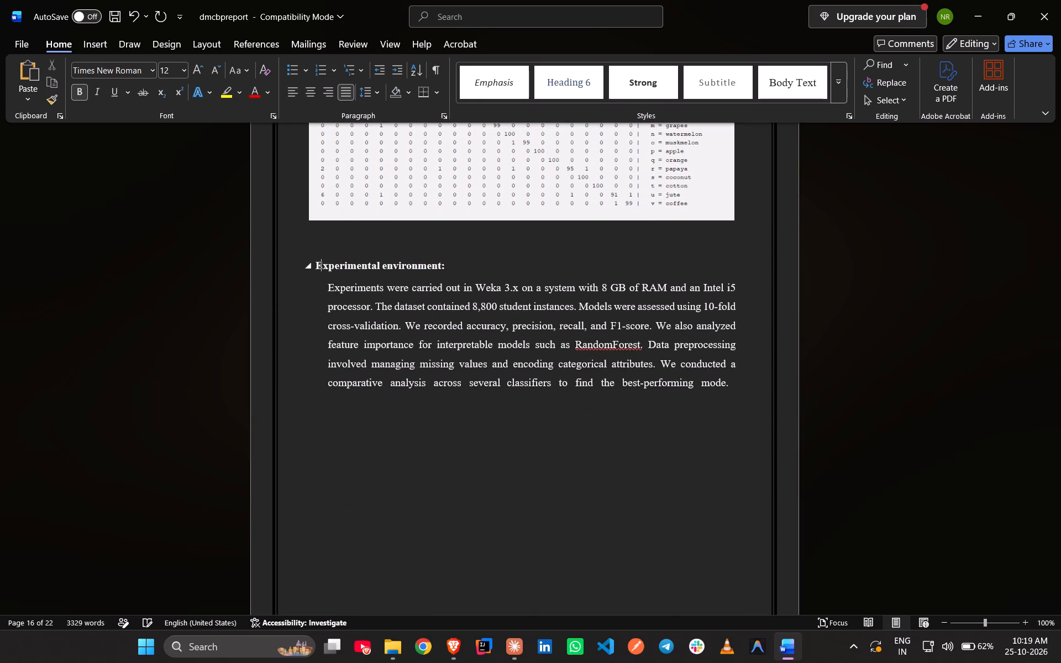
pyautogui.press('space')
pyautogui.press('space')
pyautogui.press('space')
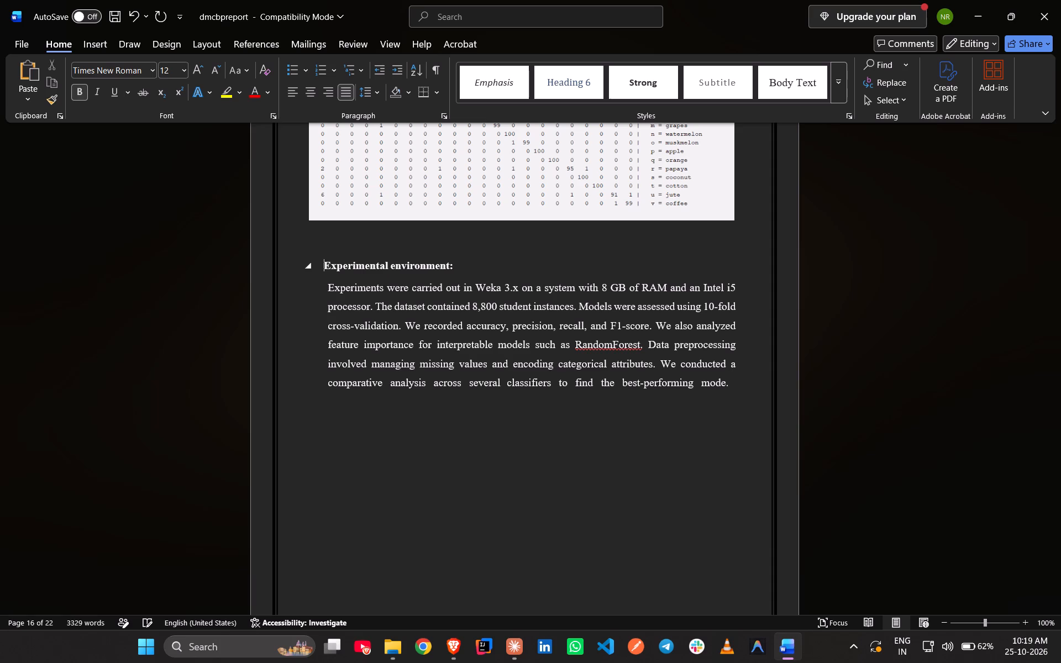
pyautogui.press('space')
pyautogui.hotkey('ctrl', 's')
# Delete the duplicate Multinomial Logistic Regression section, with its confusion matrix and Experimental environment text, from page 11 onward, and save the report.
pyautogui.scroll(-3, 153, 152)
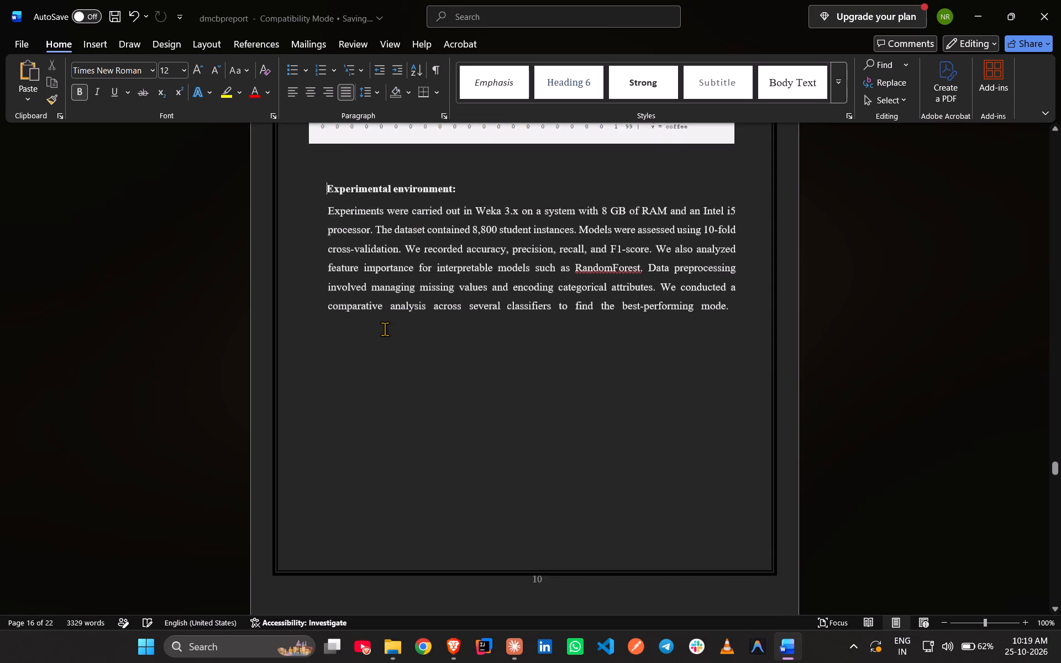
pyautogui.scroll(-12, 386, 330)
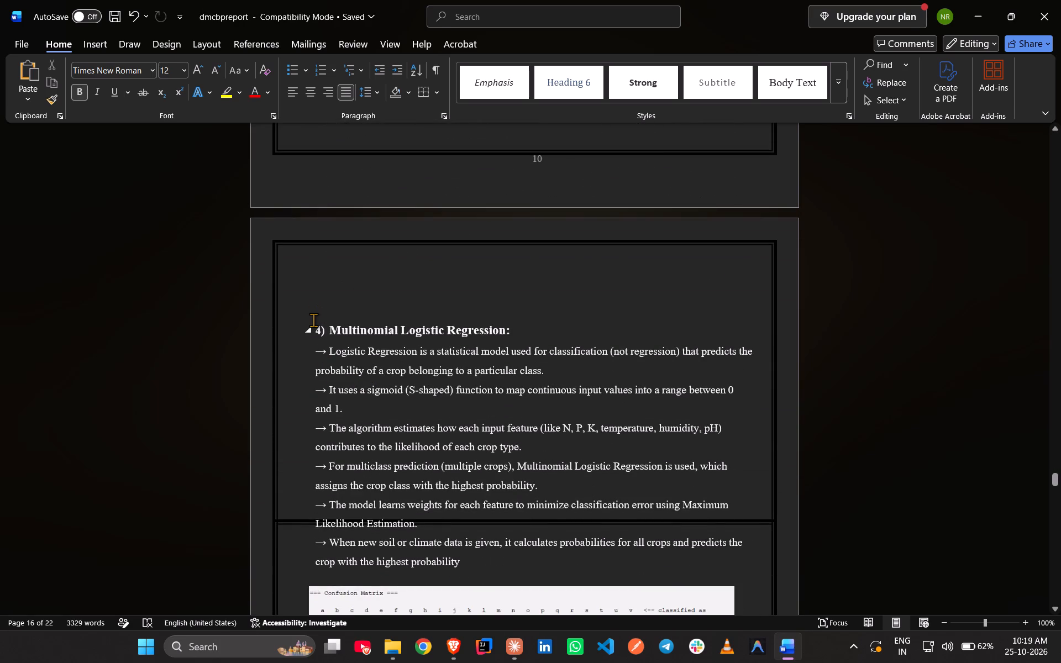
pyautogui.moveTo(313, 320); pyautogui.dragTo(564, 636)
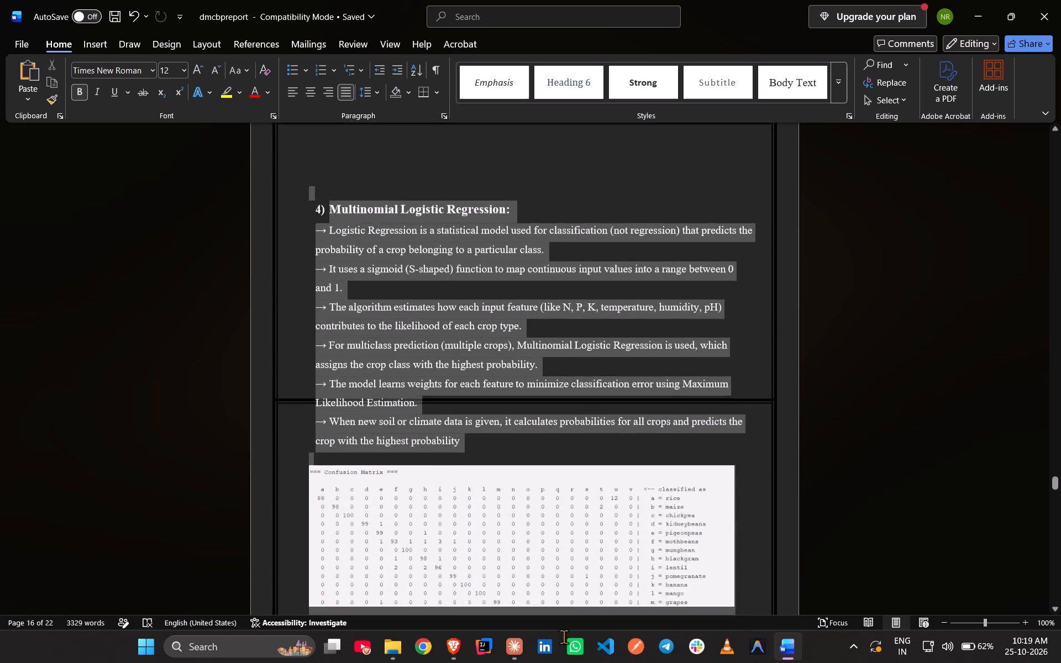
pyautogui.moveTo(564, 636); pyautogui.dragTo(716, 420)
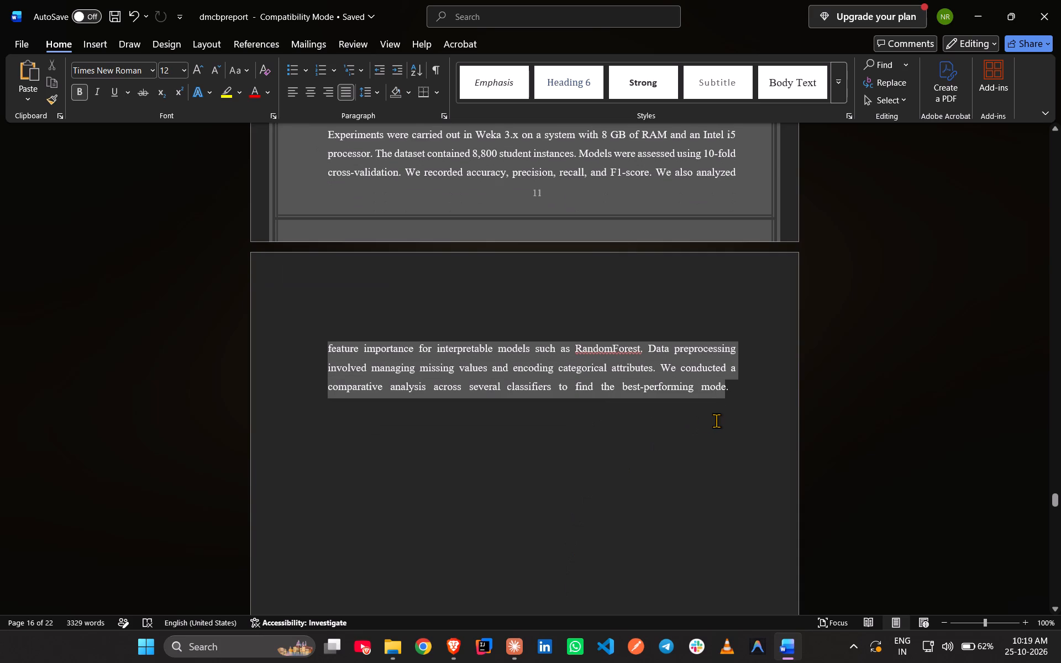
pyautogui.moveTo(716, 420); pyautogui.dragTo(749, 416)
pyautogui.press('BackSpace')
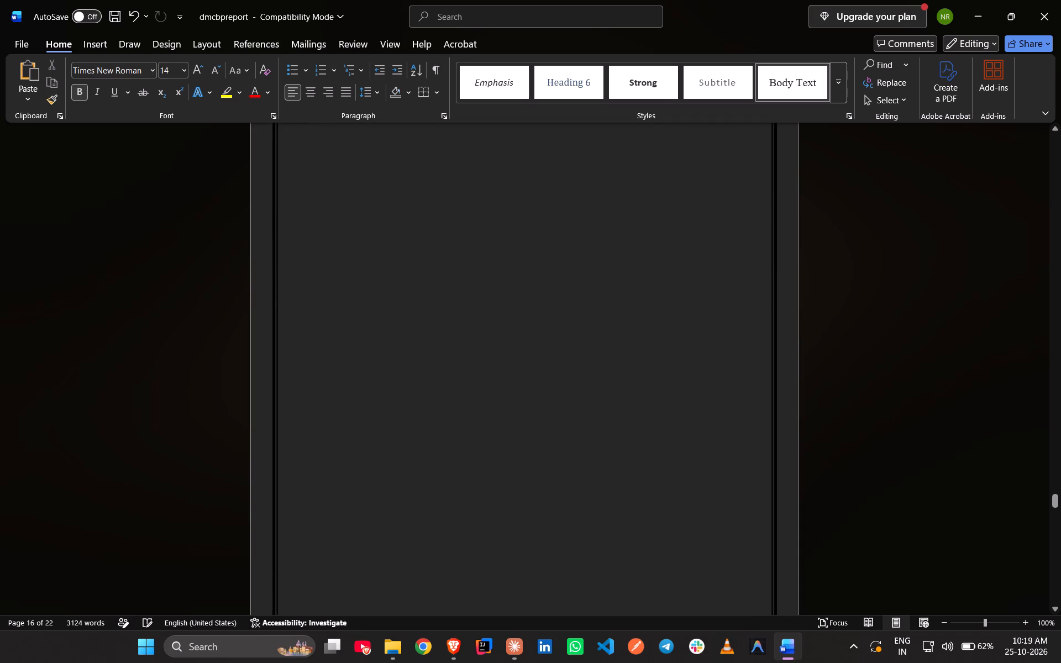
pyautogui.scroll(7, 413, 467)
pyautogui.scroll(16, 412, 464)
pyautogui.scroll(-6, 415, 454)
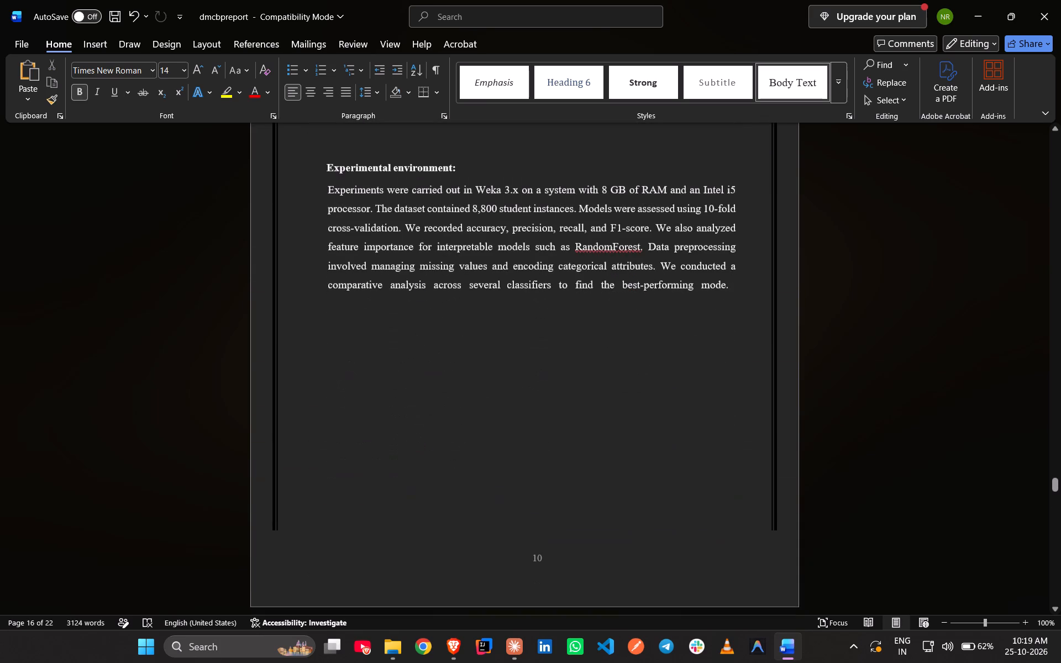
pyautogui.hotkey('ctrl', 's')
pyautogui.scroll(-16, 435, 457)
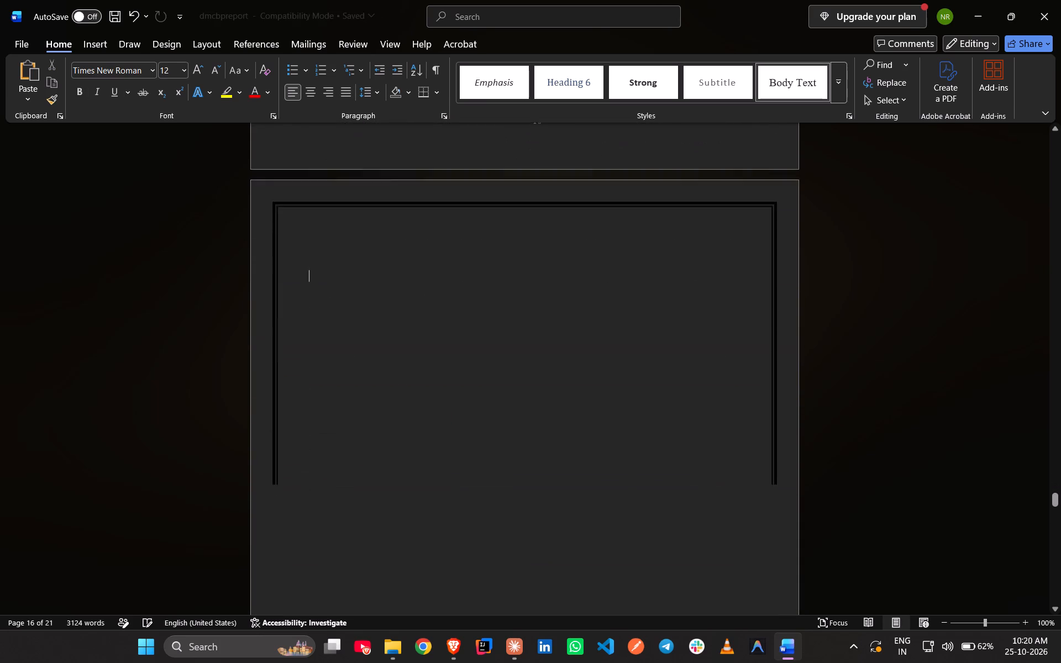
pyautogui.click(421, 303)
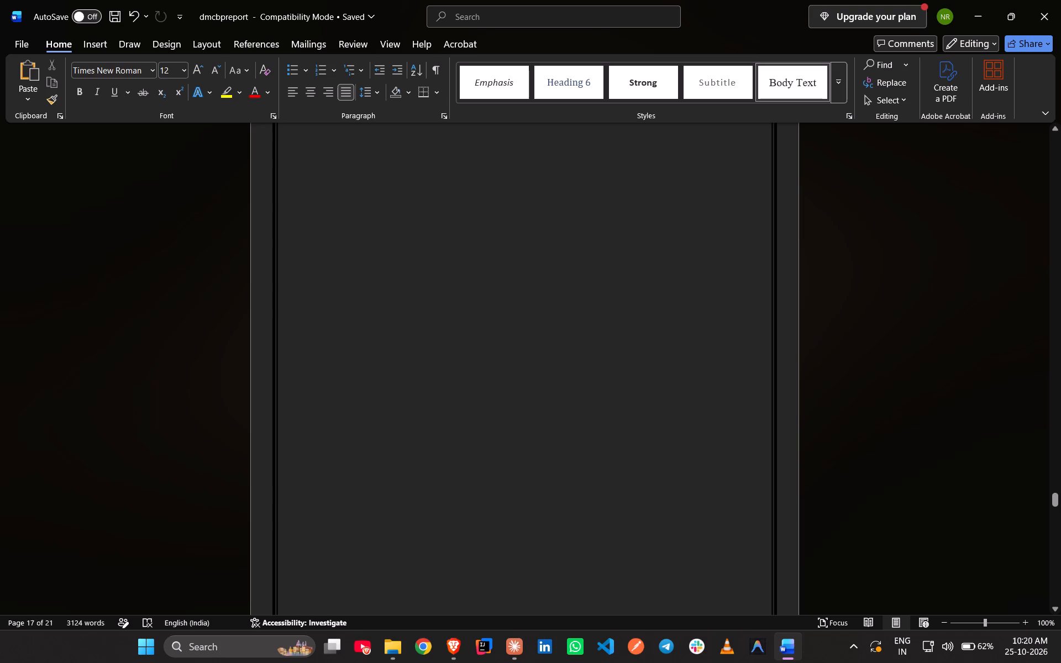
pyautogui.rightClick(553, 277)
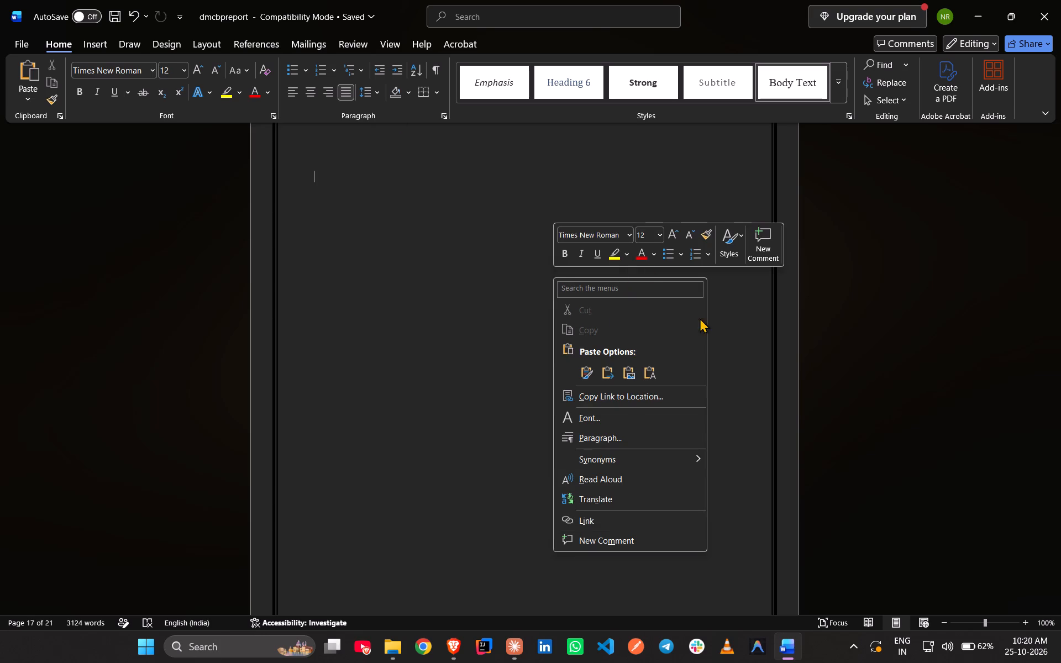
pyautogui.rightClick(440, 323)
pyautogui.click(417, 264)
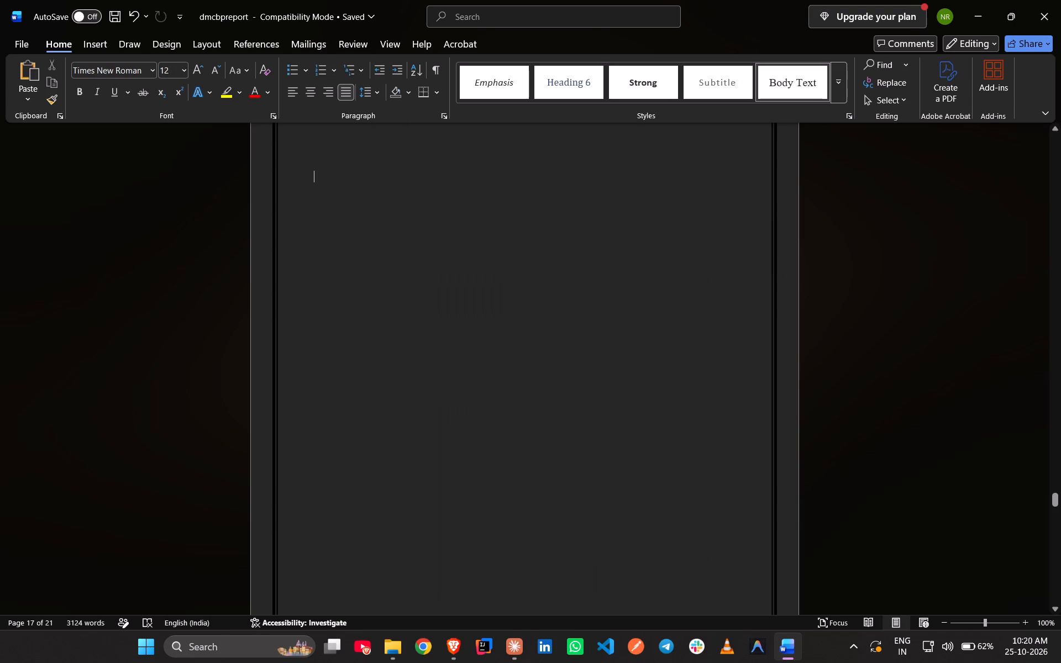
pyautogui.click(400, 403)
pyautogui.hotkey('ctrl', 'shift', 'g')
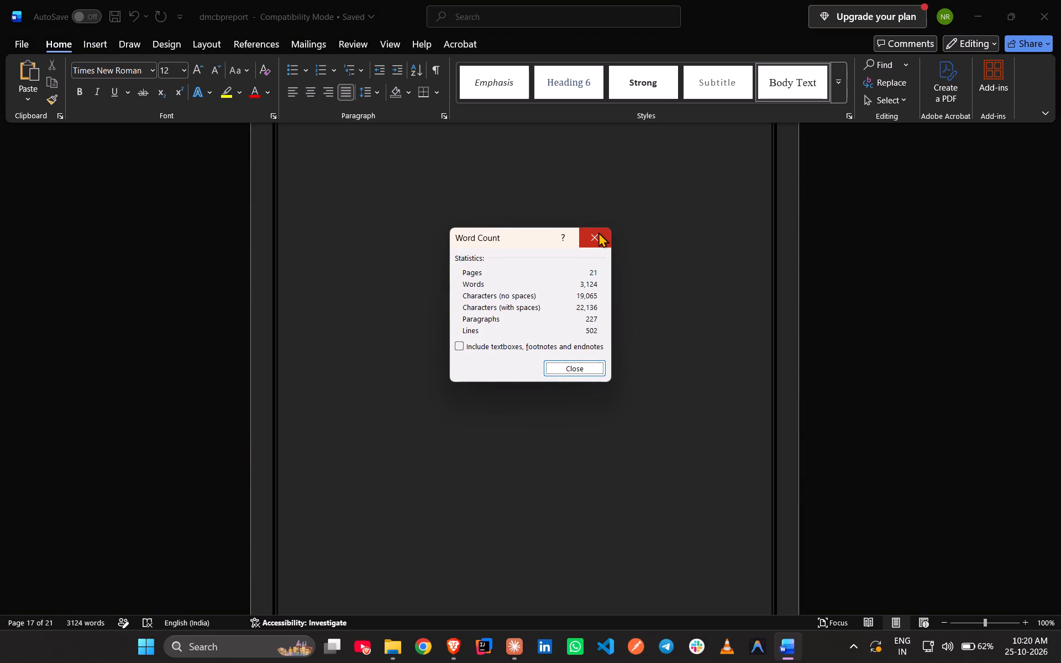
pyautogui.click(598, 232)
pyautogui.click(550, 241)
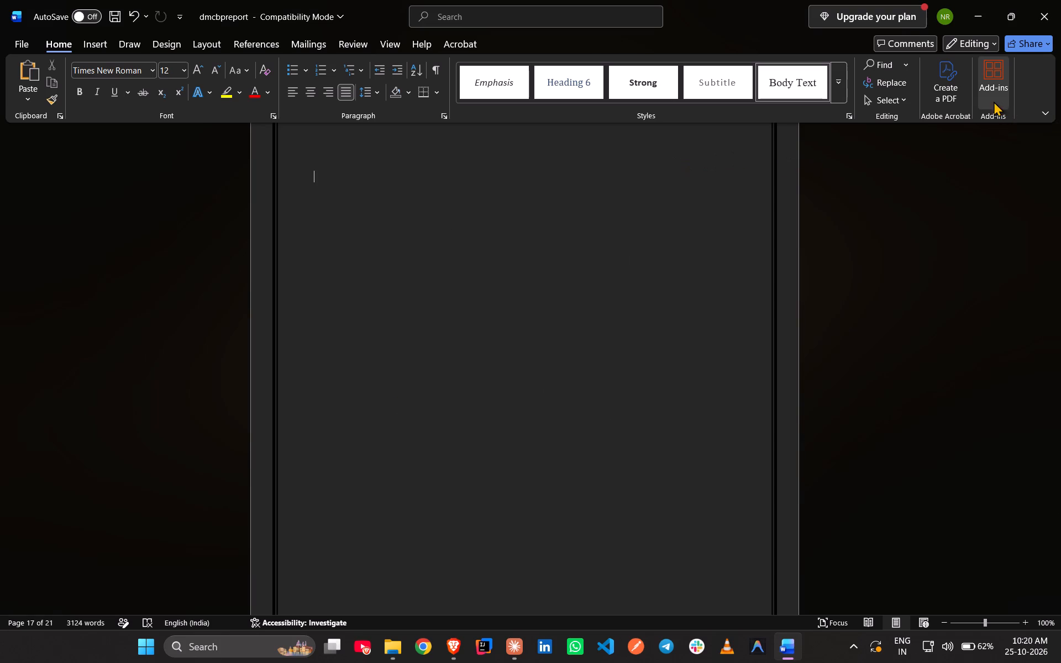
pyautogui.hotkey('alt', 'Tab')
pyautogui.click(1060, 0)
pyautogui.hotkey('alt', 'Tab')
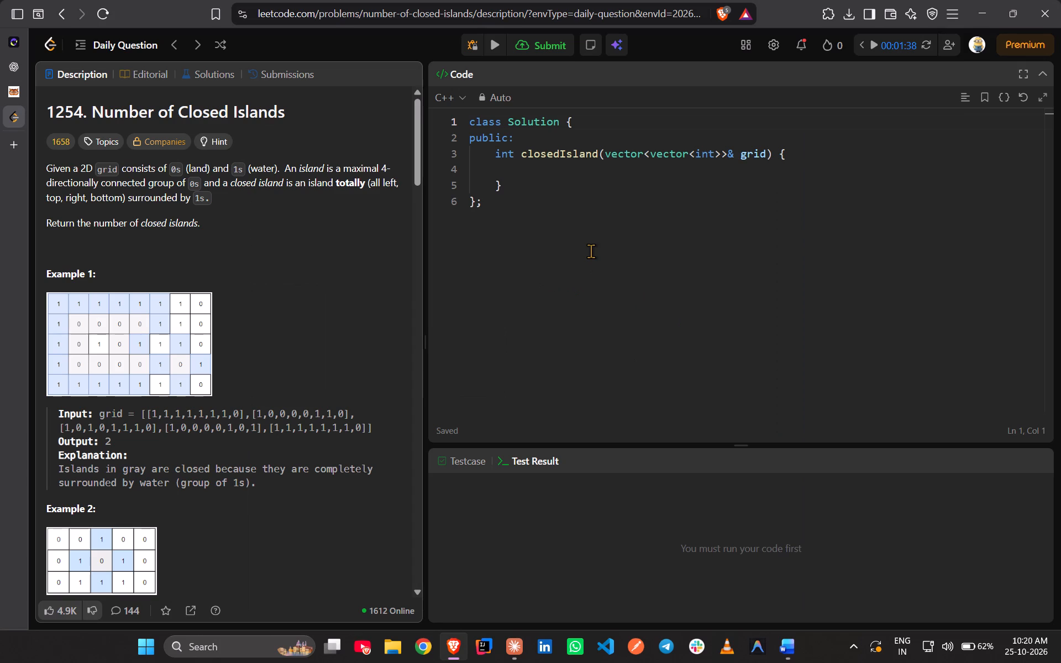
pyautogui.hotkey('ctrl', 'Tab')
pyautogui.hotkey('ctrl', 'Tab')
pyautogui.scroll(-1, 119, 485)
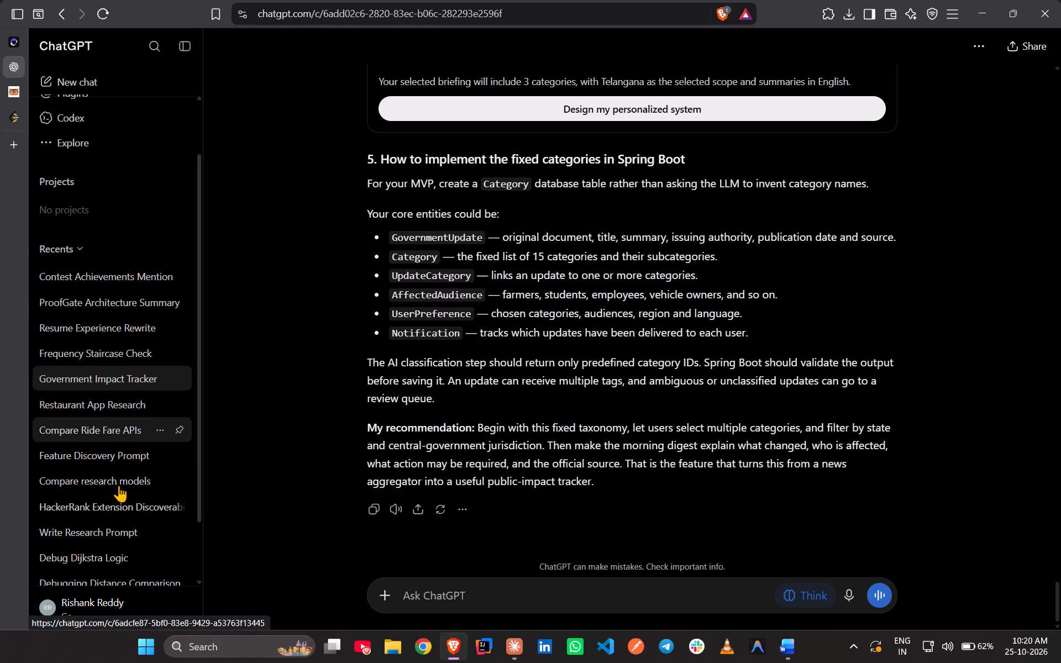
pyautogui.scroll(-2, 86, 451)
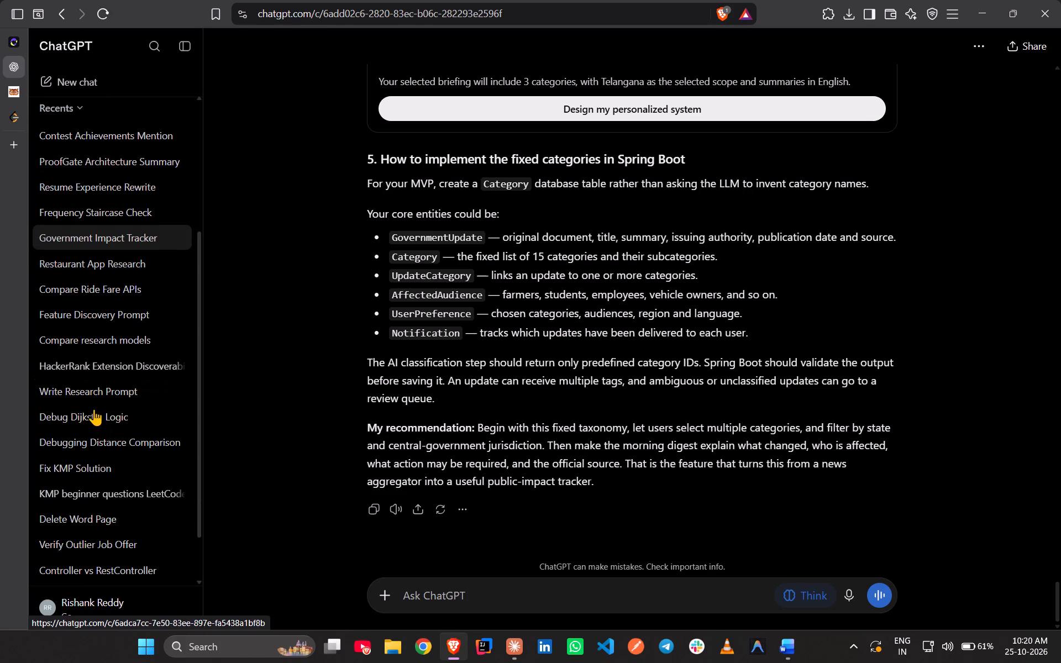
pyautogui.scroll(-1, 83, 451)
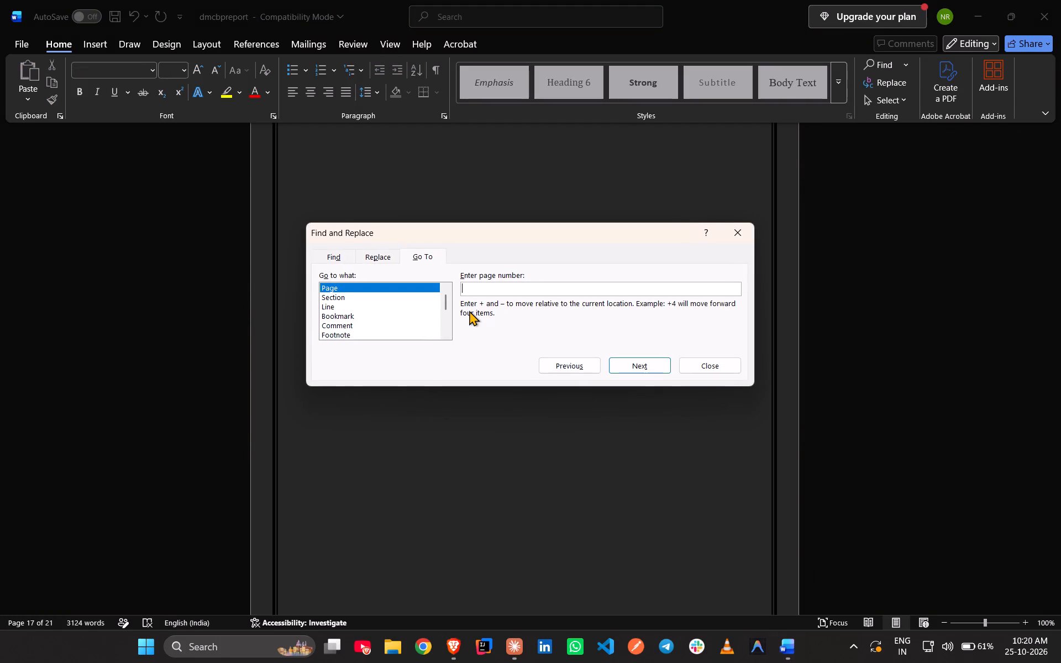
pyautogui.write('\\page')
pyautogui.press('Return')
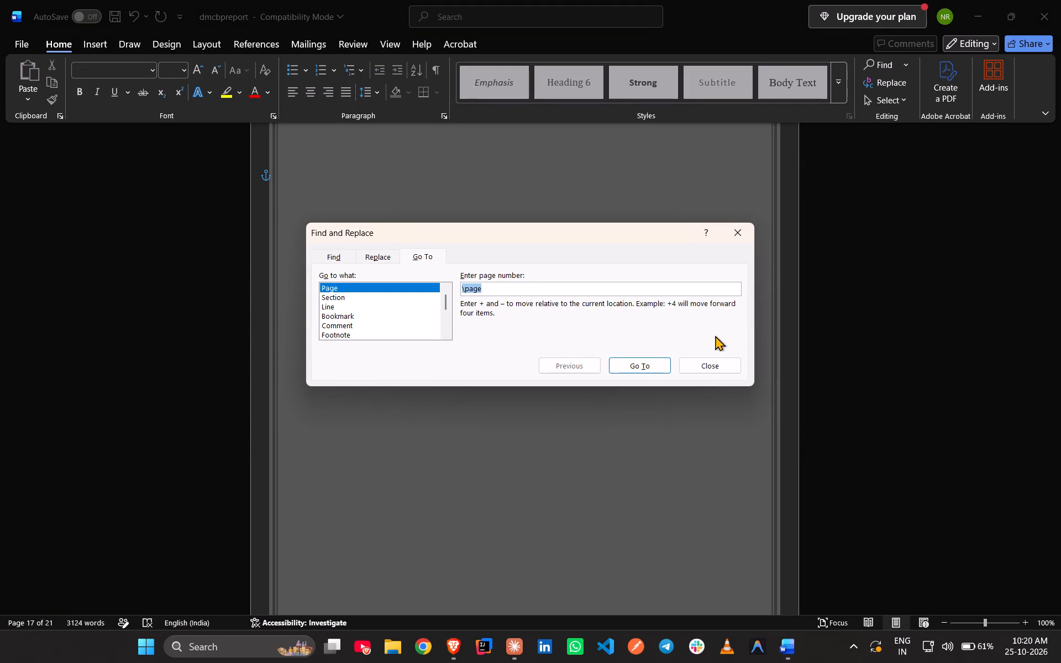
pyautogui.click(711, 360)
pyautogui.press('Delete')
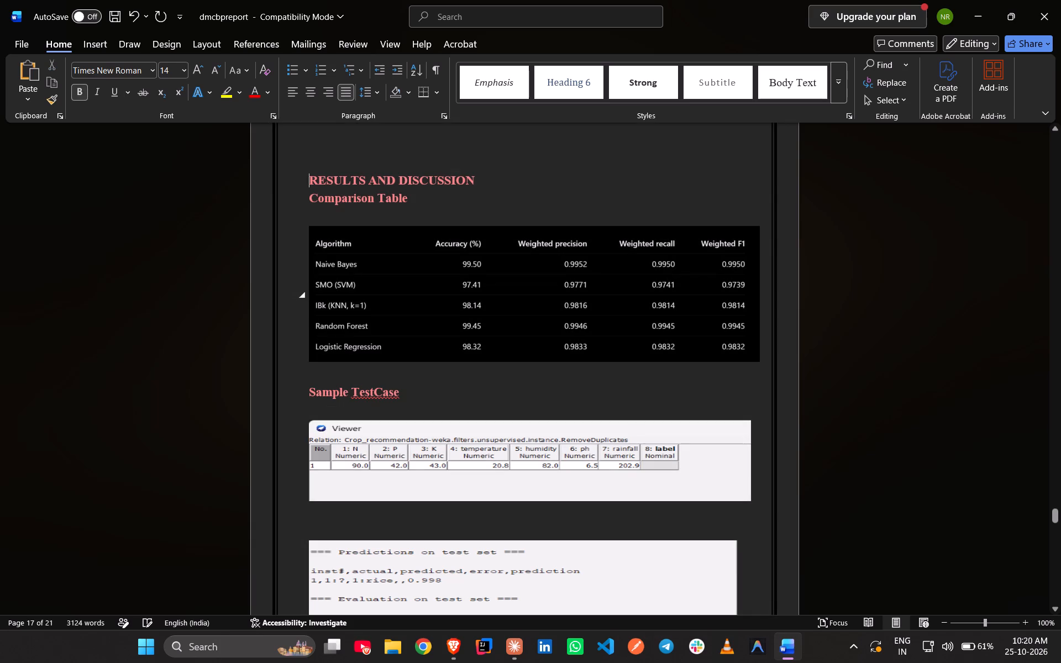
pyautogui.scroll(13, 610, 303)
pyautogui.scroll(-1, 600, 308)
pyautogui.scroll(3, 600, 308)
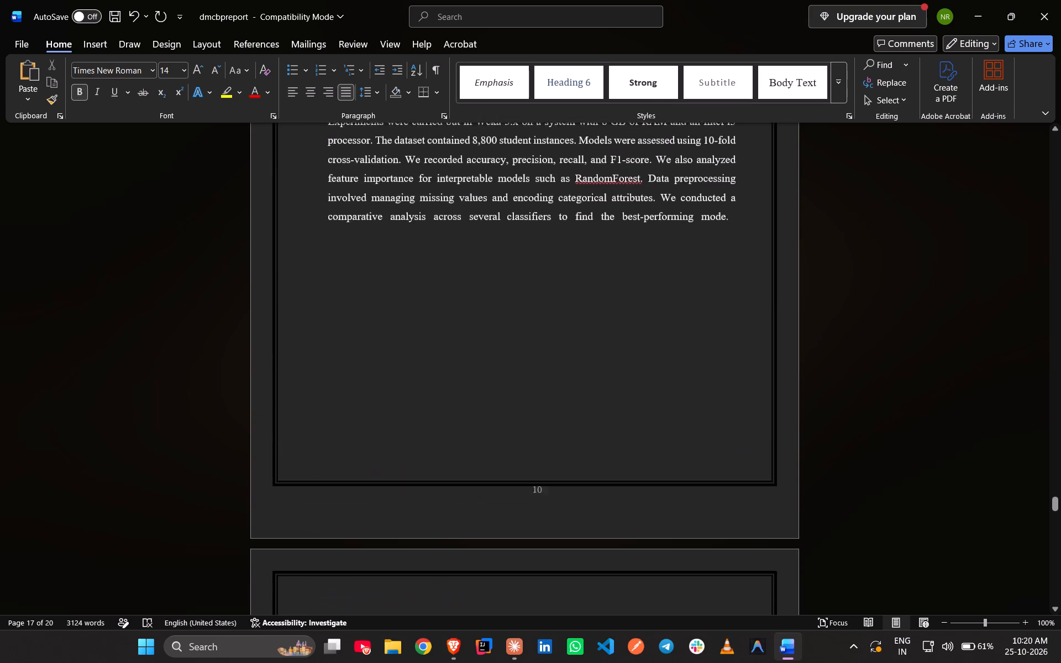
pyautogui.hotkey('ctrl', 's')
# Set the "RESULTS AND DISCUSSION" heading text after its initial R to font size 16.
pyautogui.scroll(-8, 539, 365)
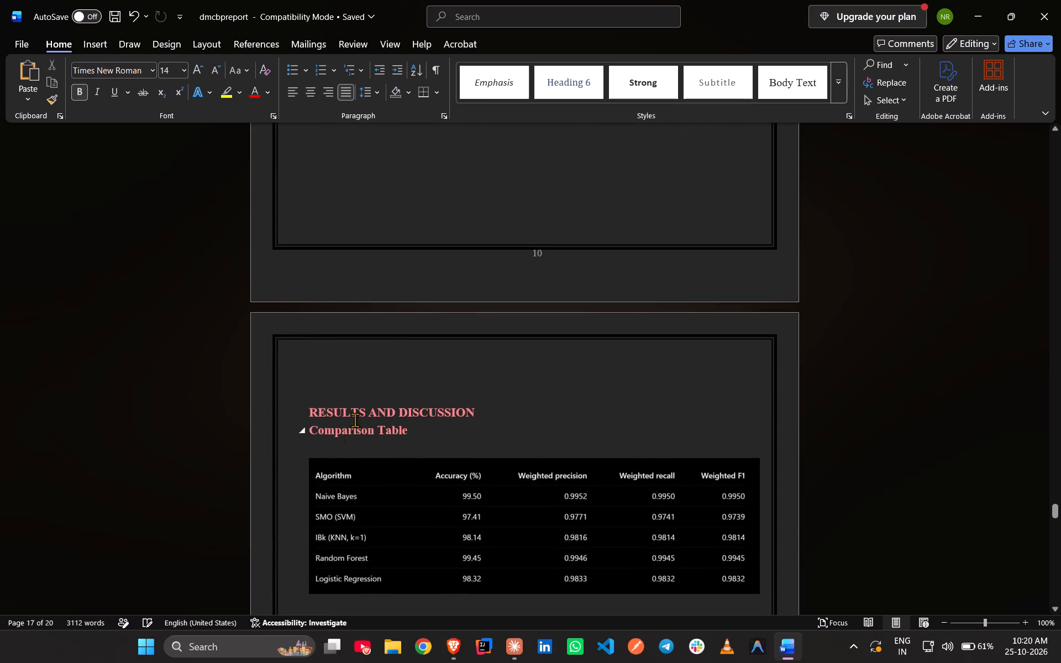
pyautogui.scroll(-1, 356, 425)
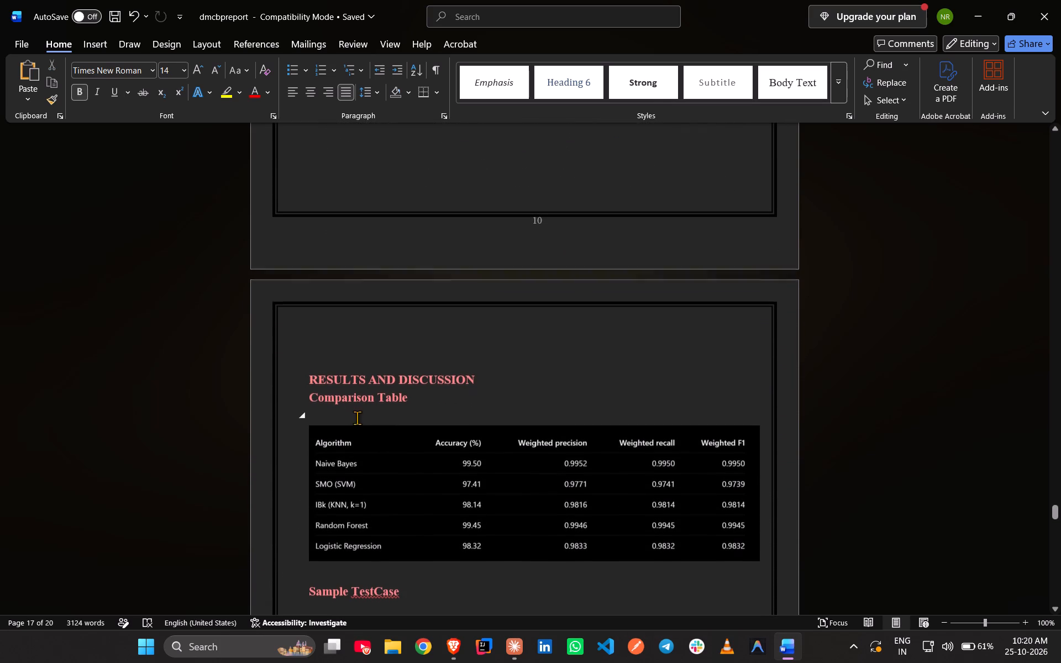
pyautogui.moveTo(311, 397); pyautogui.dragTo(337, 398)
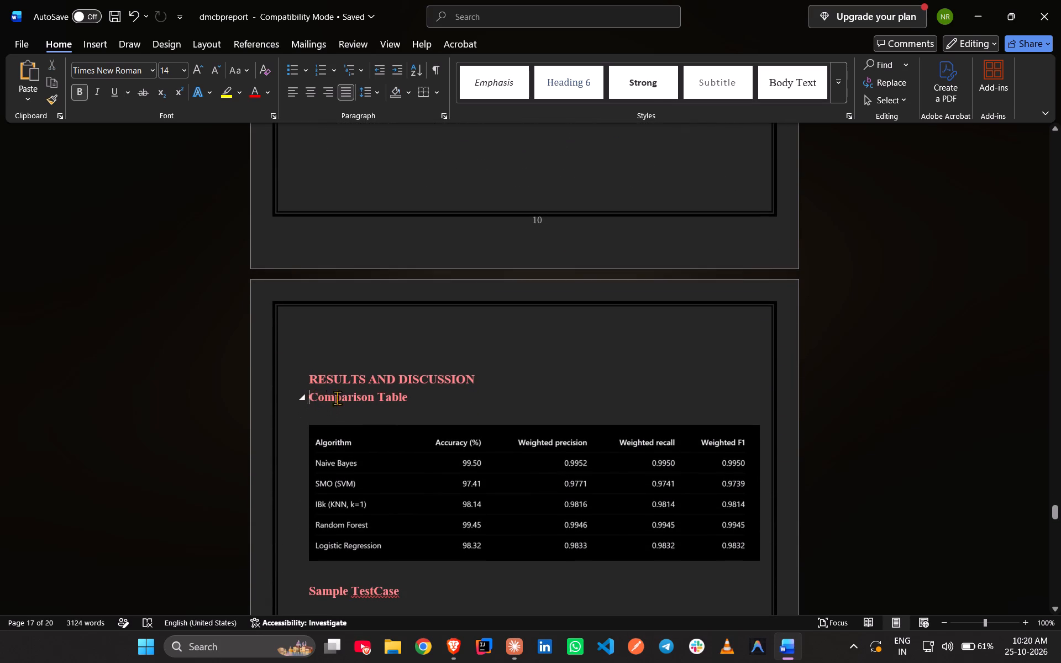
pyautogui.moveTo(337, 398); pyautogui.dragTo(423, 396)
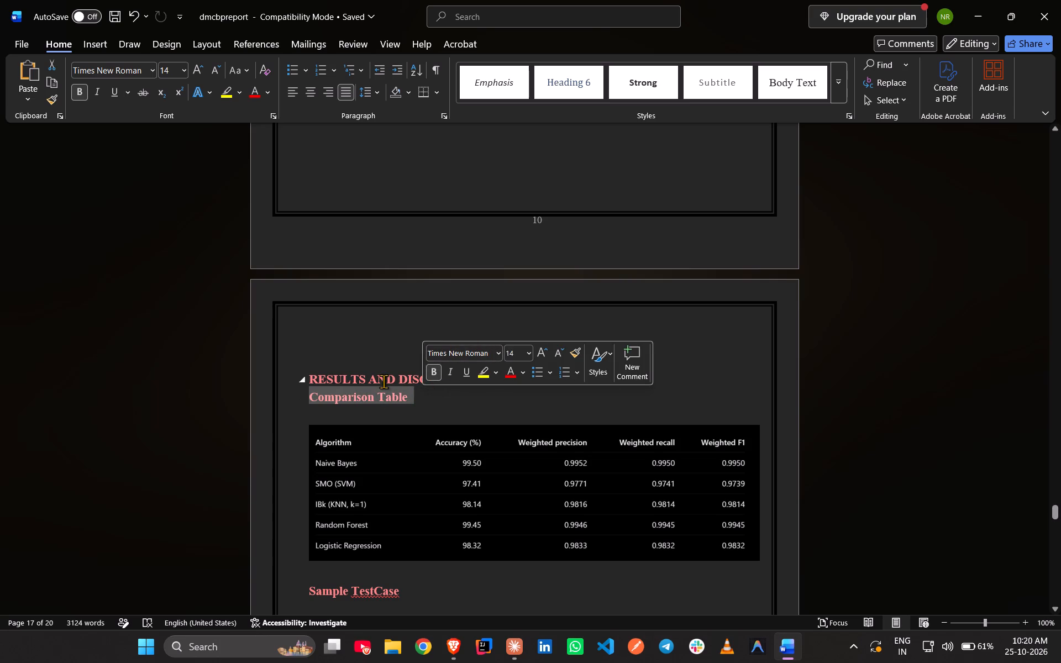
pyautogui.tripleClick(384, 381)
pyautogui.click(410, 415)
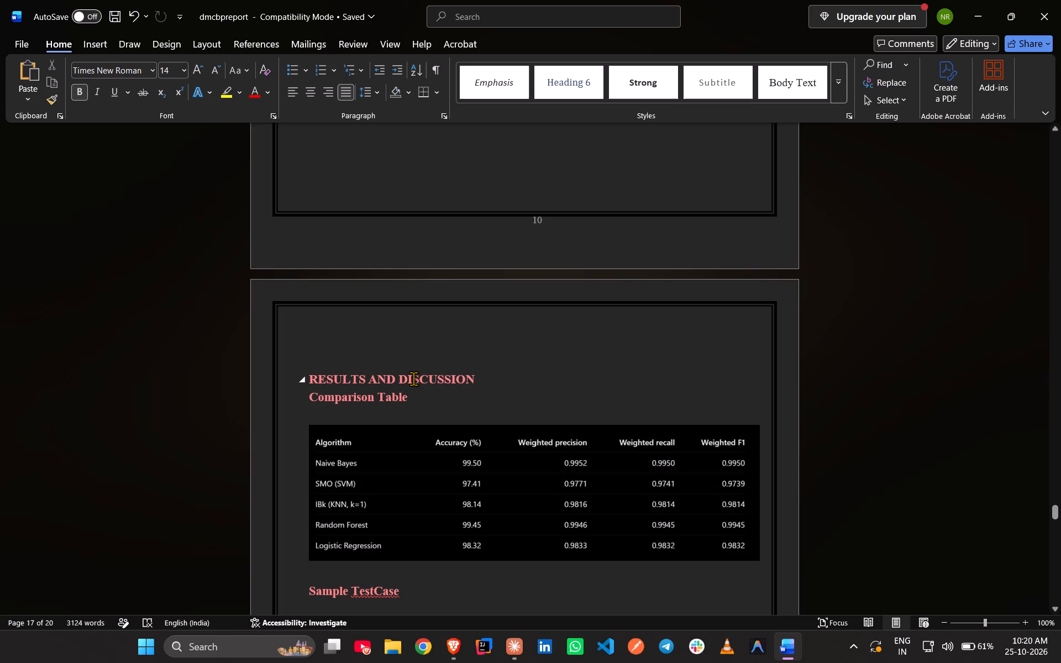
pyautogui.doubleClick(413, 378)
pyautogui.click(376, 378)
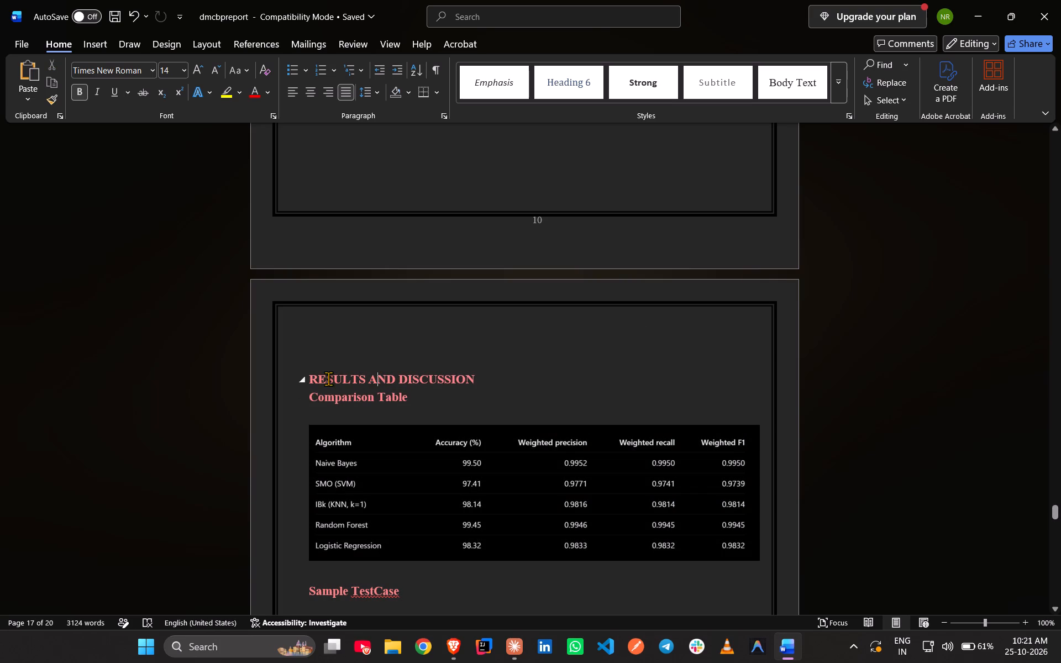
pyautogui.doubleClick(328, 378)
pyautogui.click(357, 378)
pyautogui.tripleClick(353, 378)
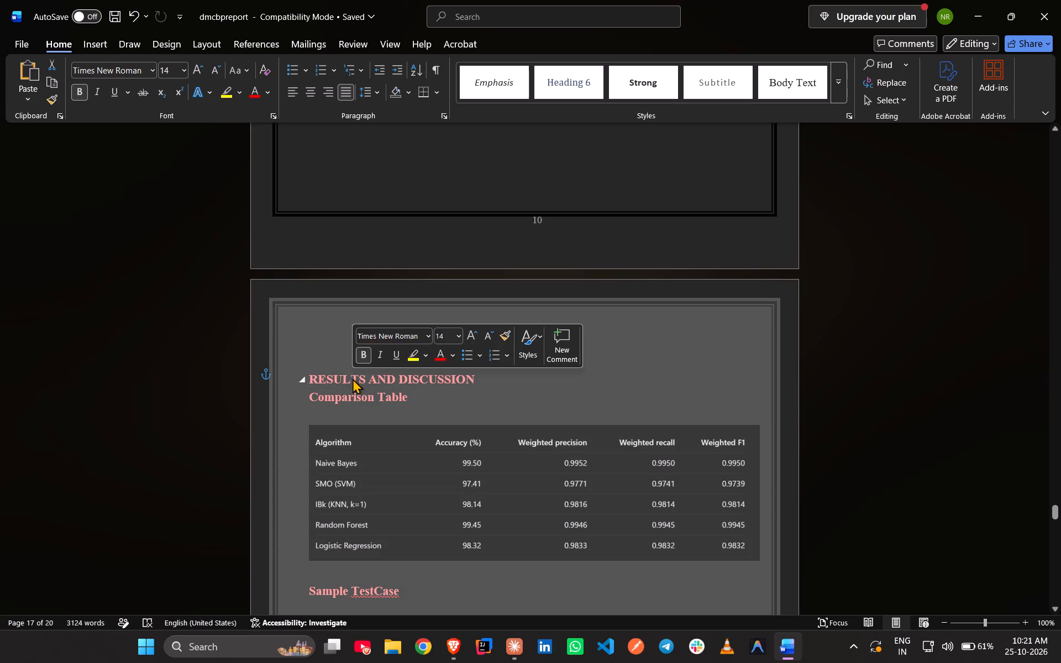
pyautogui.click(379, 384)
pyautogui.moveTo(310, 376); pyautogui.dragTo(353, 376)
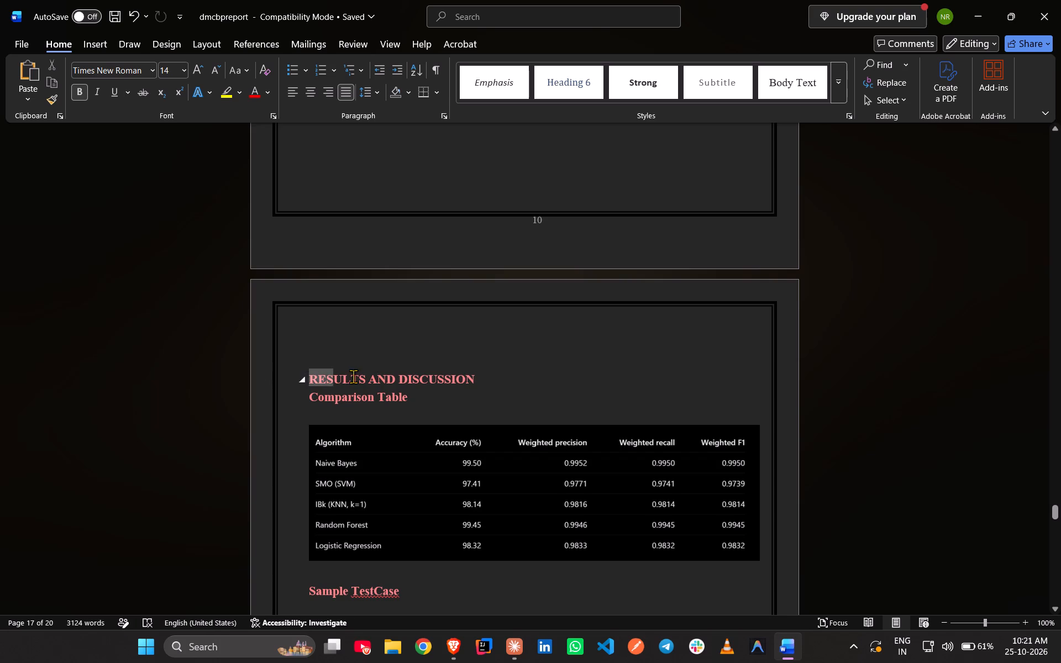
pyautogui.moveTo(353, 376); pyautogui.dragTo(481, 378)
pyautogui.click(481, 378)
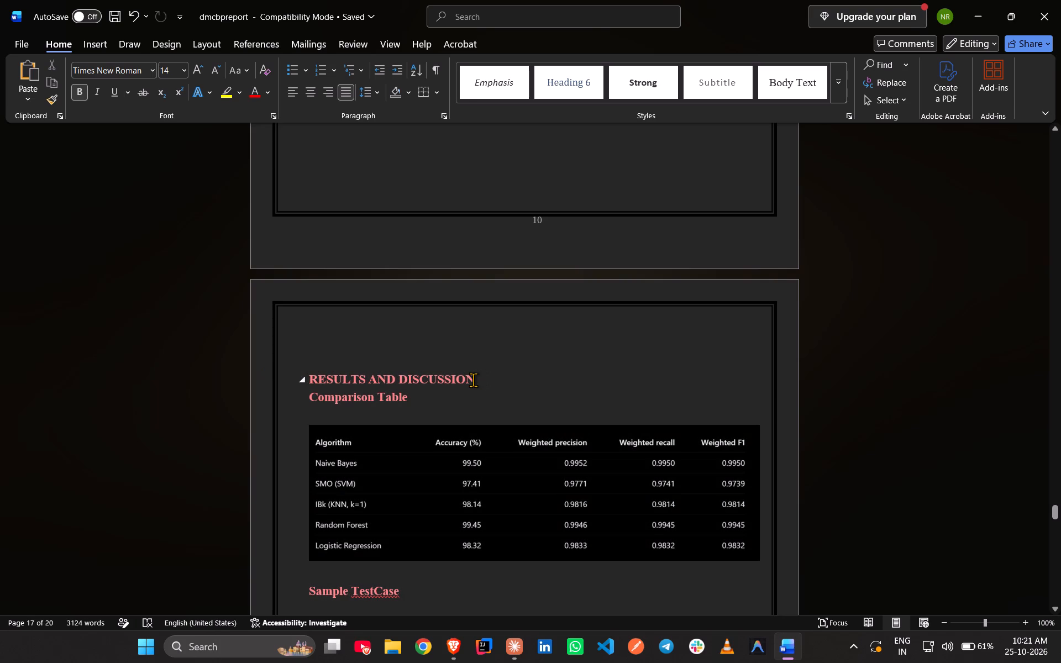
pyautogui.moveTo(473, 380); pyautogui.dragTo(343, 377)
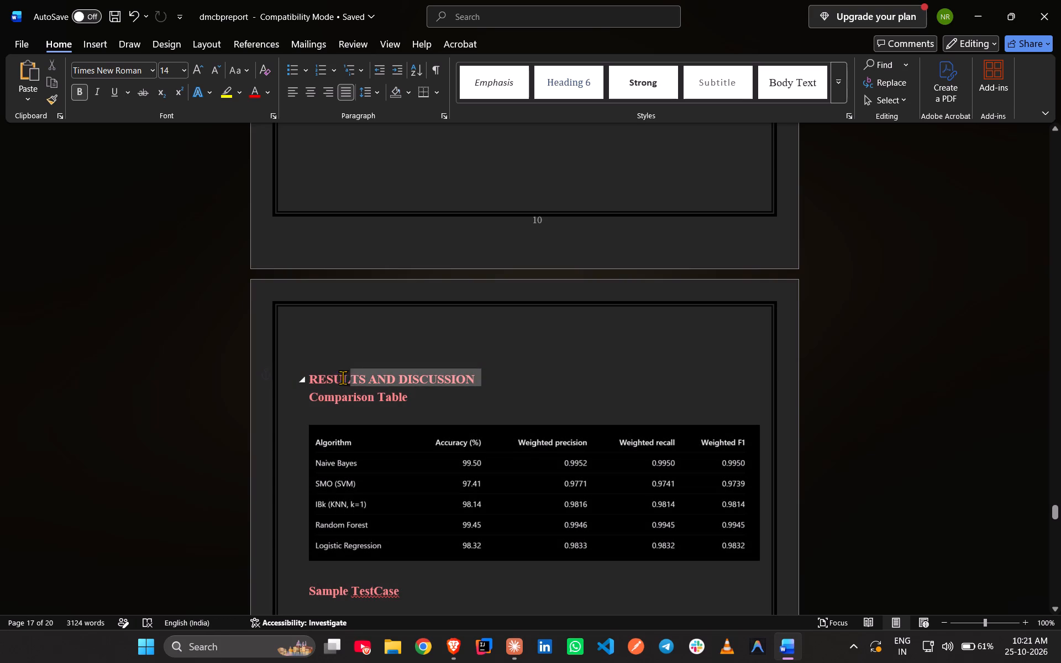
pyautogui.moveTo(343, 377); pyautogui.dragTo(311, 381)
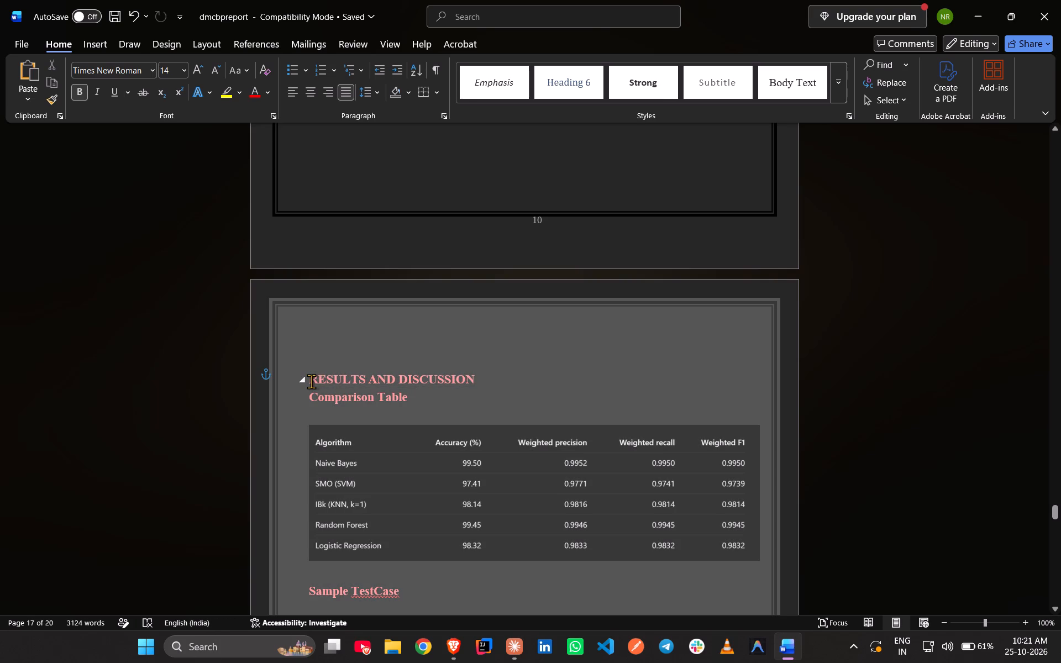
pyautogui.moveTo(311, 381); pyautogui.dragTo(312, 379)
pyautogui.moveTo(312, 379); pyautogui.dragTo(312, 378)
pyautogui.moveTo(312, 378); pyautogui.dragTo(316, 378)
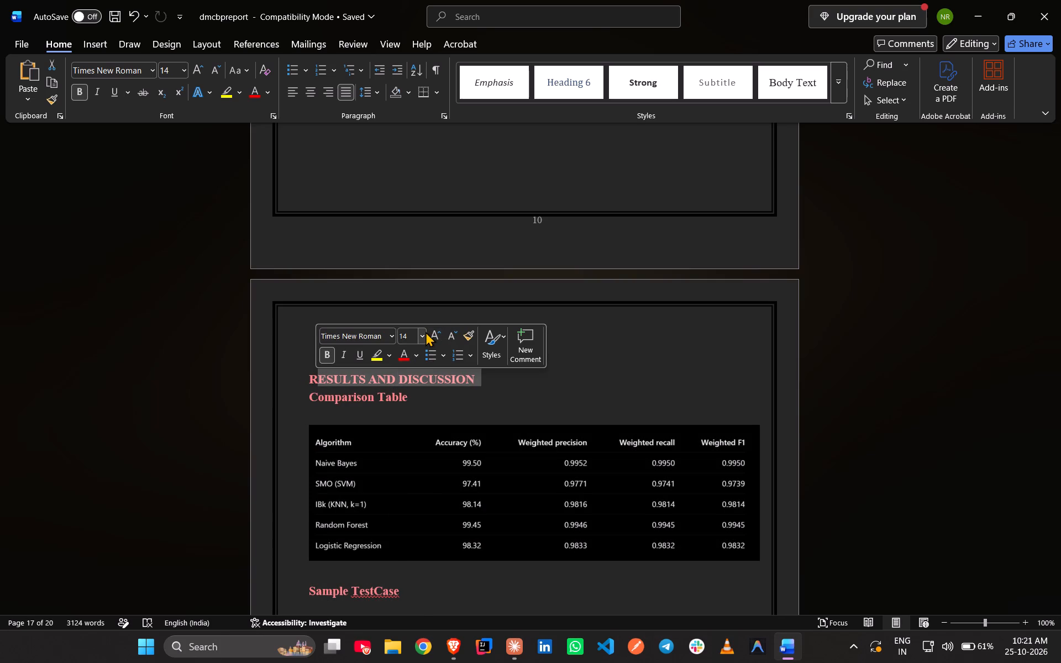
pyautogui.click(426, 331)
pyautogui.click(404, 449)
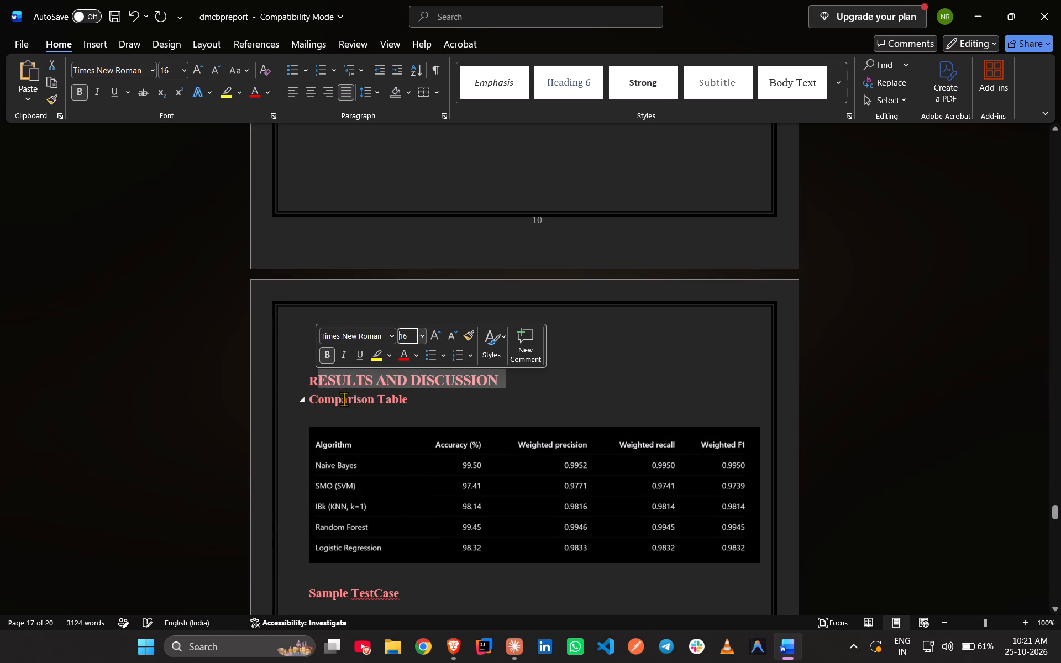
# Set the initial R of the "RESULTS AND DISCUSSION" heading to font size 16 to match its other letters.
pyautogui.click(340, 390)
pyautogui.click(318, 381)
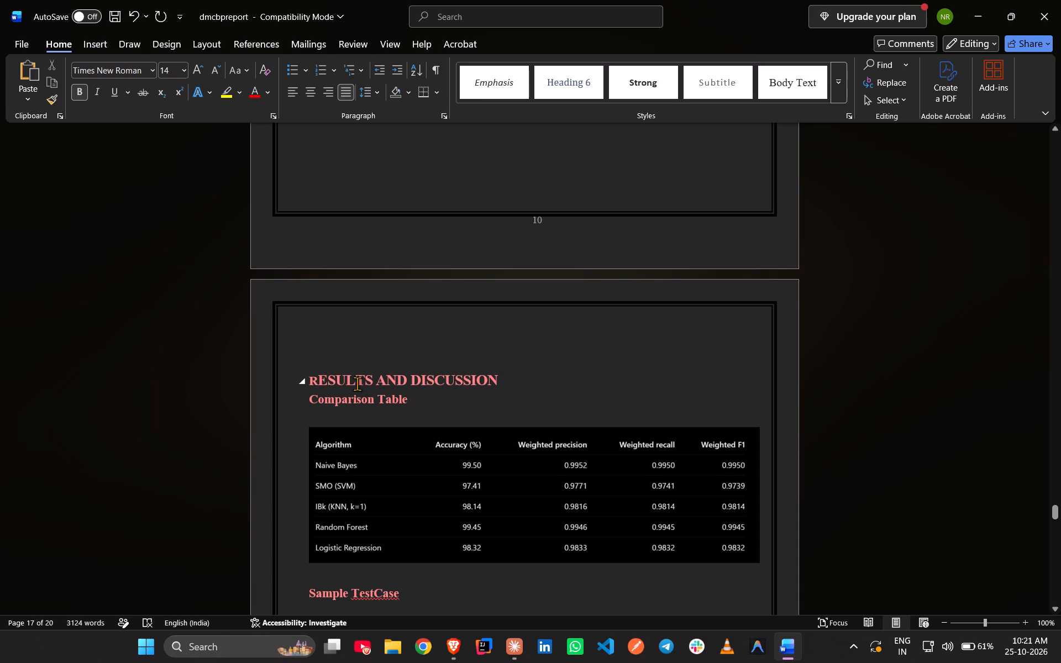
pyautogui.press('BackSpace')
pyautogui.hotkey('shift', 'r')
pyautogui.click(316, 380)
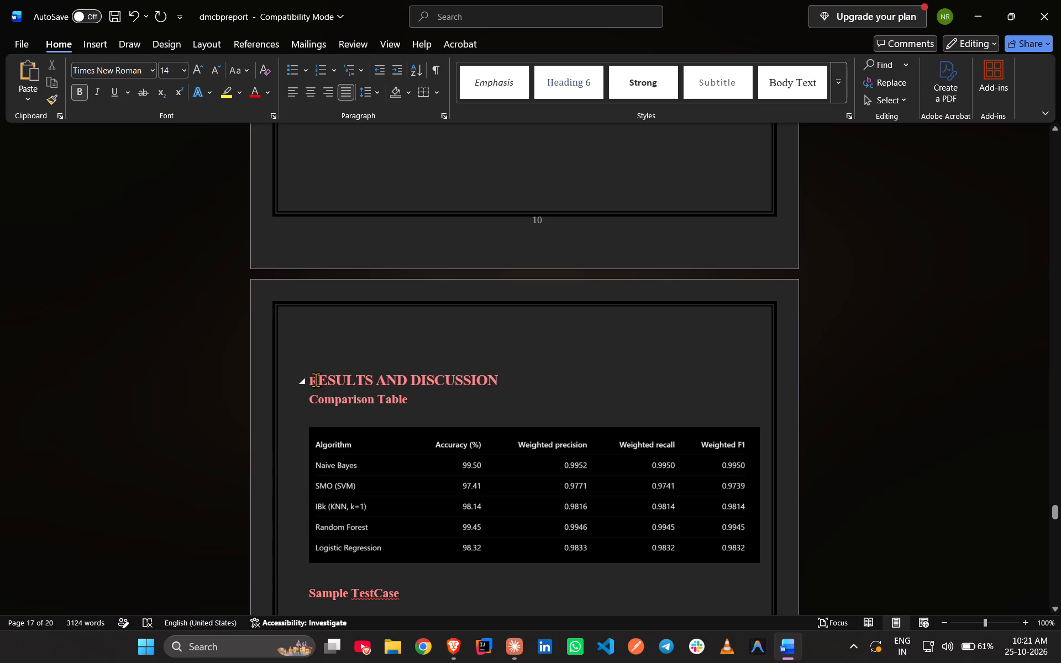
pyautogui.hotkey('ctrl', 'shift', 'Left')
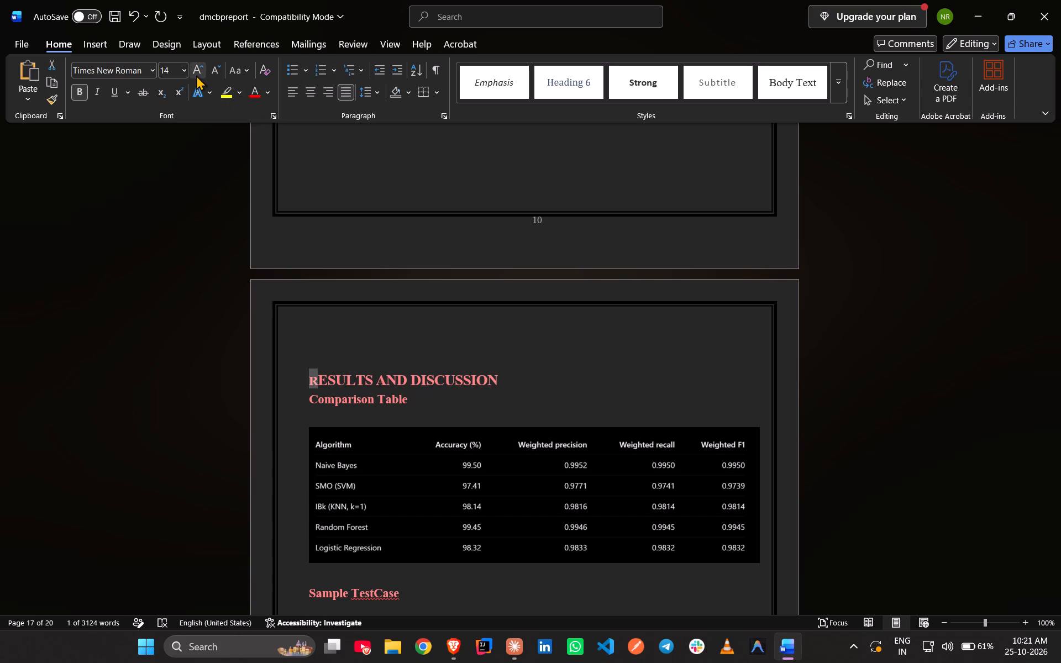
pyautogui.click(180, 73)
pyautogui.click(178, 191)
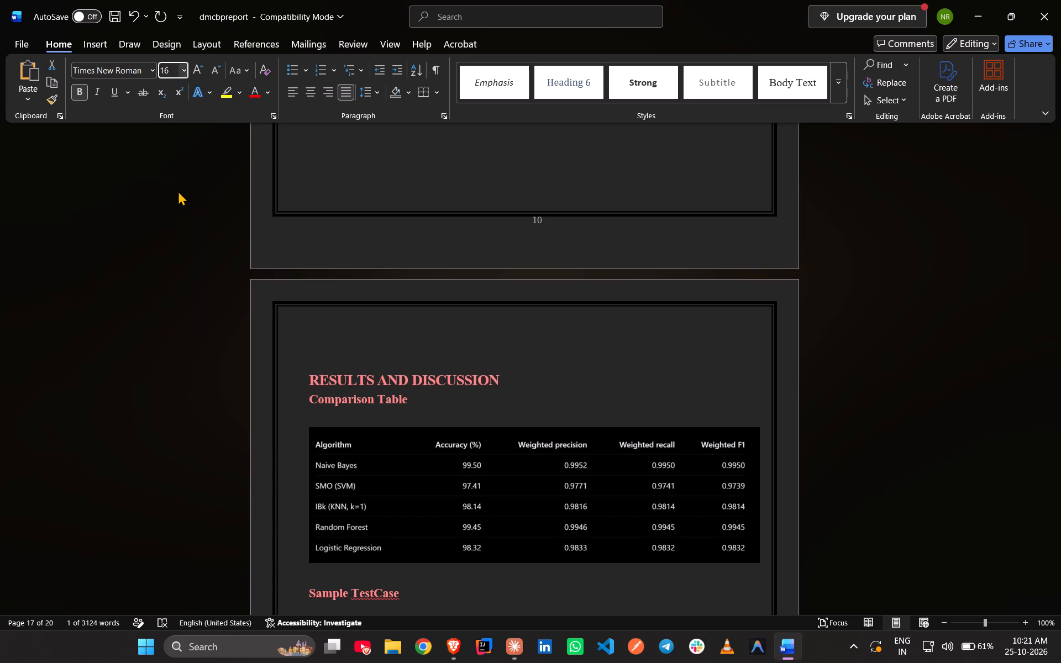
# Insert a blank line between the "RESULTS AND DISCUSSION" heading and the "Comparison Table" subheading.
pyautogui.click(400, 399)
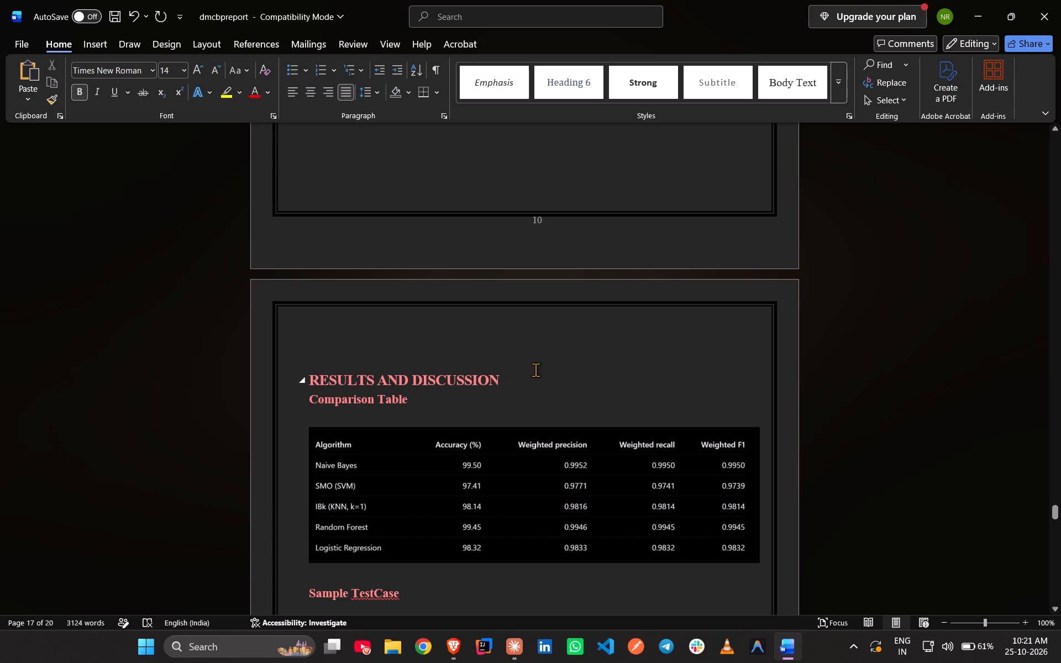
pyautogui.click(522, 380)
pyautogui.press('Return')
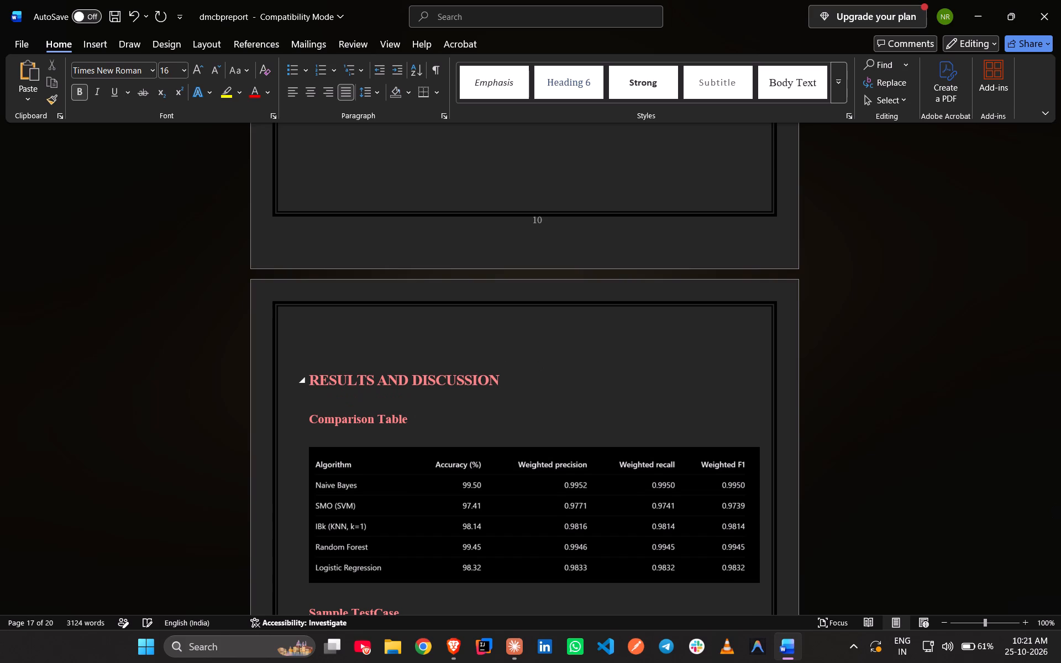
# Add a space and colon after the "Comparison Table" subheading under RESULTS AND DISCUSSION and save the report.
pyautogui.hotkey('ctrl', 's')
pyautogui.scroll(-3, 411, 409)
pyautogui.scroll(-1, 425, 349)
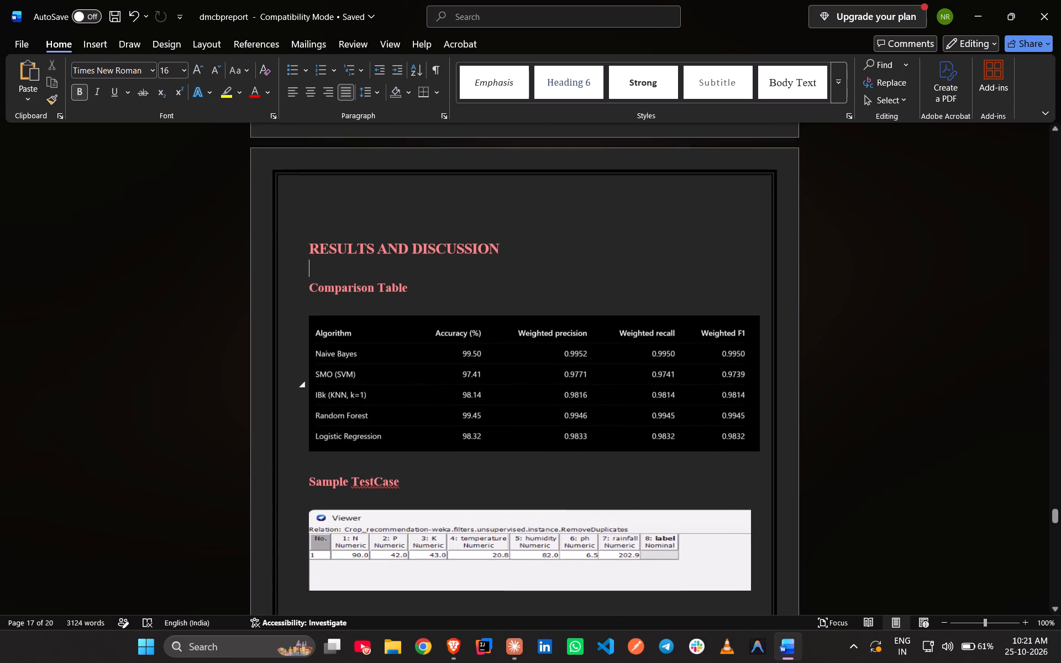
pyautogui.click(434, 288)
pyautogui.press('space')
pyautogui.write(':')
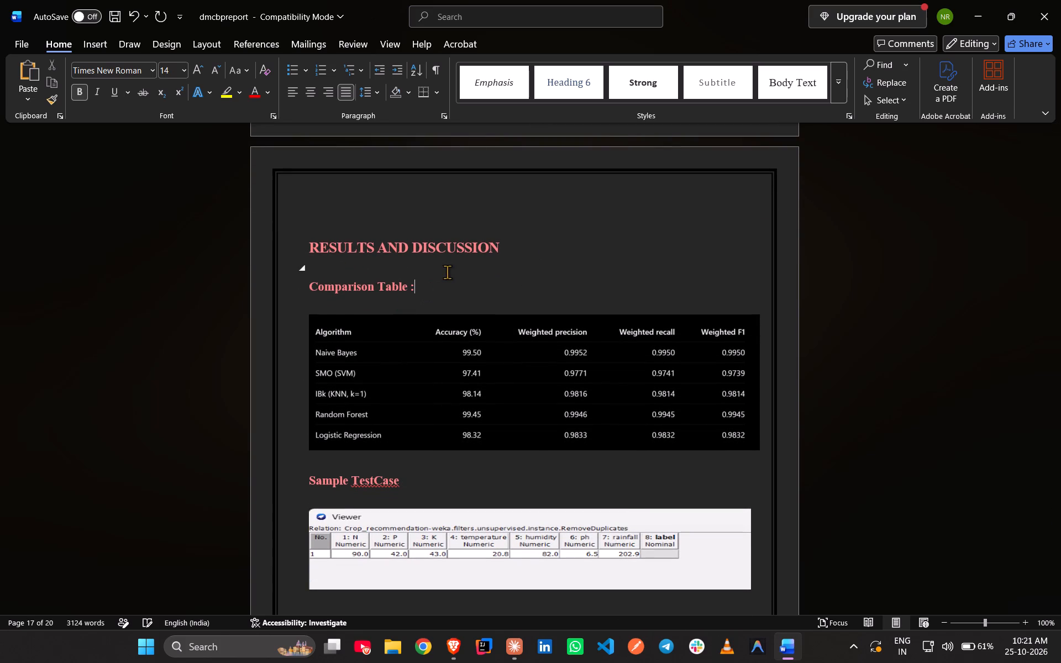
pyautogui.press('space')
pyautogui.hotkey('ctrl', 's')
# Add a space and colon after the "Sample TestCase" subheading and save the report.
pyautogui.click(409, 481)
pyautogui.press('space')
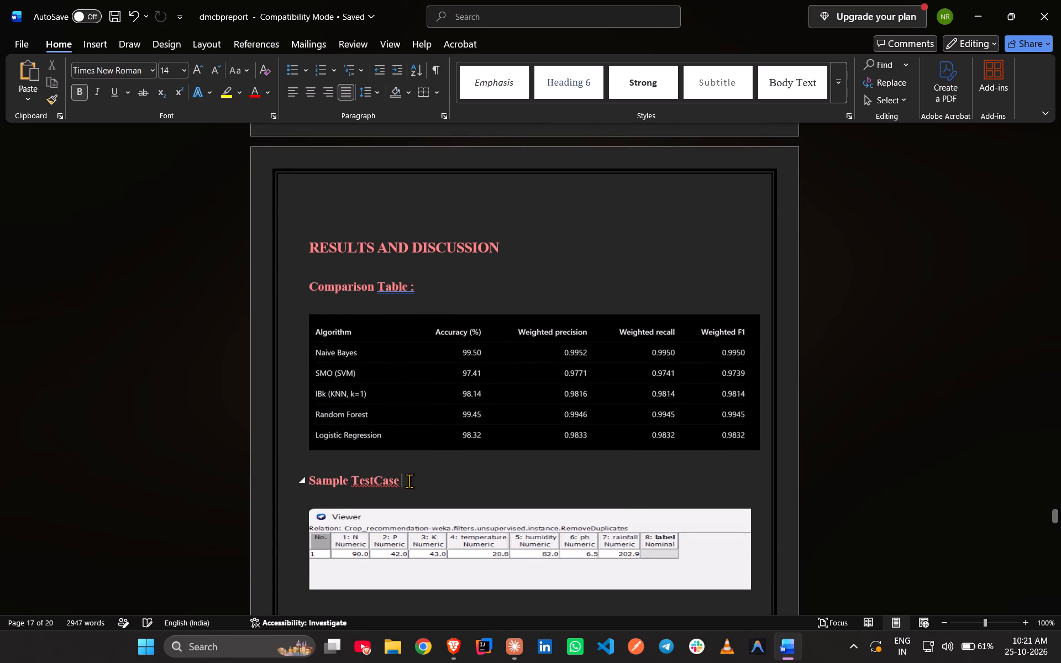
pyautogui.write(':')
pyautogui.press('space')
pyautogui.hotkey('ctrl', 's')
# Centre the "RESULTS AND DISCUSSION" heading, as on the CONCLUSION page, and save the report.
pyautogui.scroll(-3, 417, 467)
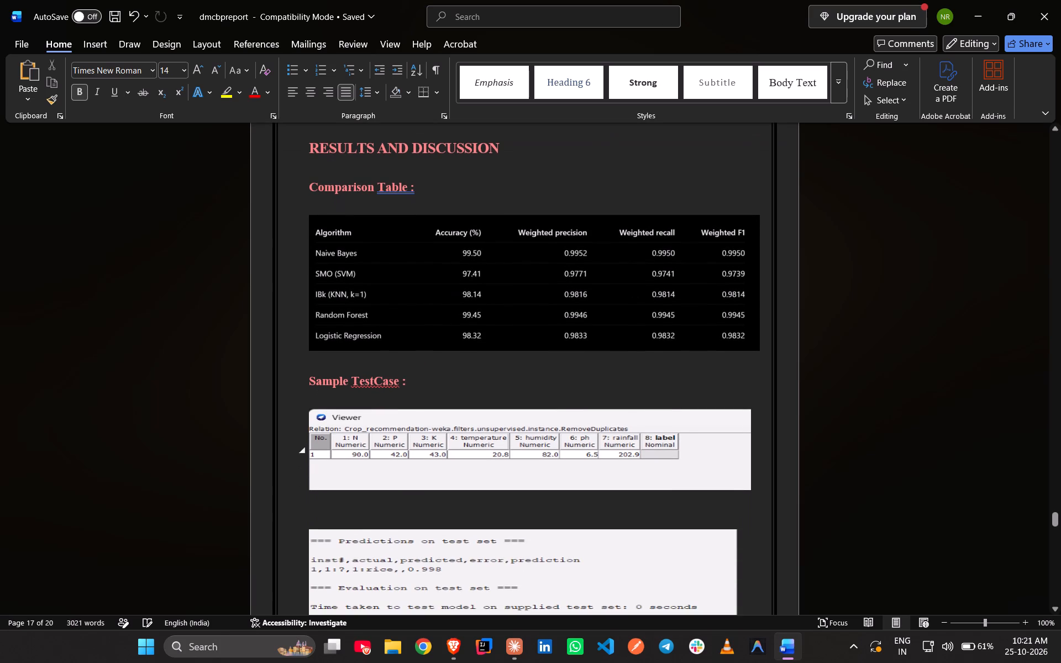
pyautogui.scroll(-13, 515, 430)
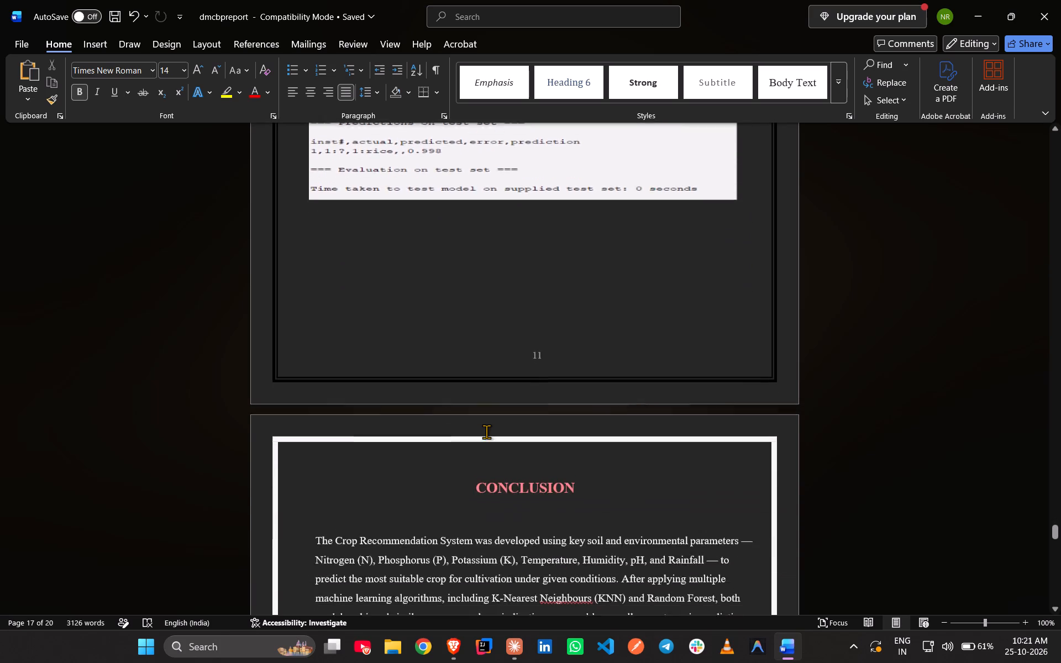
pyautogui.scroll(-2, 445, 430)
pyautogui.scroll(-6, 537, 381)
pyautogui.scroll(3, 426, 317)
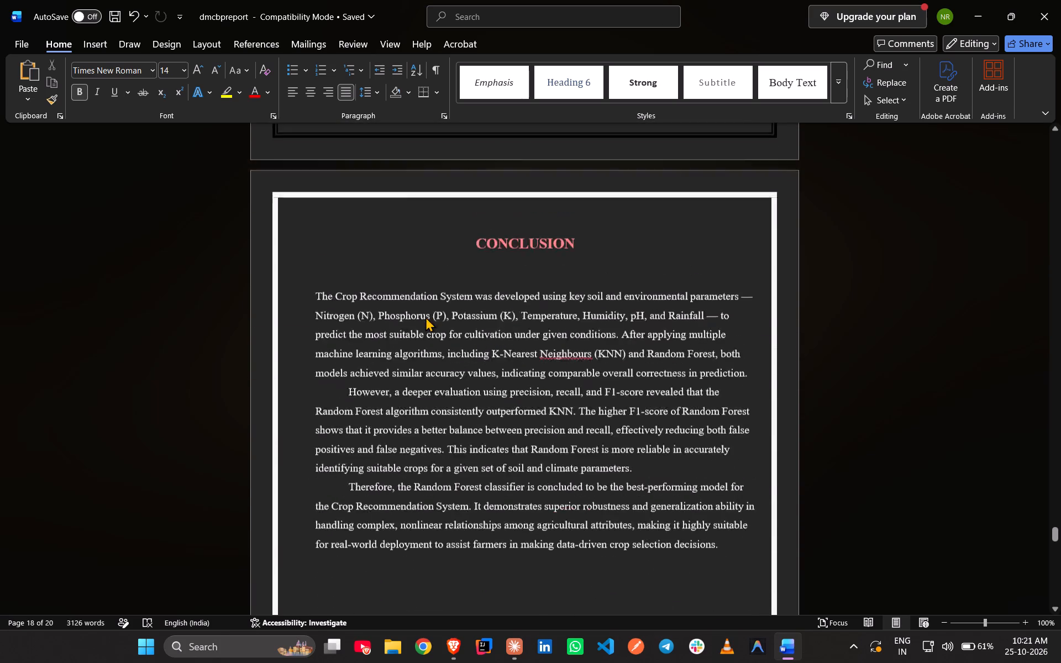
pyautogui.scroll(20, 426, 317)
pyautogui.scroll(1, 426, 317)
pyautogui.tripleClick(332, 248)
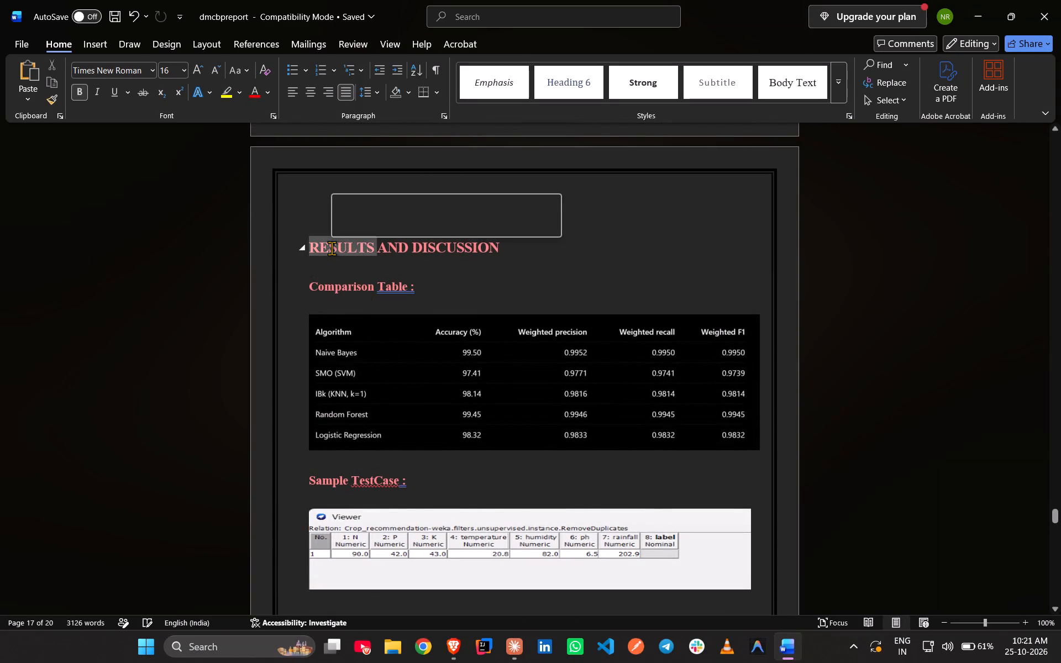
pyautogui.click(344, 264)
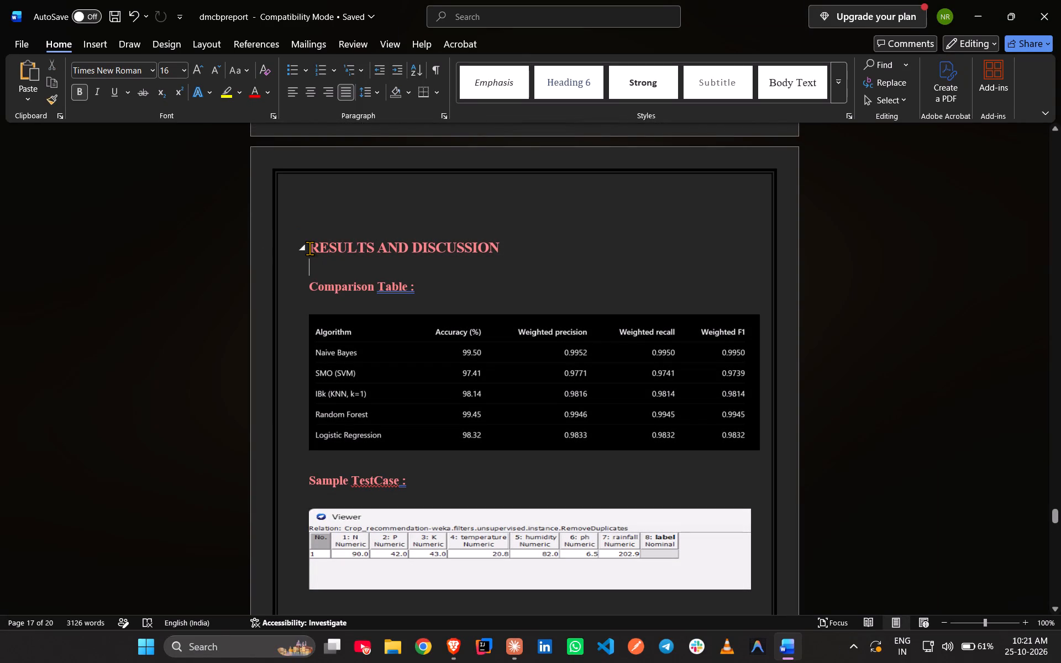
pyautogui.moveTo(309, 248); pyautogui.dragTo(503, 249)
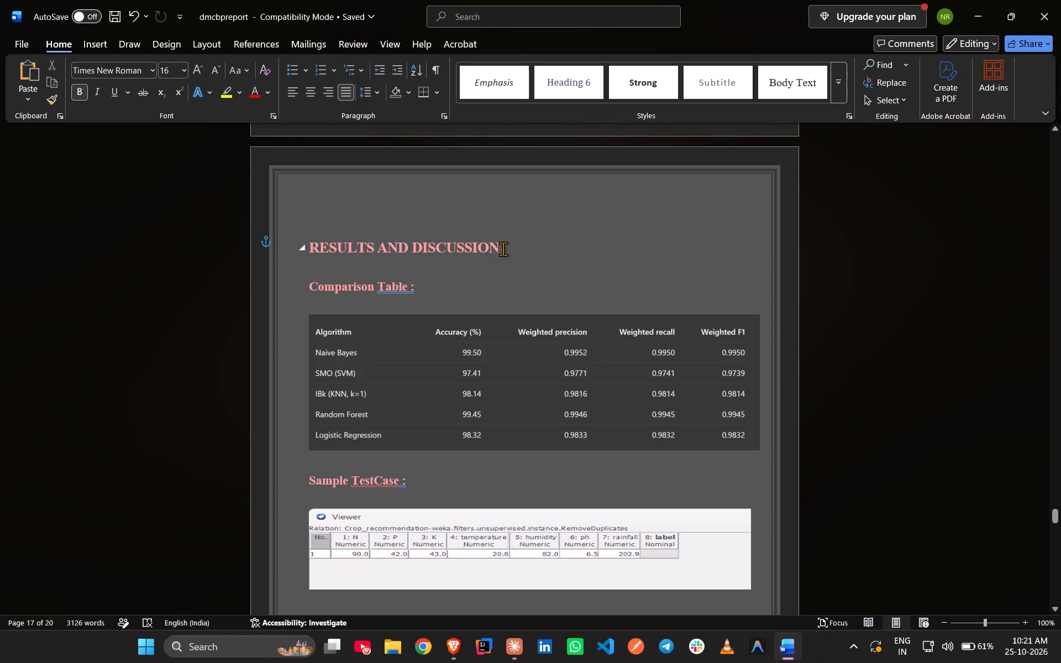
pyautogui.moveTo(503, 249); pyautogui.dragTo(493, 250)
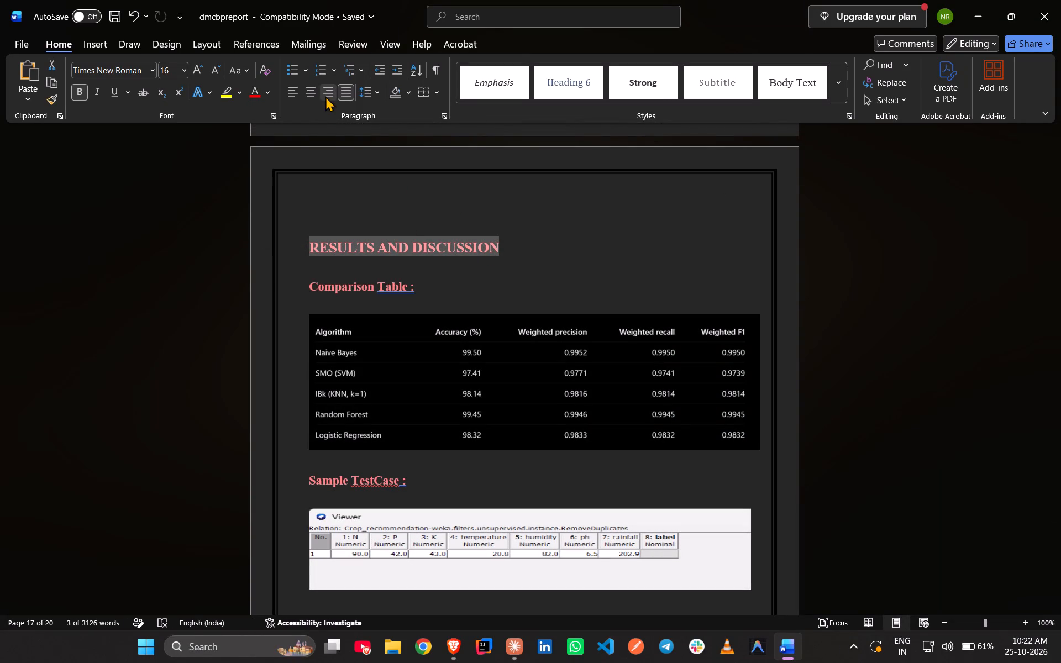
pyautogui.click(314, 92)
pyautogui.click(504, 297)
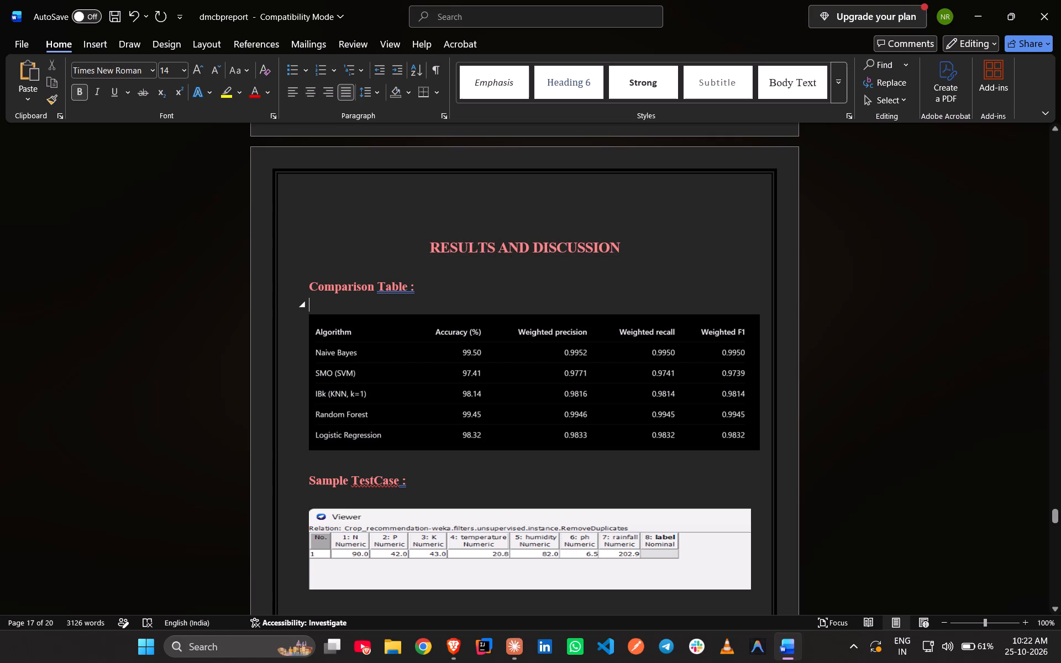
pyautogui.hotkey('ctrl', 's')
# Examine the section headings from CONCLUSION back to the contents table and Introduction, comparing their formatting and font colour.
pyautogui.scroll(-20, 550, 328)
pyautogui.scroll(-1, 550, 328)
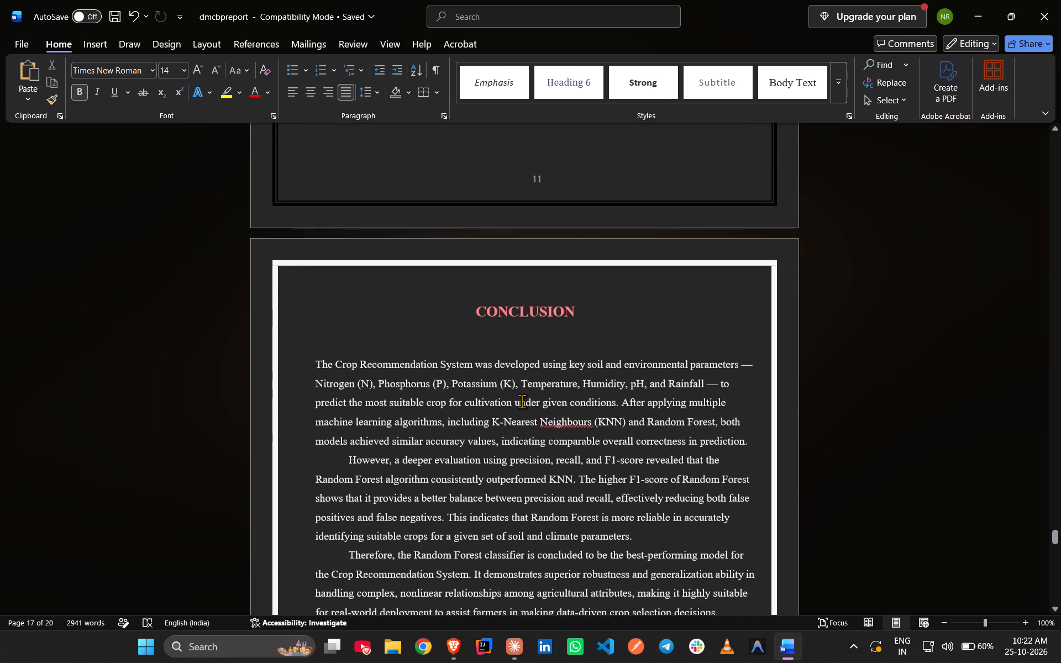
pyautogui.click(519, 300)
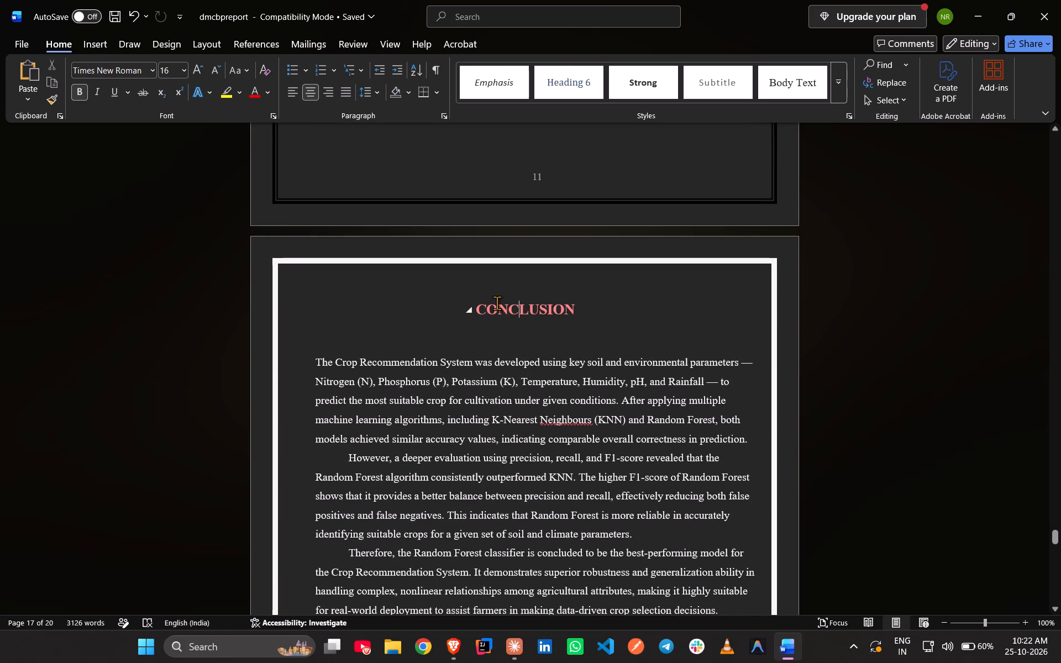
pyautogui.scroll(-8, 421, 357)
pyautogui.scroll(18, 424, 368)
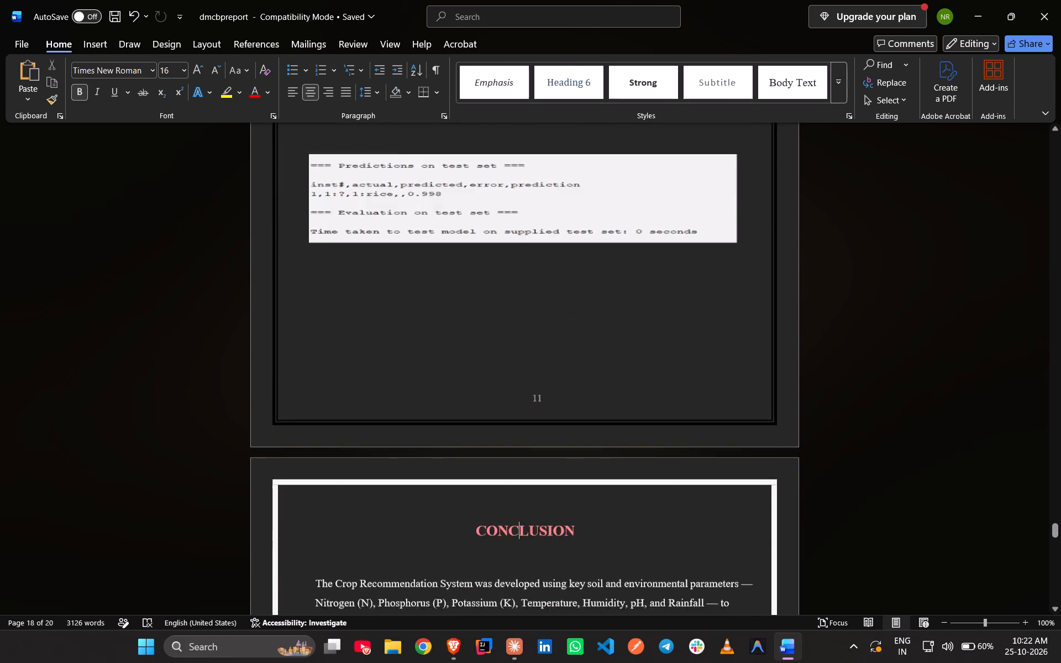
pyautogui.scroll(12, 424, 368)
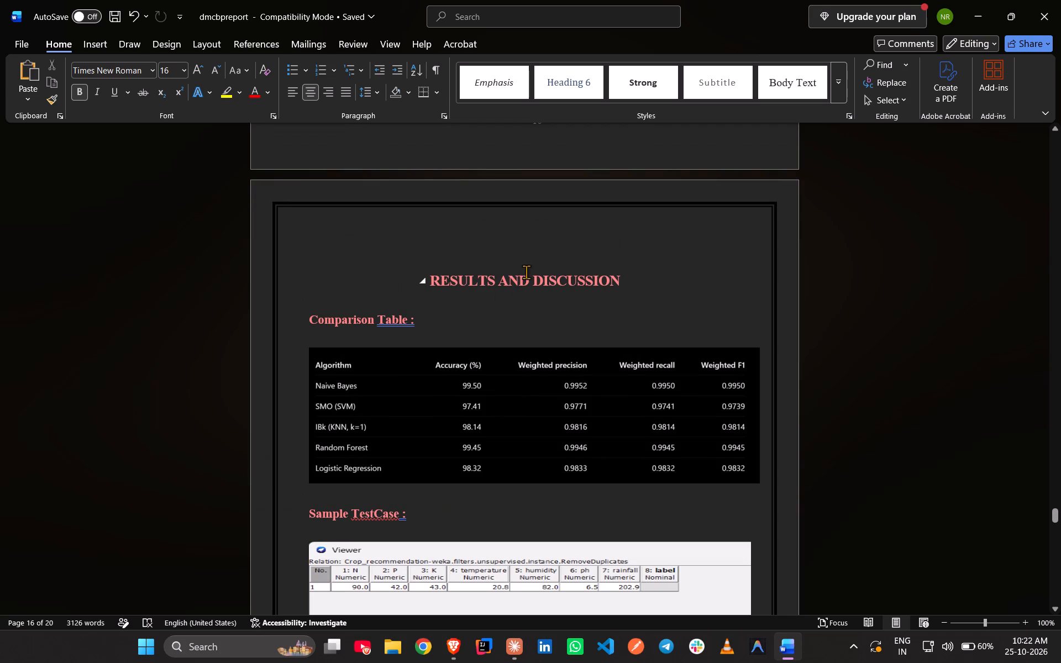
pyautogui.click(526, 272)
pyautogui.scroll(20, 523, 371)
pyautogui.scroll(3, 523, 371)
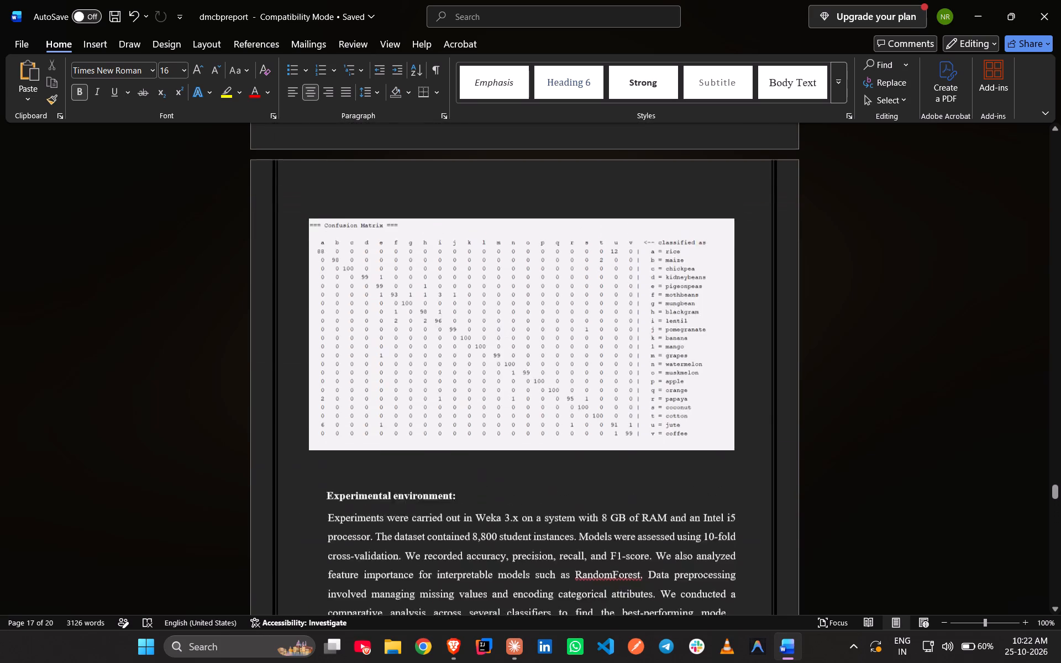
pyautogui.scroll(20, 523, 371)
pyautogui.scroll(8, 523, 371)
pyautogui.scroll(5, 474, 370)
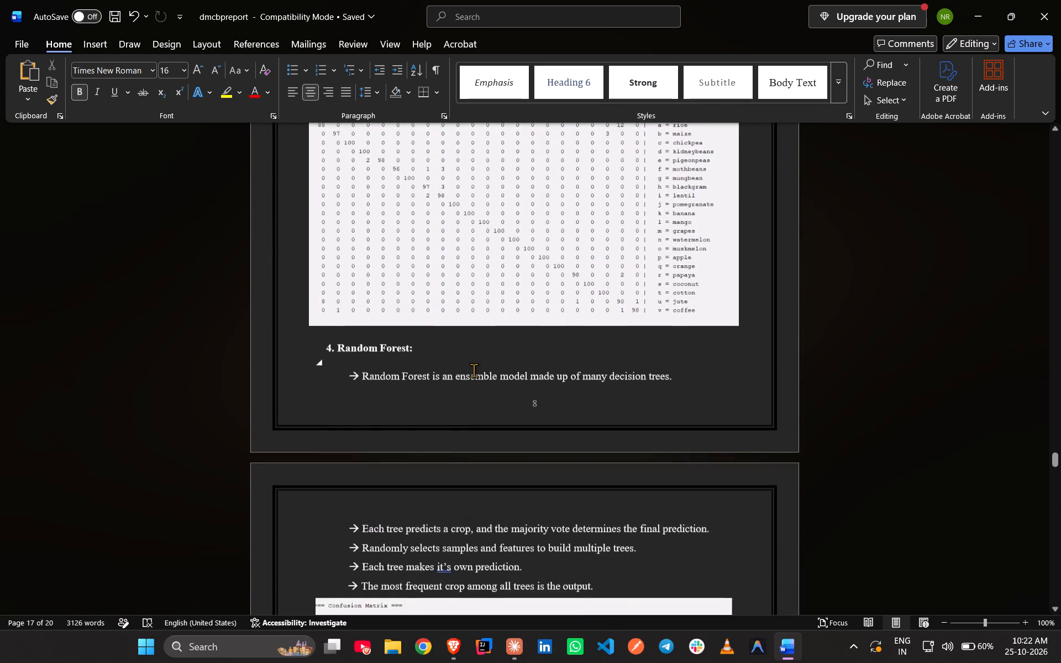
pyautogui.scroll(20, 474, 370)
pyautogui.scroll(20, 474, 370)
pyautogui.scroll(10, 474, 370)
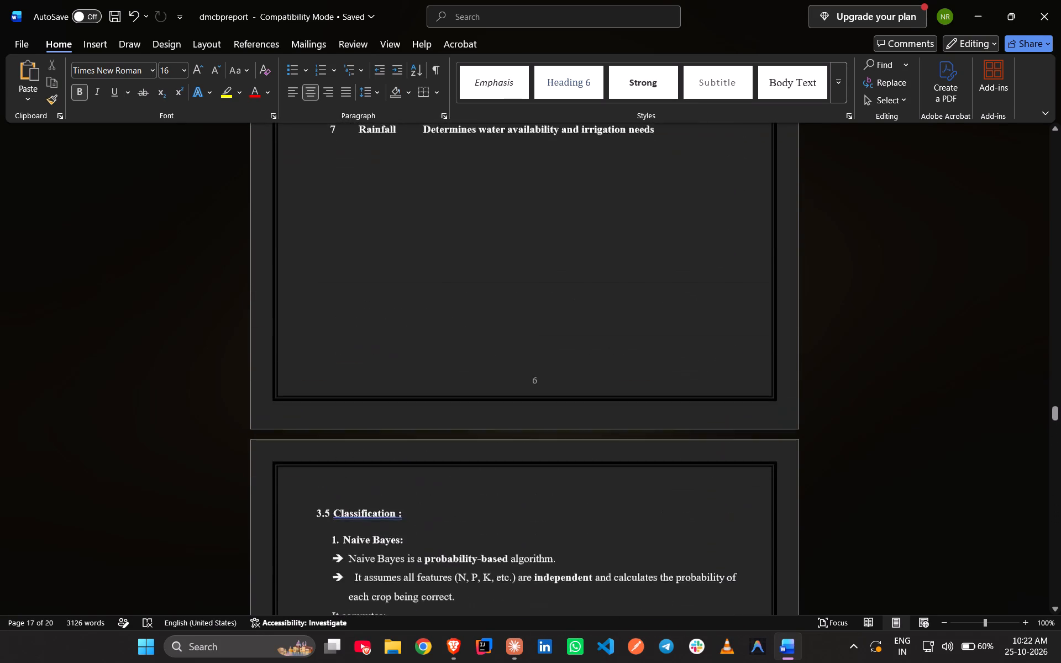
pyautogui.scroll(6, 474, 370)
pyautogui.scroll(20, 474, 370)
pyautogui.scroll(17, 474, 370)
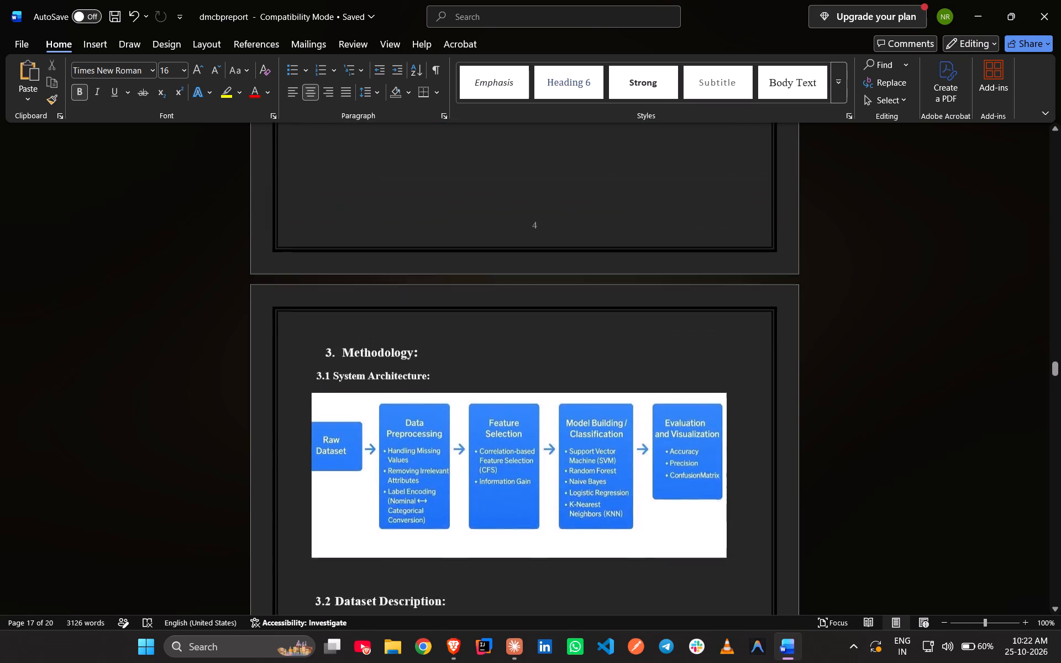
pyautogui.scroll(-3, 428, 441)
pyautogui.scroll(14, 420, 429)
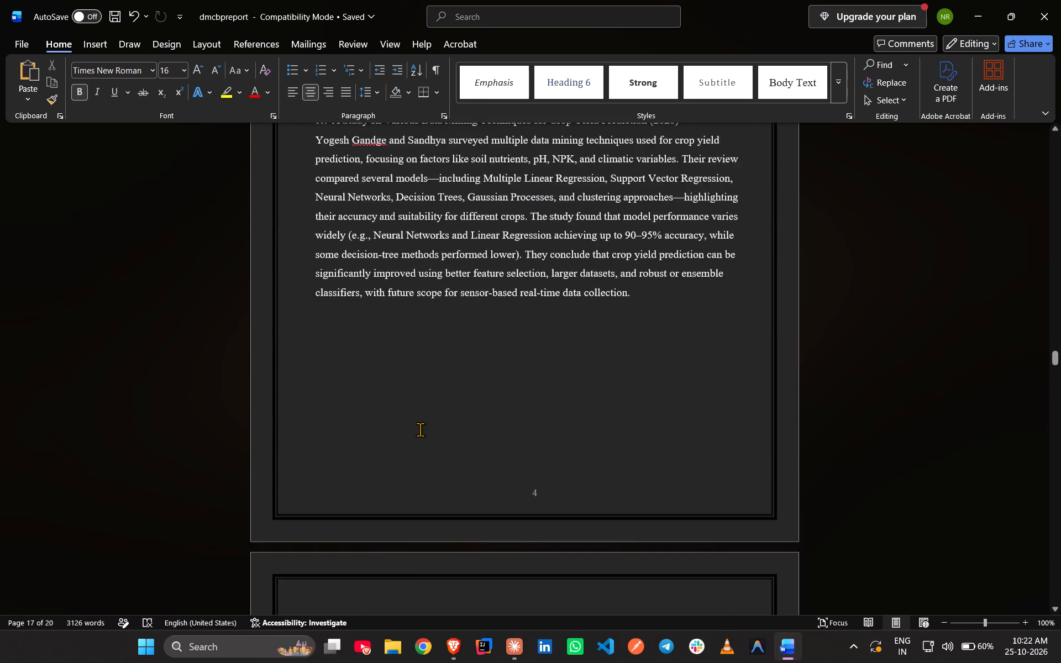
pyautogui.scroll(10, 420, 429)
pyautogui.scroll(20, 420, 429)
pyautogui.scroll(4, 420, 429)
pyautogui.scroll(-2, 420, 429)
pyautogui.scroll(20, 420, 429)
pyautogui.scroll(14, 420, 429)
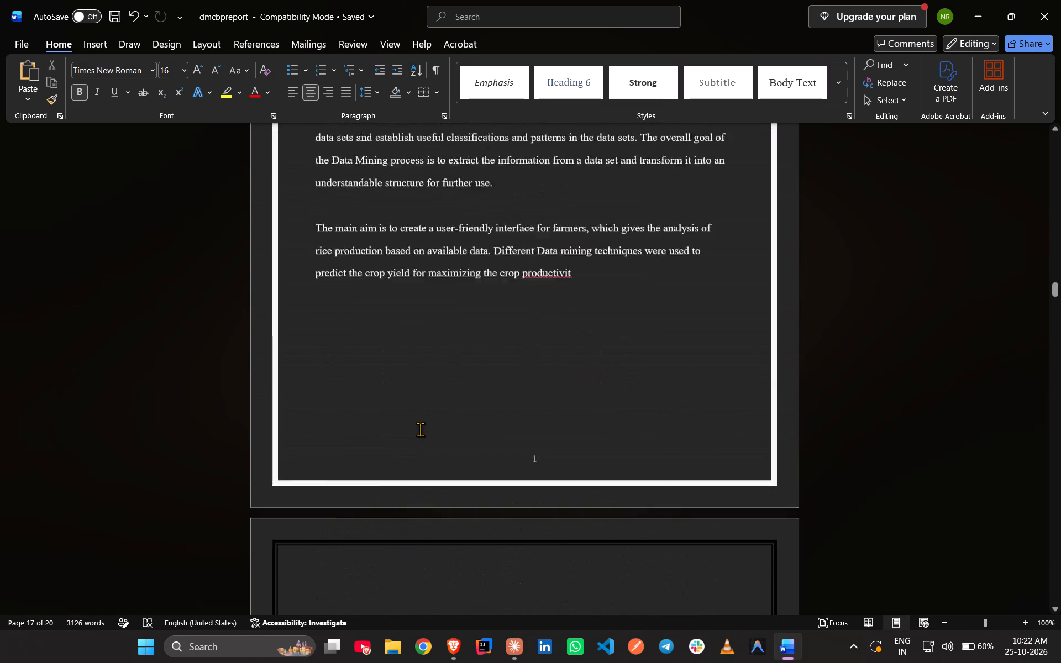
pyautogui.scroll(20, 420, 429)
pyautogui.scroll(17, 420, 429)
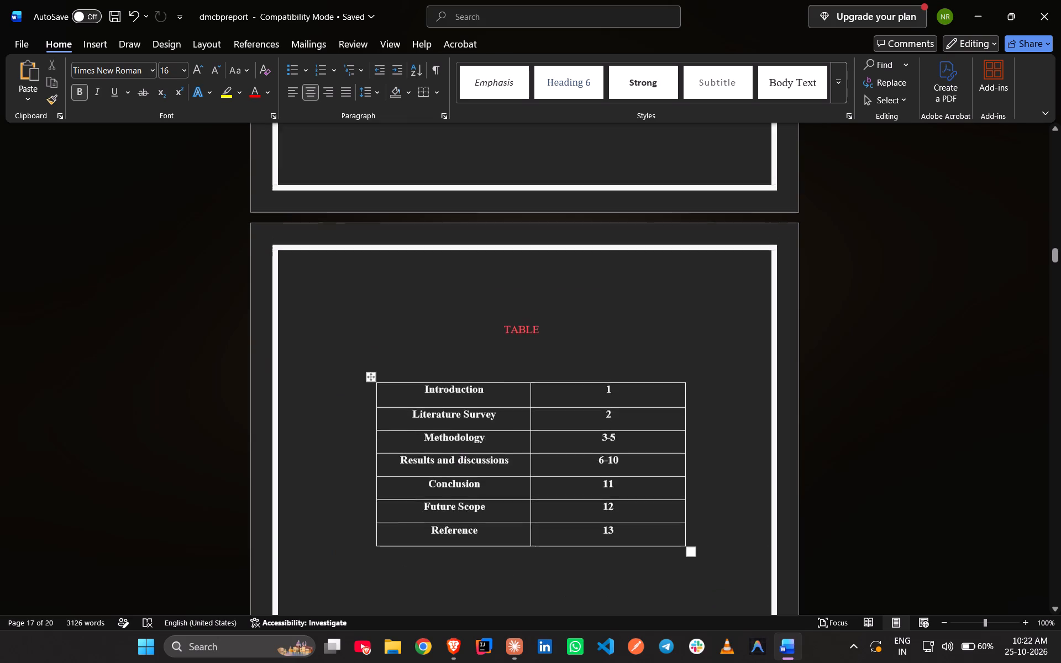
pyautogui.scroll(-20, 420, 428)
pyautogui.scroll(-10, 420, 428)
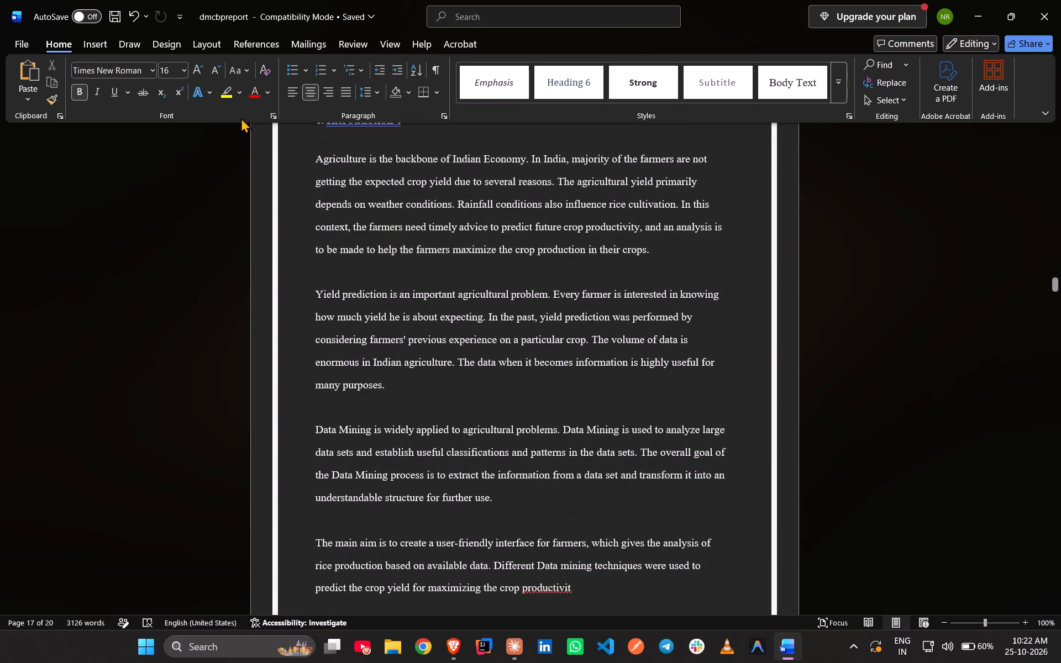
pyautogui.click(270, 92)
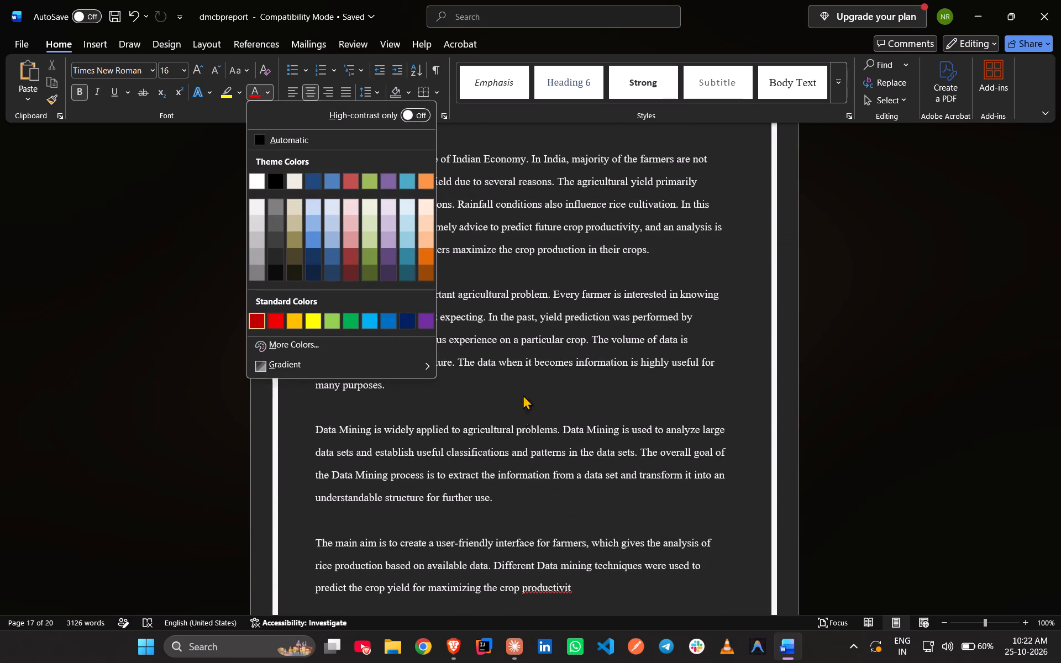
pyautogui.click(660, 344)
# Examine the REFERENCE heading on the last page, checking its font formatting, font colour and highlighting.
pyautogui.scroll(-18, 642, 306)
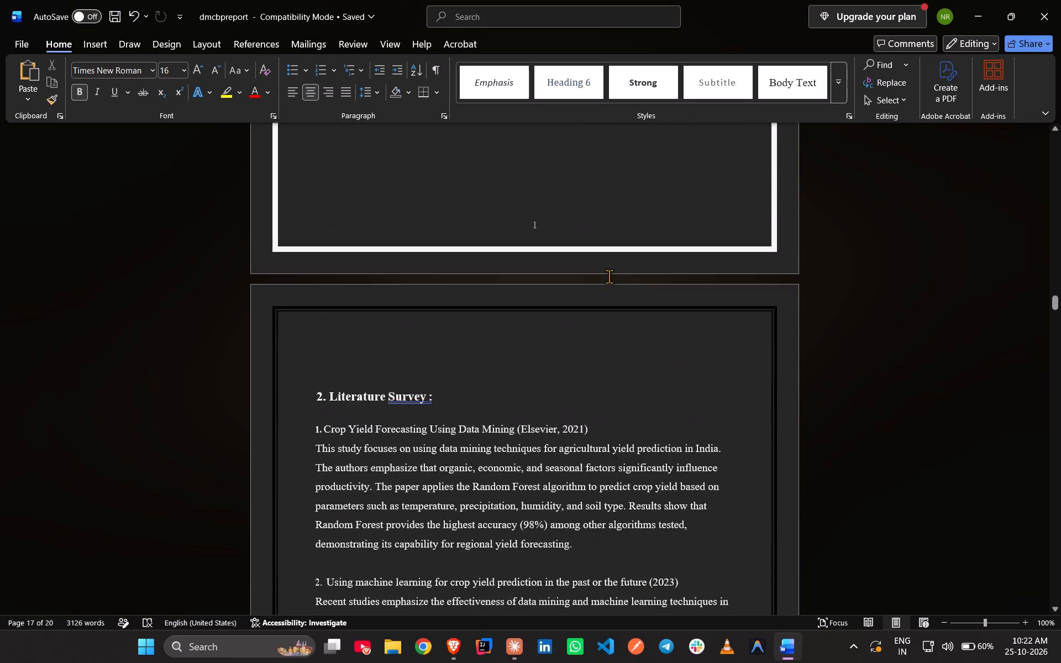
pyautogui.scroll(-3, 609, 276)
pyautogui.scroll(3, 612, 272)
pyautogui.scroll(-12, 612, 272)
pyautogui.middleClick(889, 260)
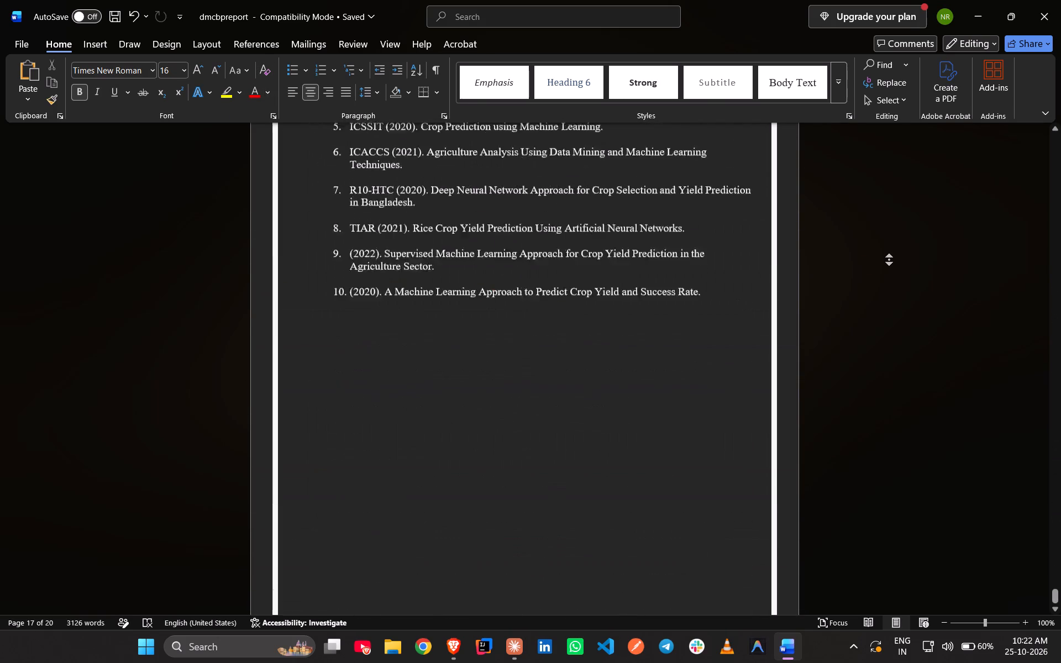
pyautogui.middleClick(899, 487)
pyautogui.scroll(12, 592, 419)
pyautogui.scroll(-1, 569, 406)
pyautogui.scroll(2, 569, 406)
pyautogui.click(521, 330)
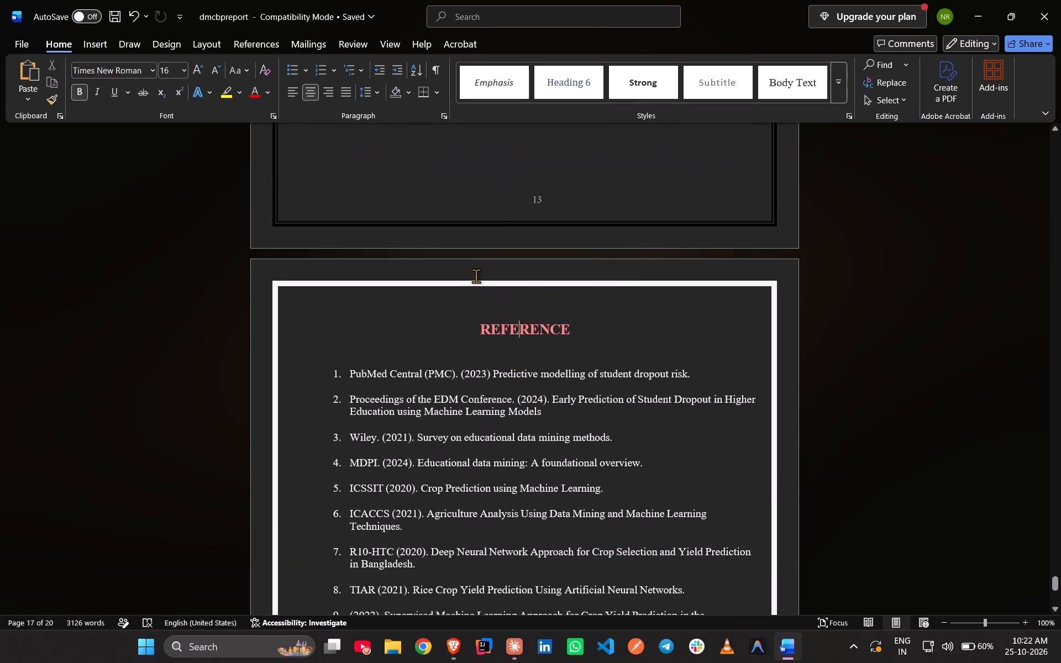
pyautogui.click(487, 460)
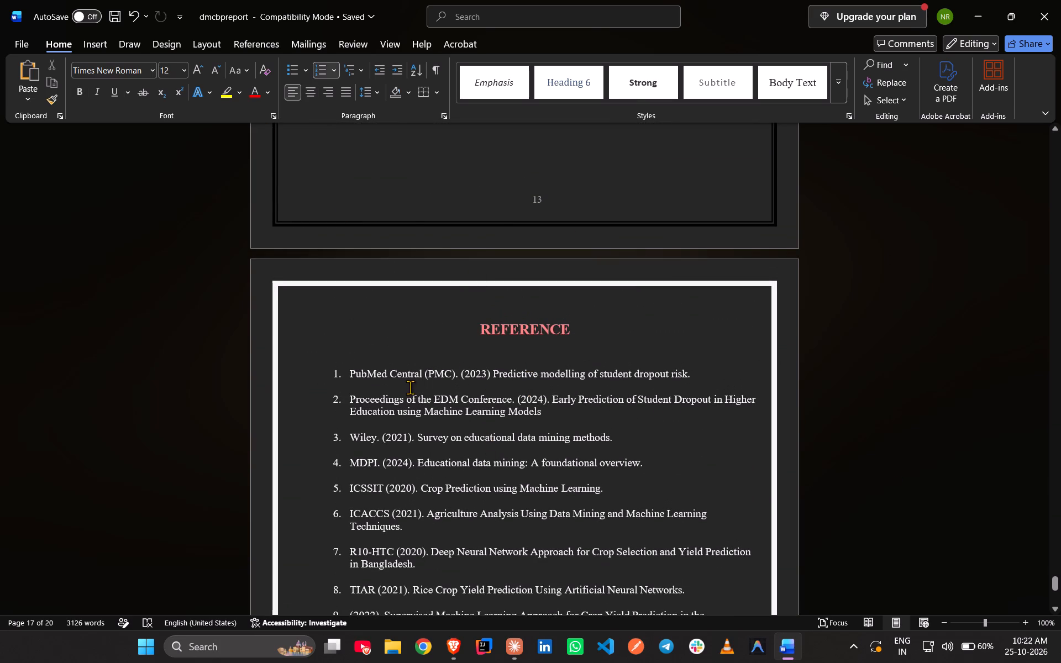
pyautogui.click(409, 388)
pyautogui.click(510, 461)
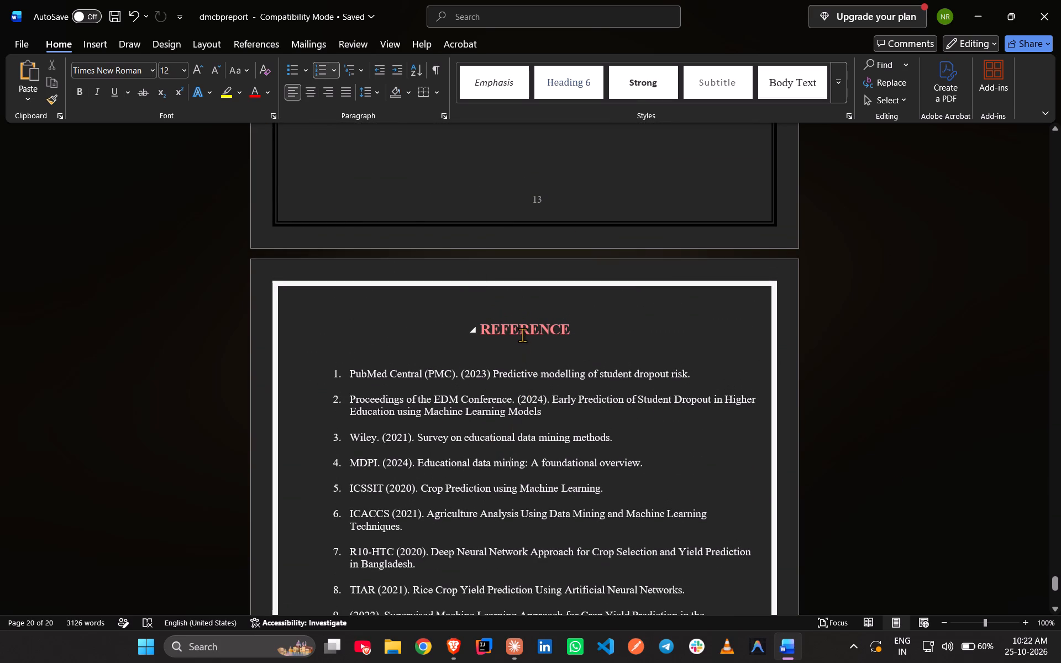
pyautogui.click(522, 335)
pyautogui.rightClick(519, 333)
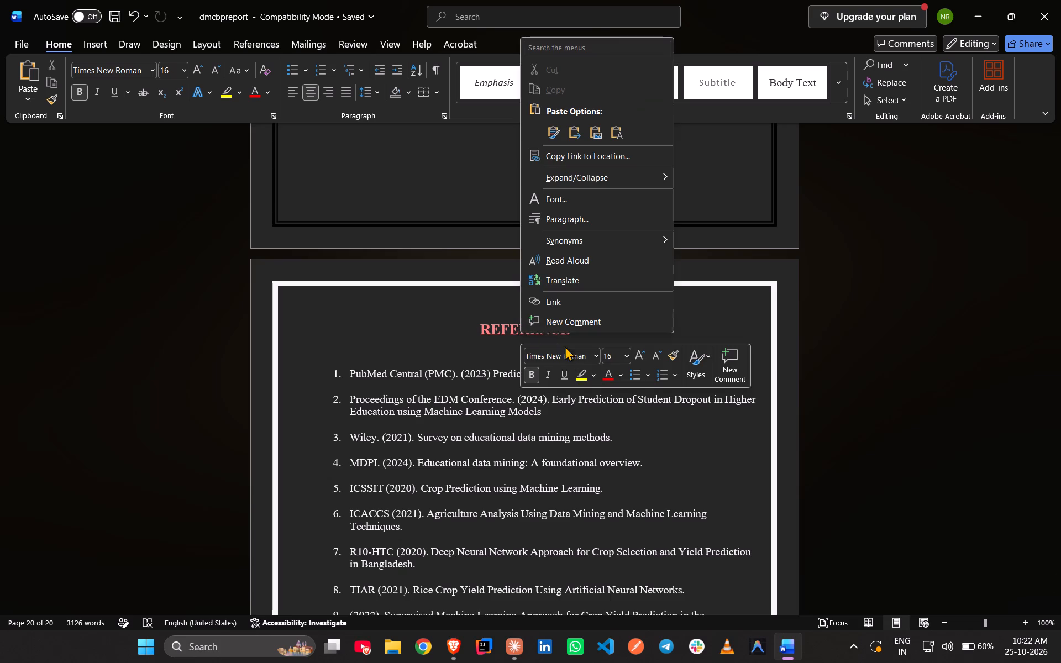
pyautogui.click(616, 371)
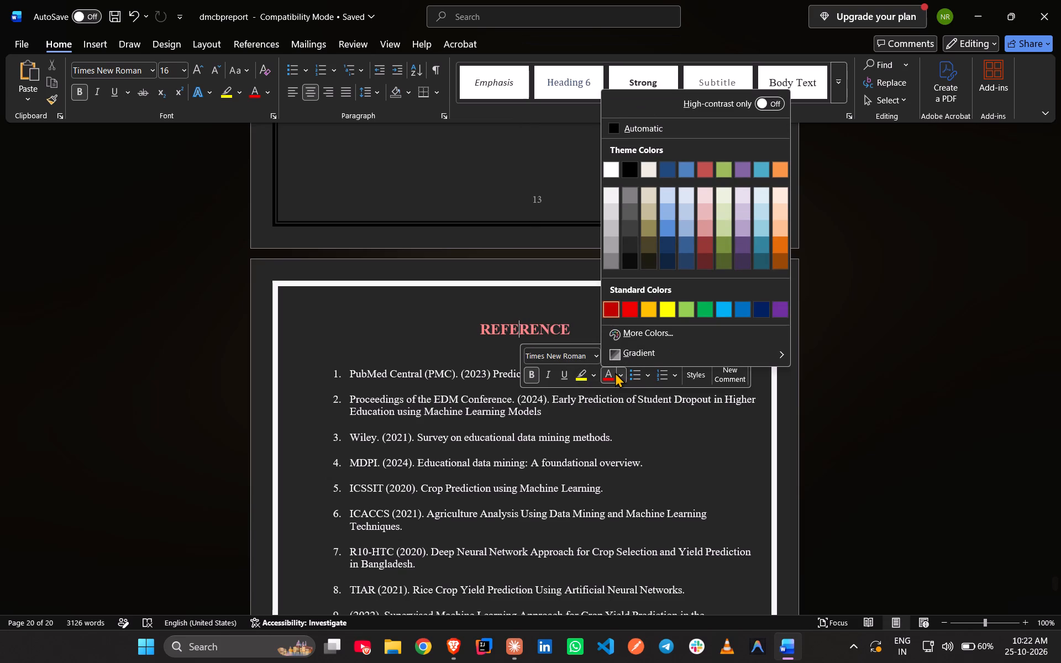
pyautogui.click(601, 459)
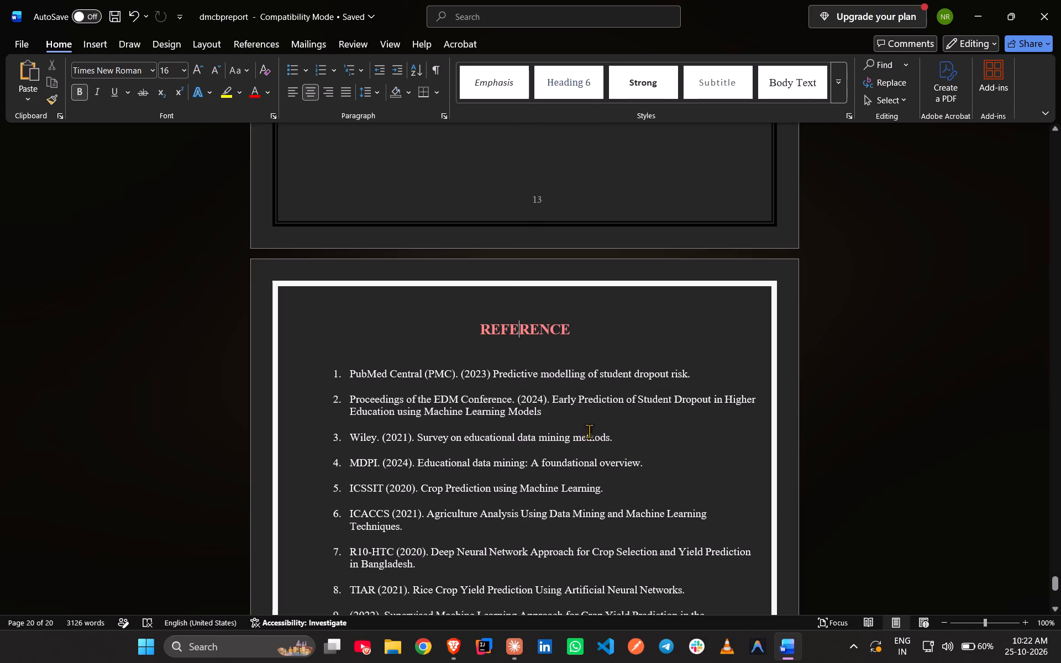
pyautogui.rightClick(535, 333)
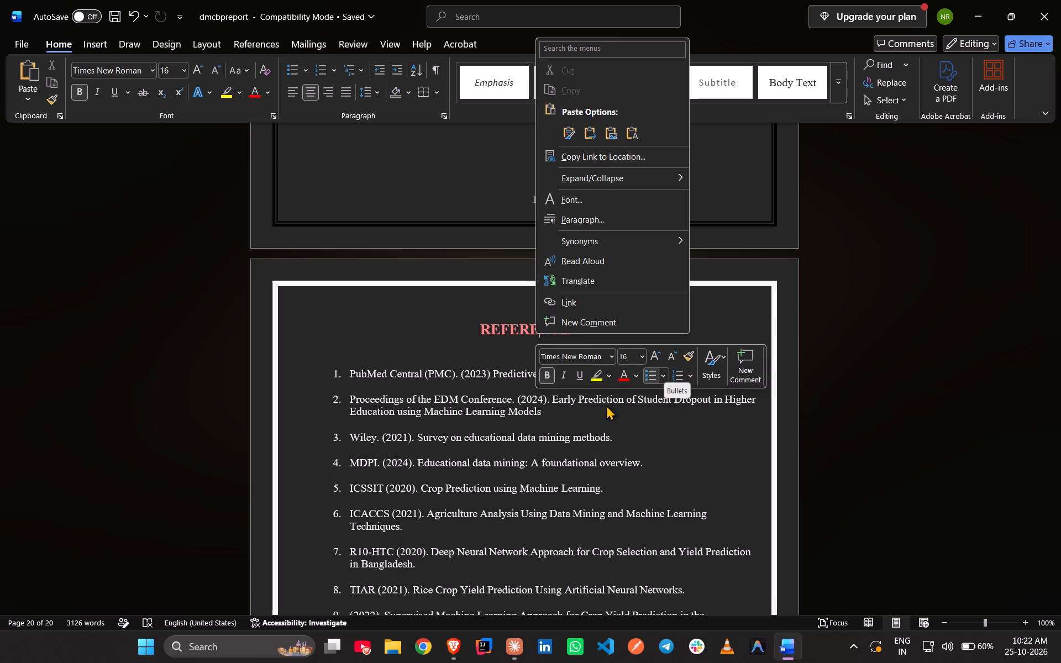
pyautogui.click(610, 375)
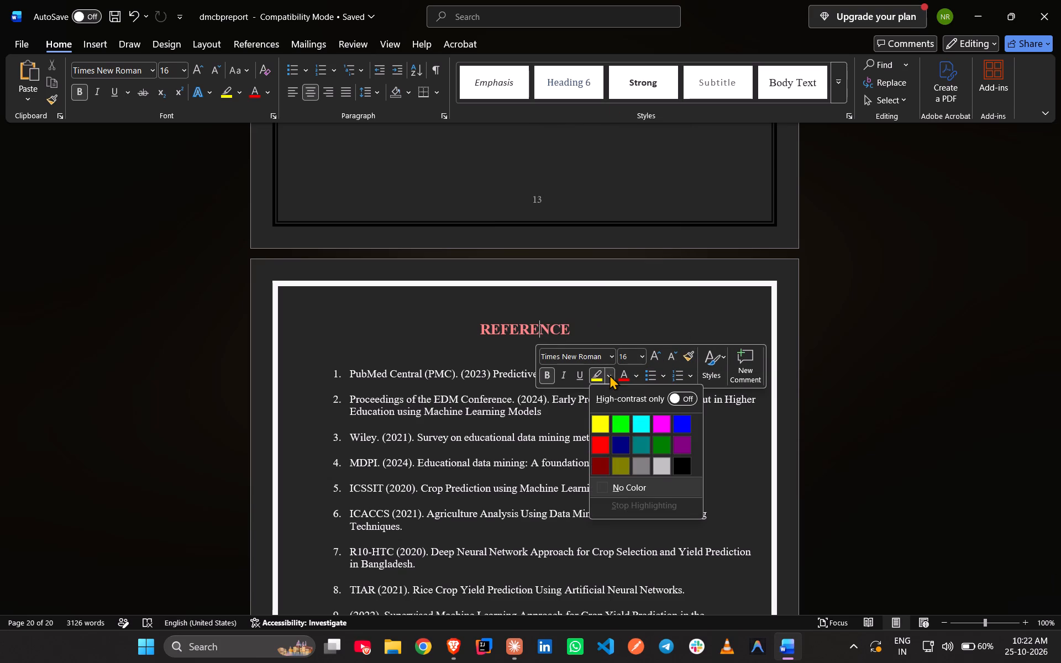
pyautogui.click(540, 478)
pyautogui.click(505, 325)
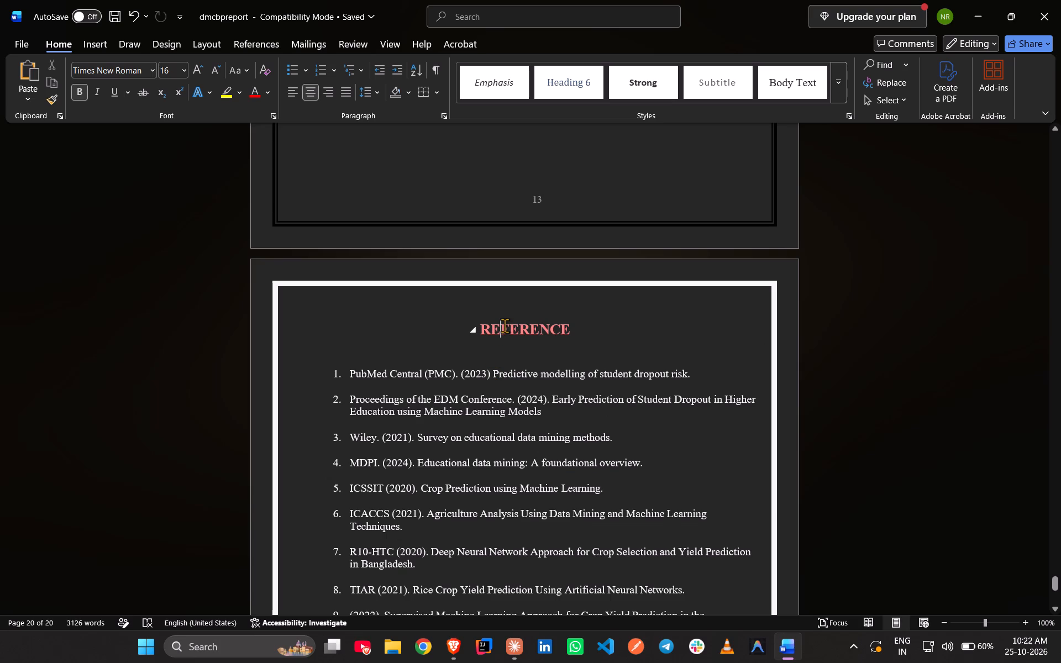
# Examine the section headings from REFERENCE back through Future Scope, CONCLUSION and Classification to Methodology, comparing their style.
pyautogui.scroll(9, 393, 419)
pyautogui.scroll(15, 393, 419)
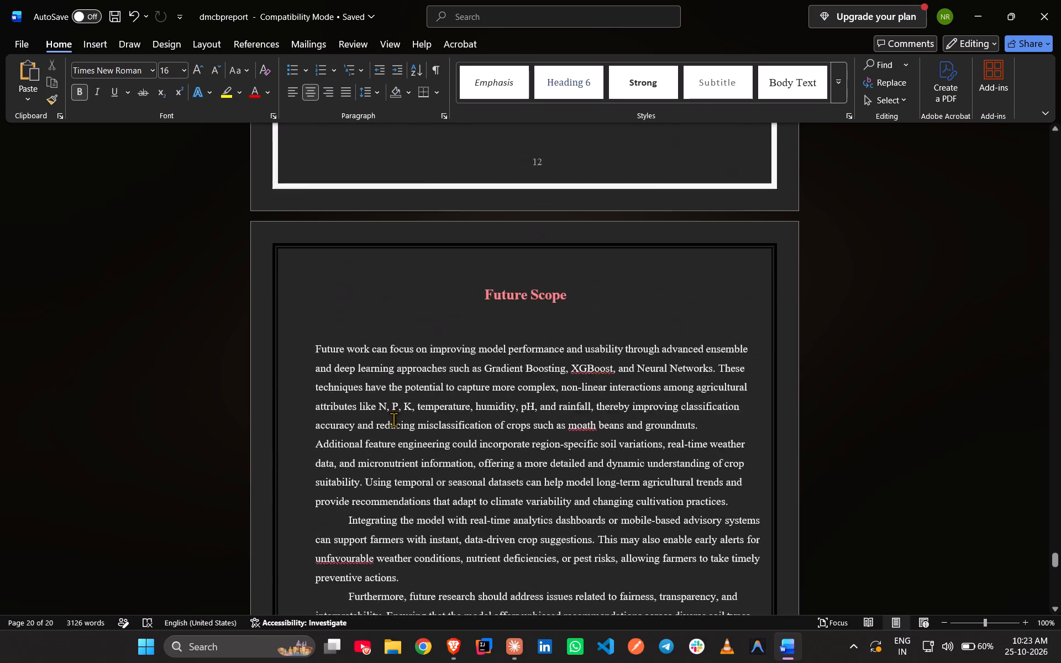
pyautogui.scroll(-7, 393, 419)
pyautogui.scroll(20, 391, 443)
pyautogui.scroll(9, 391, 443)
pyautogui.scroll(-1, 391, 443)
pyautogui.scroll(3, 391, 443)
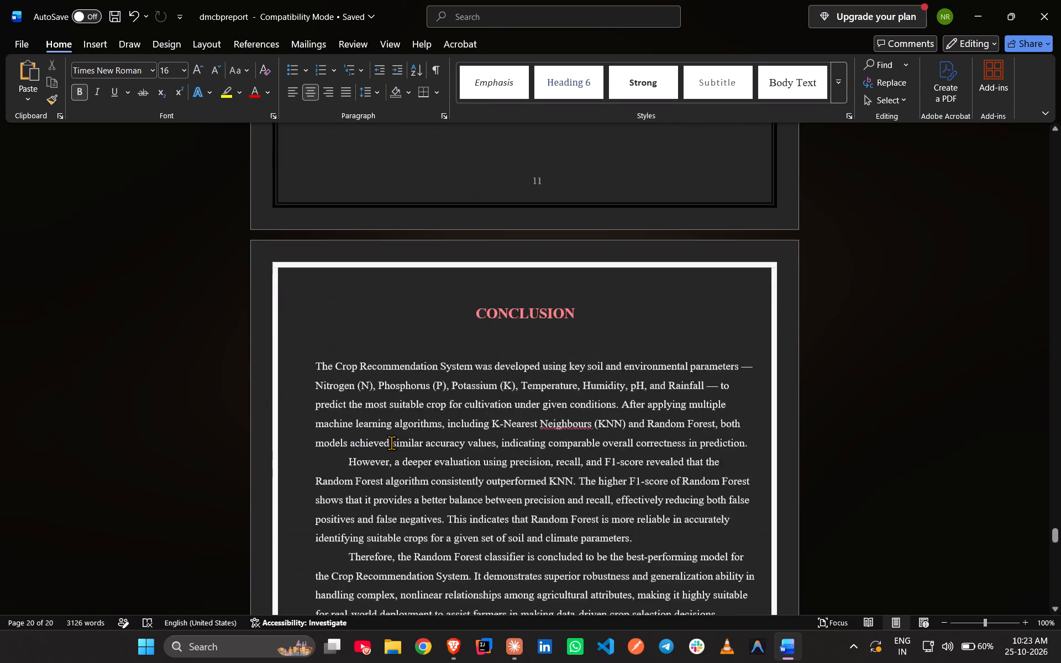
pyautogui.scroll(20, 391, 443)
pyautogui.scroll(18, 391, 443)
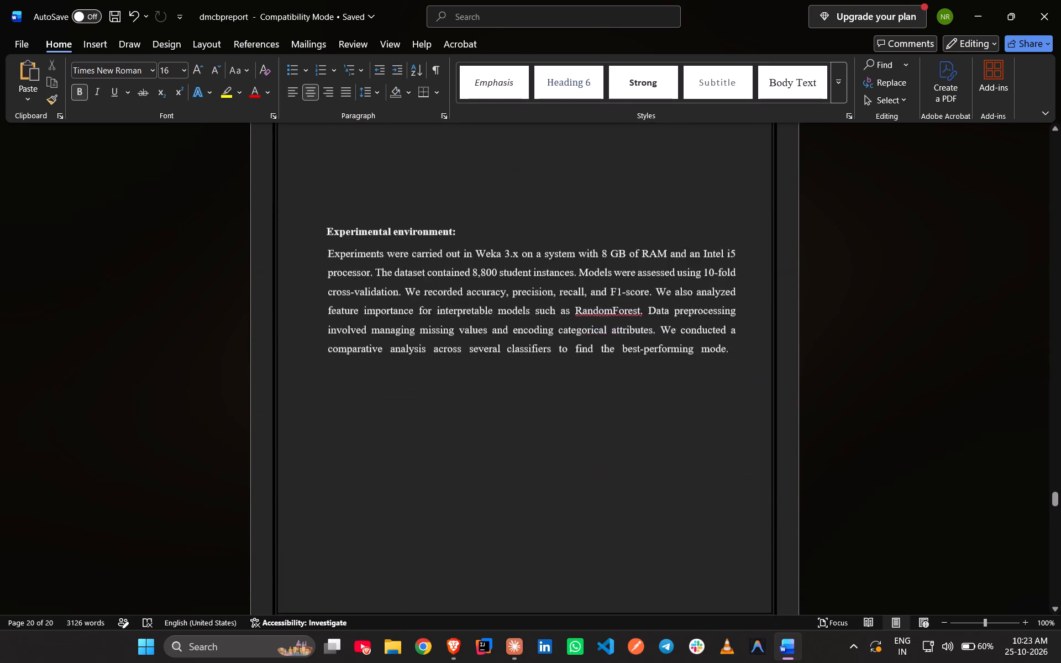
pyautogui.scroll(20, 391, 443)
pyautogui.scroll(6, 391, 443)
pyautogui.scroll(20, 391, 443)
pyautogui.scroll(1, 391, 443)
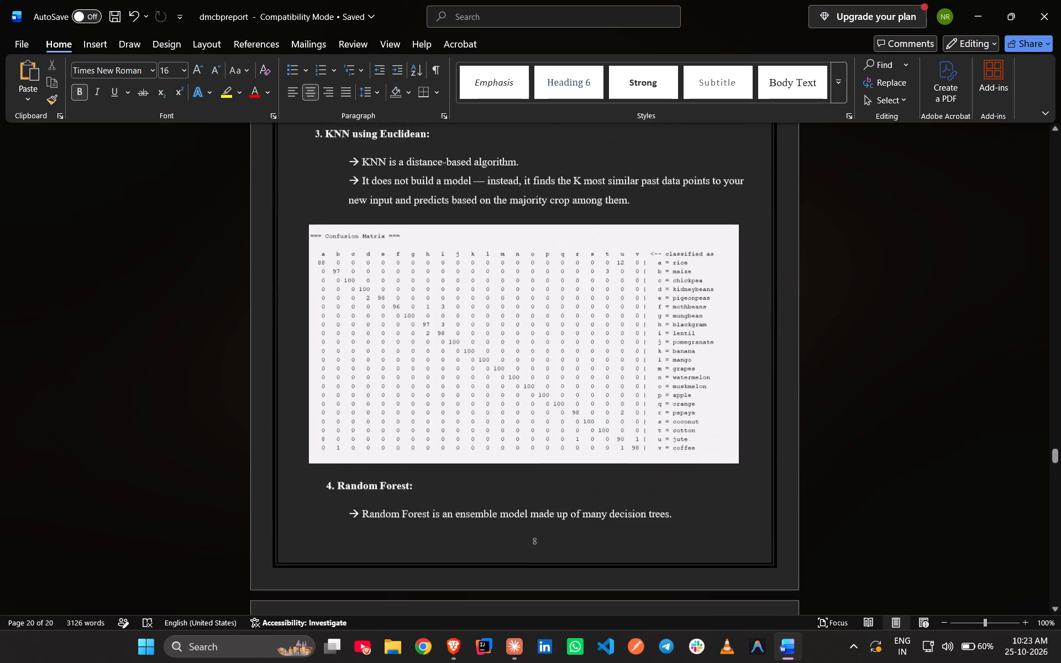
pyautogui.scroll(20, 391, 443)
pyautogui.scroll(6, 391, 443)
pyautogui.scroll(-1, 391, 443)
pyautogui.scroll(13, 391, 443)
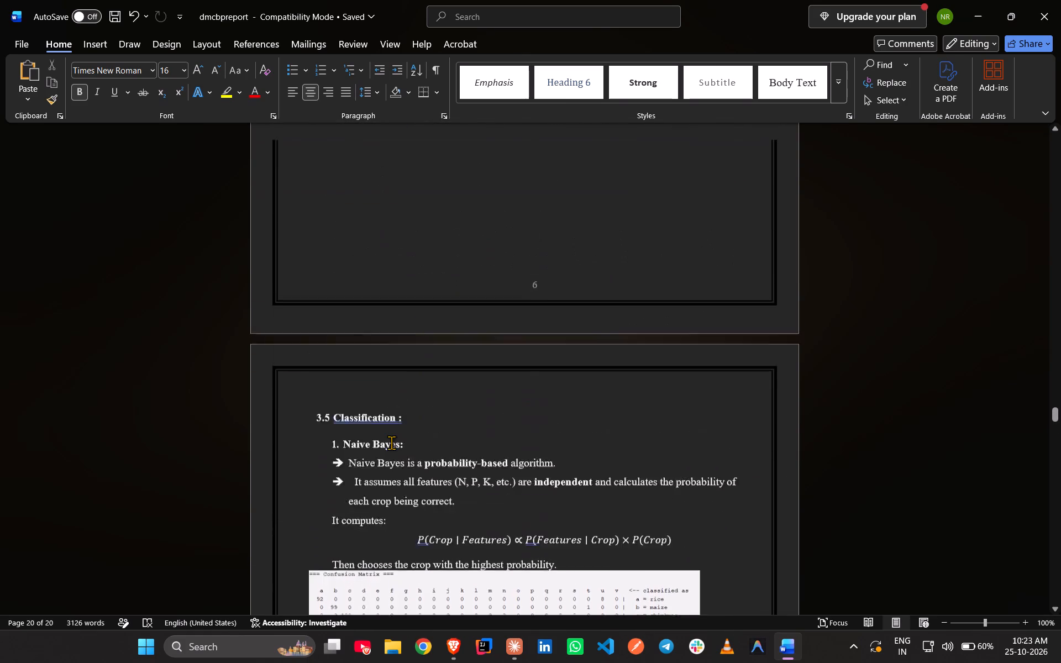
pyautogui.scroll(11, 391, 443)
pyautogui.scroll(-1, 391, 443)
pyautogui.scroll(4, 391, 443)
pyautogui.scroll(-1, 391, 443)
pyautogui.scroll(19, 391, 443)
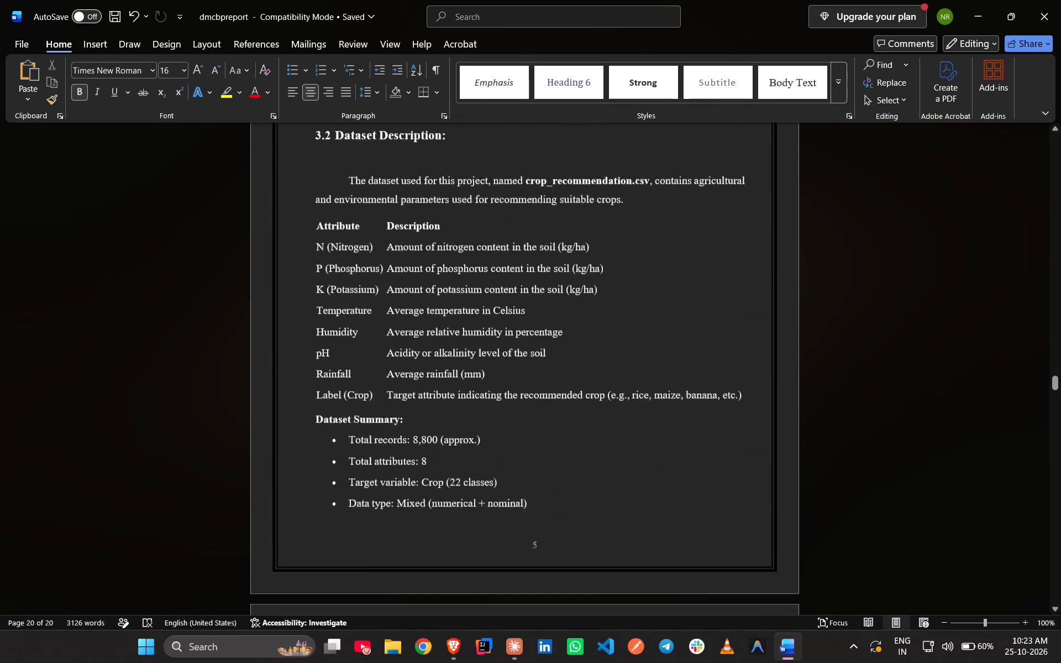
pyautogui.scroll(12, 391, 443)
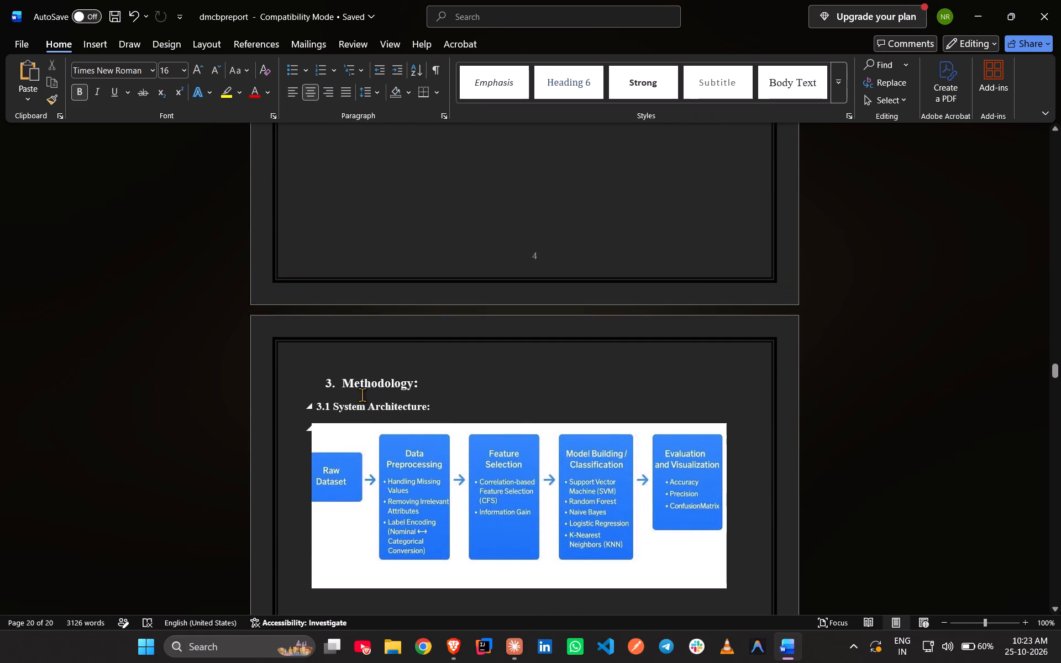
# Remove the list number "3." and the trailing colon from the "Methodology" heading above 3.1 System Architecture.
pyautogui.click(349, 391)
pyautogui.click(336, 387)
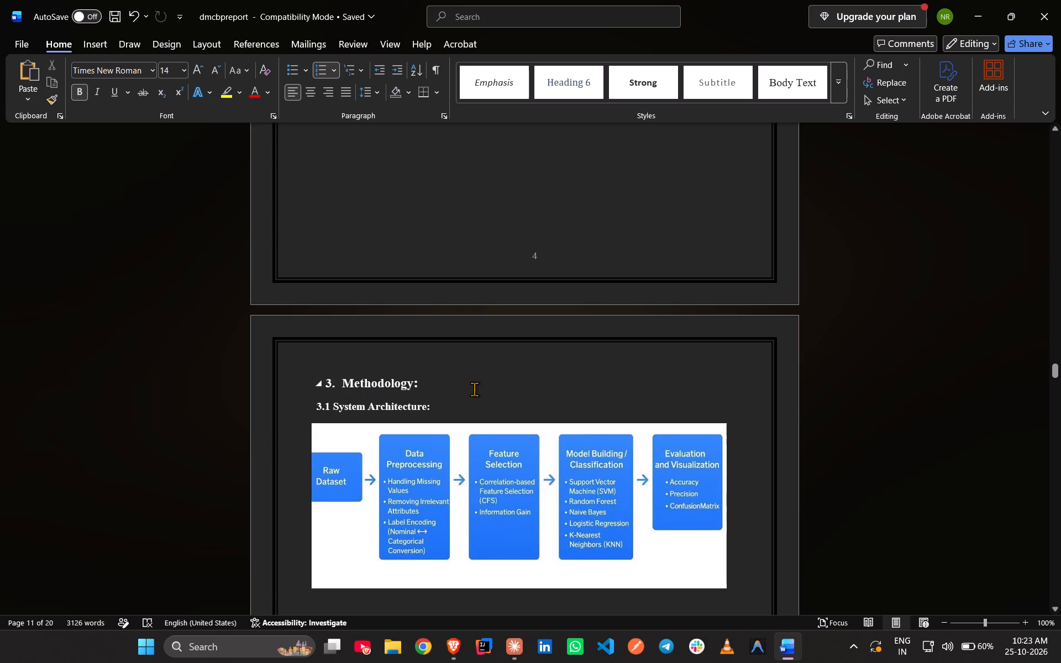
pyautogui.press('BackSpace')
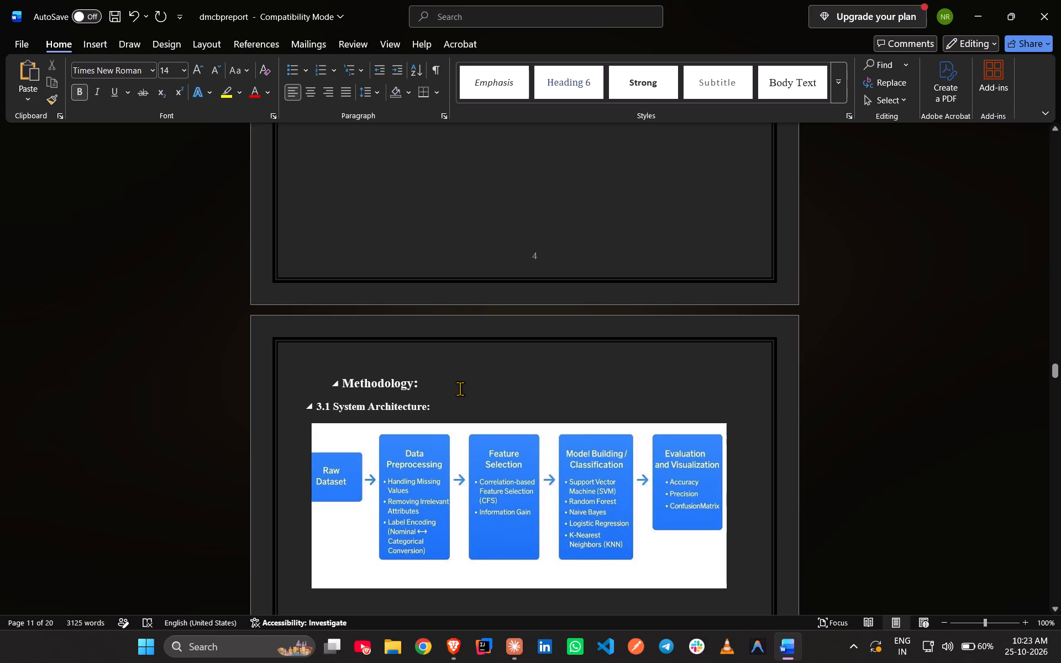
pyautogui.click(420, 387)
pyautogui.press('BackSpace')
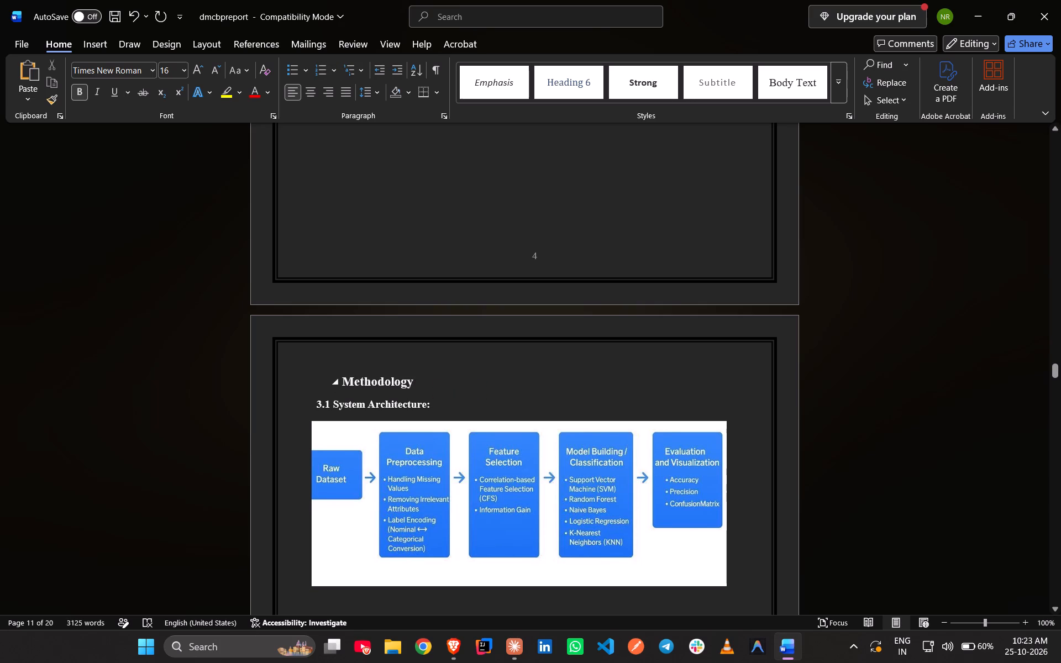
# Increase the font size of the whole "Methodology" heading above 3.1 System Architecture to 16.
pyautogui.doubleClick(396, 380)
pyautogui.click(379, 381)
pyautogui.moveTo(346, 381); pyautogui.dragTo(412, 377)
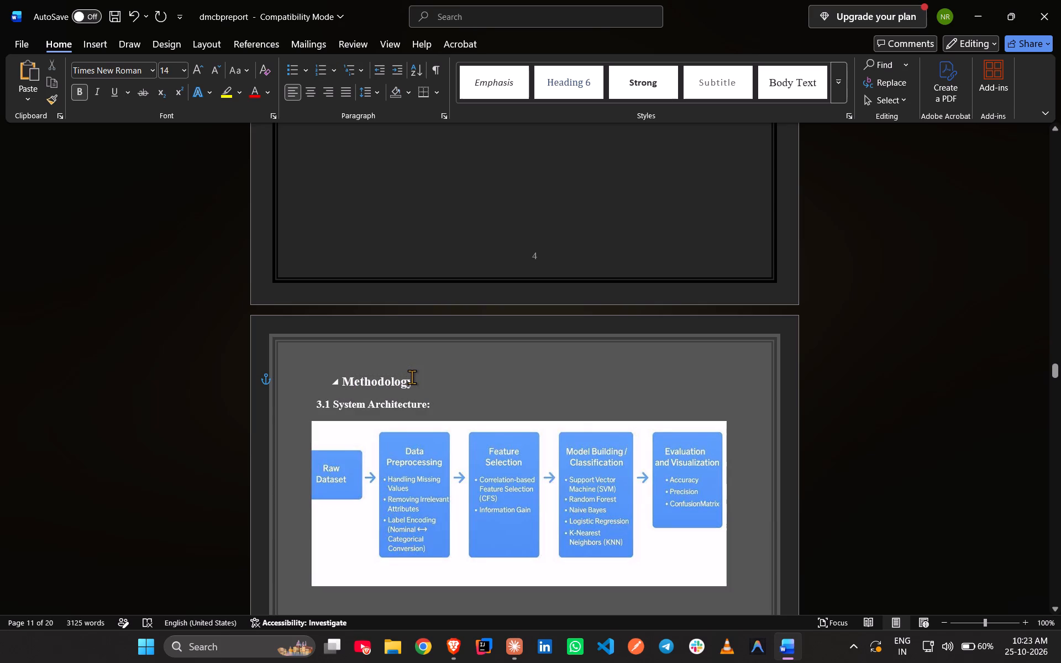
pyautogui.moveTo(412, 377); pyautogui.dragTo(409, 385)
pyautogui.moveTo(409, 385); pyautogui.dragTo(407, 384)
pyautogui.hotkey('ctrl', 'shift', 'Right')
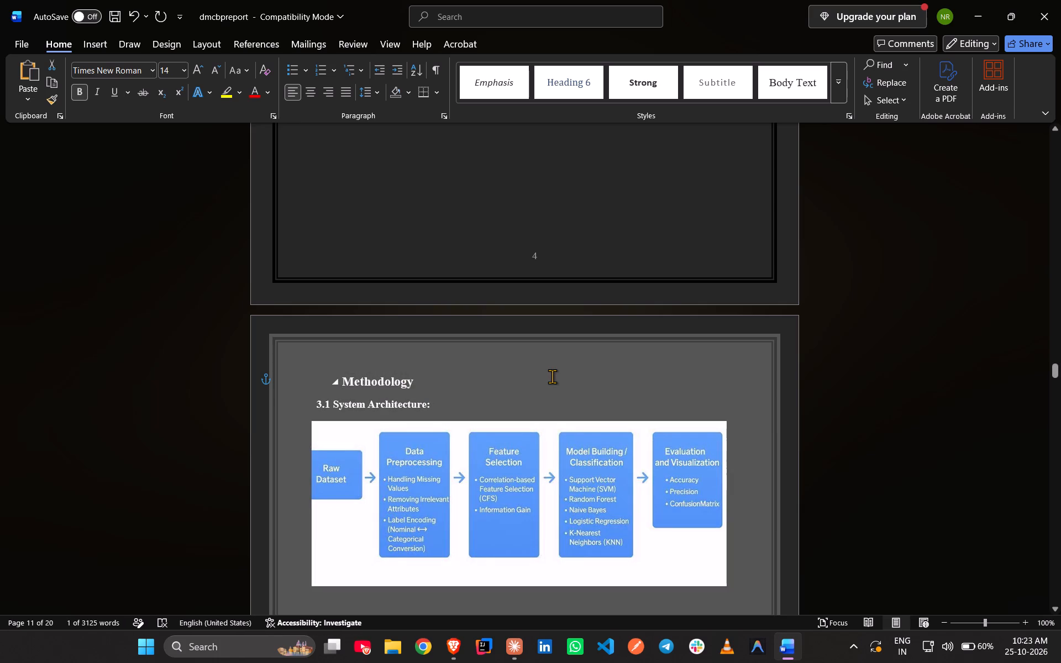
pyautogui.moveTo(552, 376); pyautogui.dragTo(523, 381)
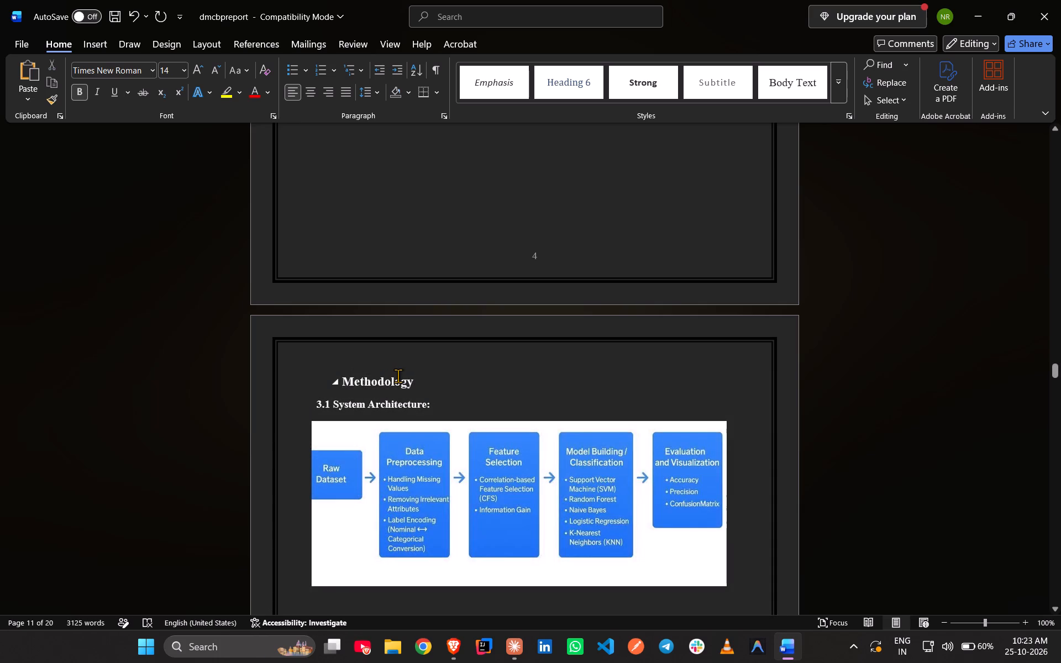
pyautogui.hotkey('ctrl', 'shift', 'Left')
pyautogui.hotkey('ctrl', 'shift', 'Left')
pyautogui.press('Left')
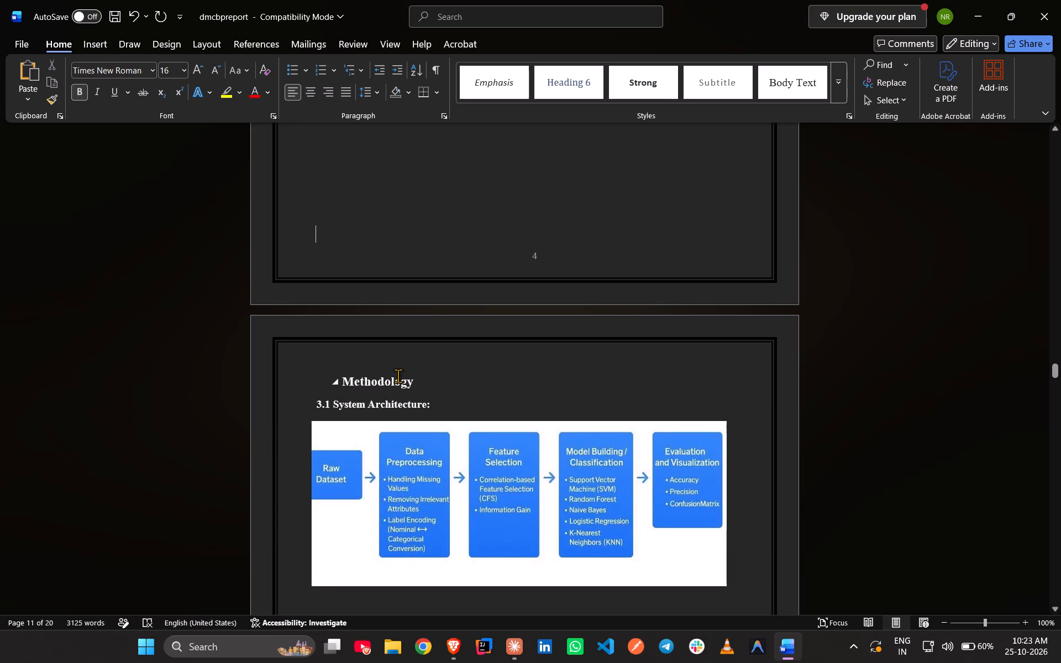
pyautogui.click(395, 378)
pyautogui.hotkey('ctrl', 'shift', 'Left')
pyautogui.hotkey('ctrl', 'shift', 'Right')
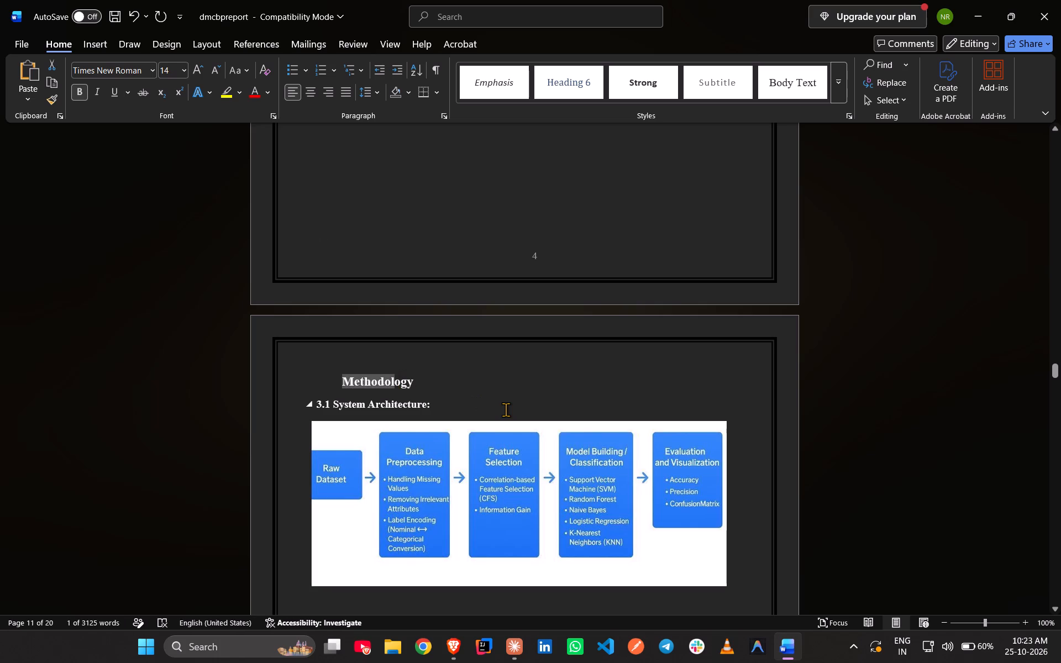
pyautogui.hotkey('ctrl', 'shift', 'Left')
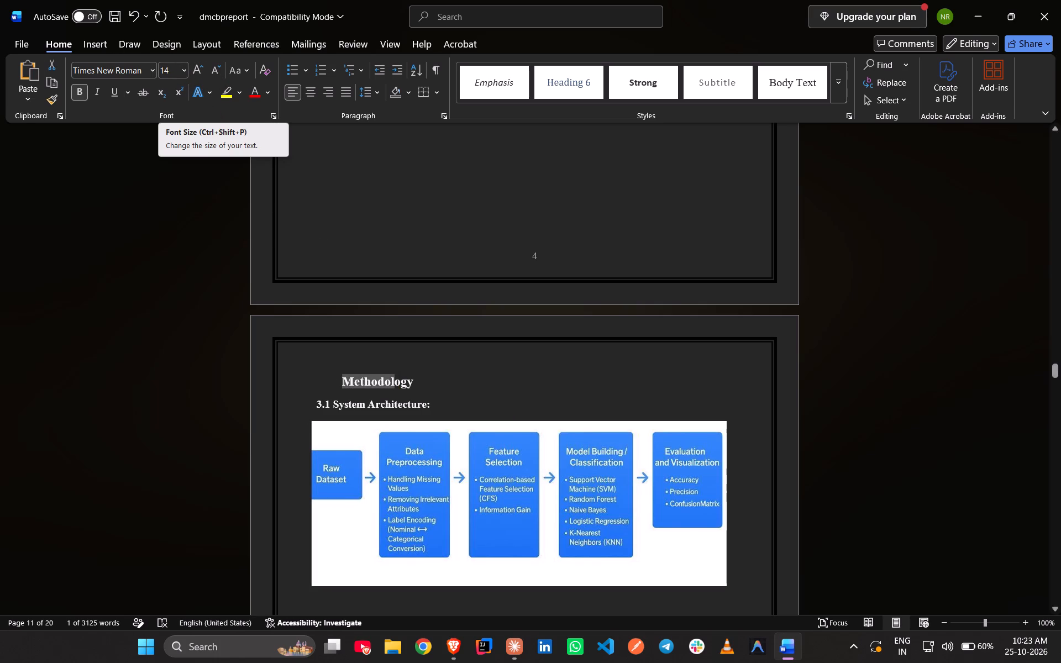
pyautogui.click(202, 77)
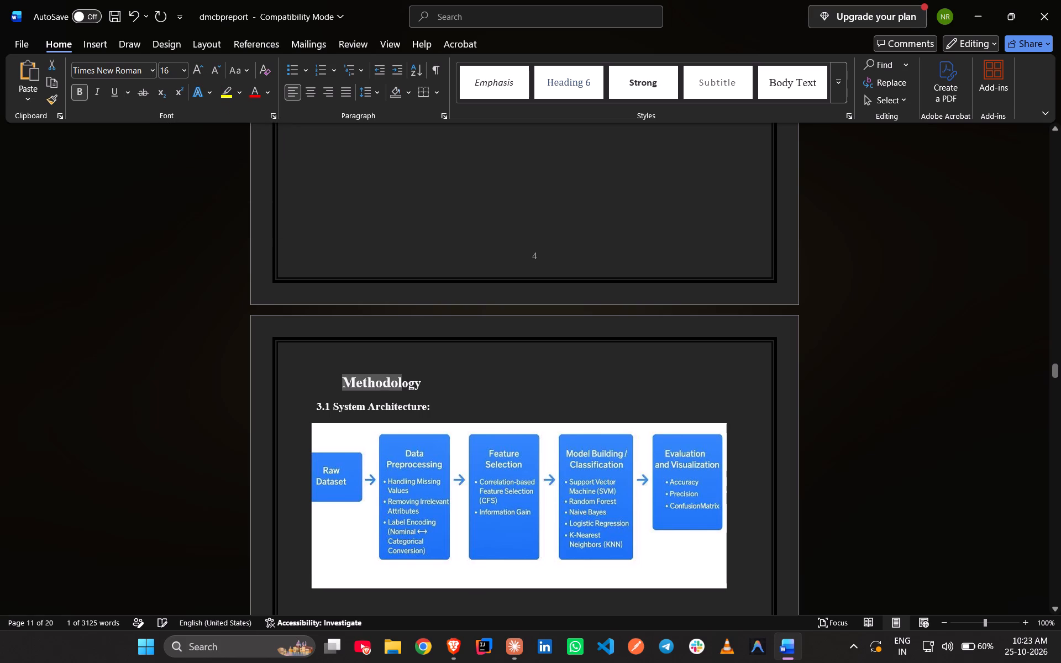
pyautogui.click(420, 385)
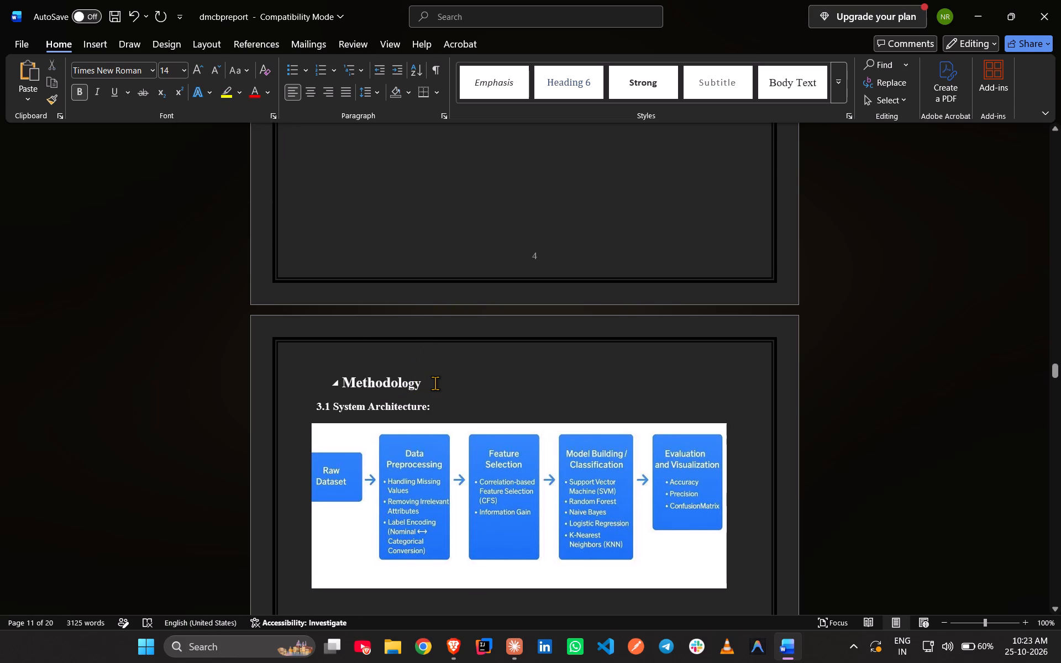
pyautogui.hotkey('ctrl', 'shift', 'Left')
pyautogui.press('Right')
pyautogui.click(401, 383)
pyautogui.hotkey('ctrl', 'shift', 'Right')
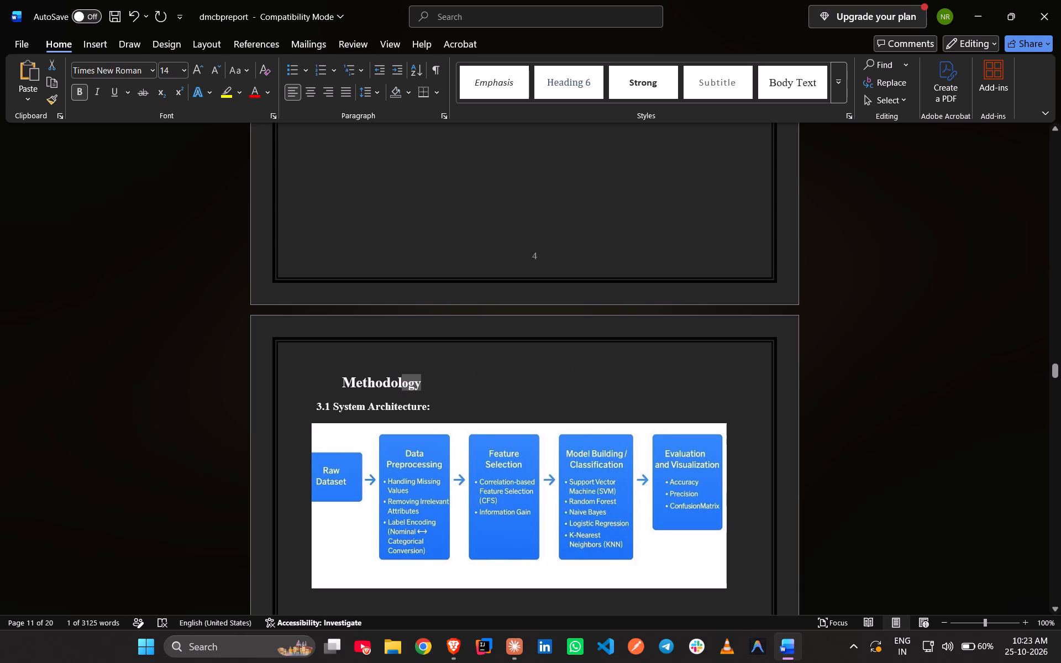
pyautogui.click(196, 67)
# Retype the "Methodology" heading in capitals as "METHODOLOGY".
pyautogui.click(428, 387)
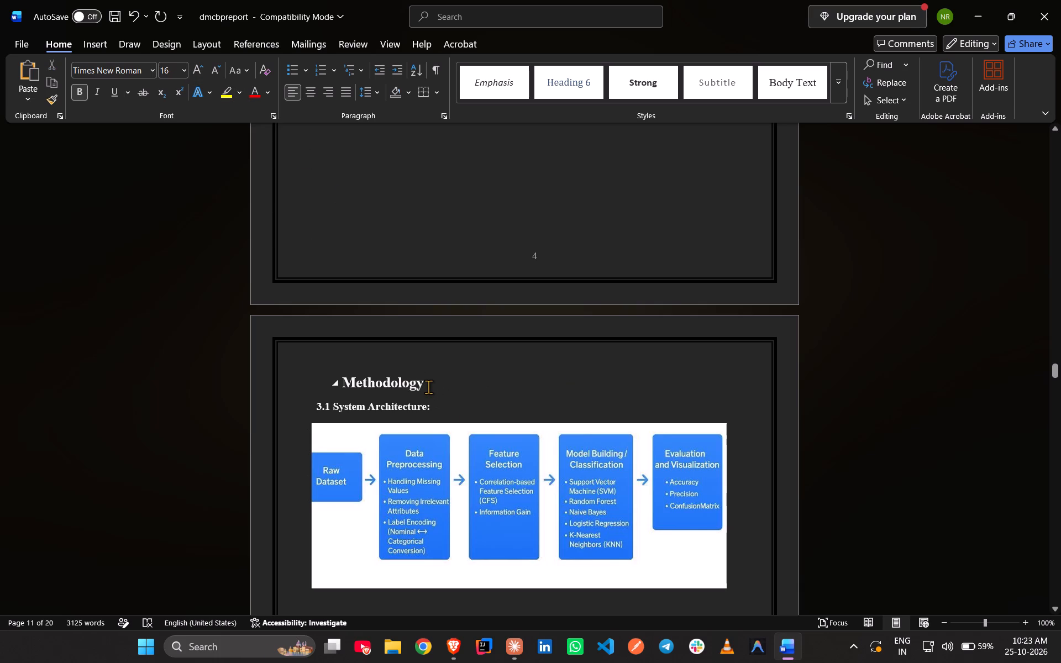
pyautogui.press('BackSpace')
pyautogui.press('BackSpace')
pyautogui.press('BackSpace')
pyautogui.press('BackSpace')
pyautogui.press('BackSpace')
pyautogui.press('BackSpace')
pyautogui.press('BackSpace')
pyautogui.press('BackSpace')
pyautogui.press('BackSpace')
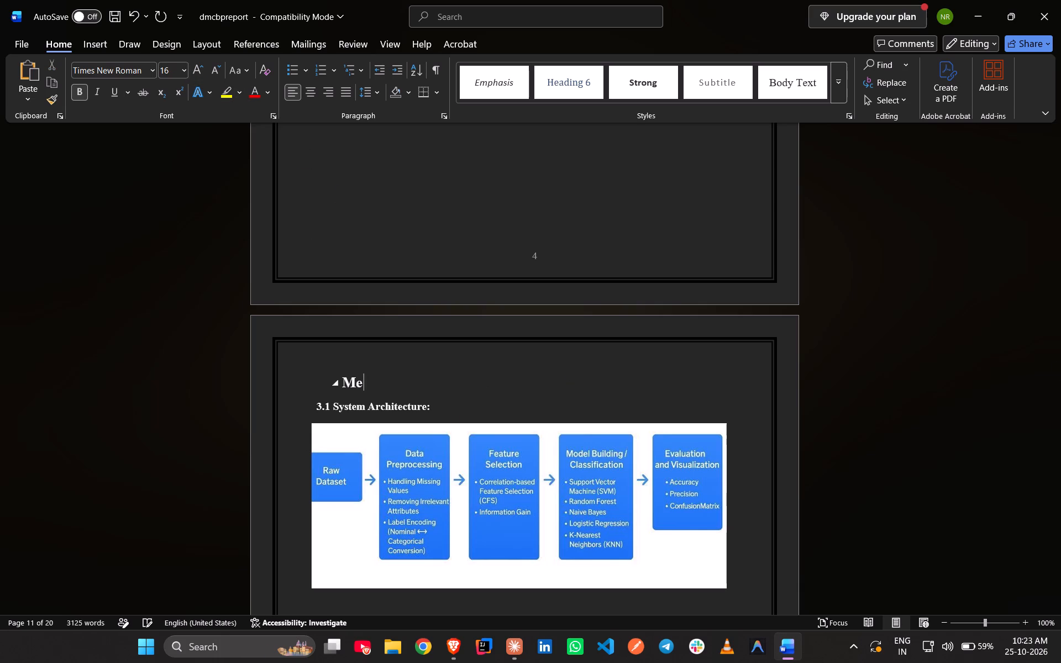
pyautogui.press('BackSpace')
pyautogui.write('ETHO')
pyautogui.write('DOLO')
pyautogui.write('GY')
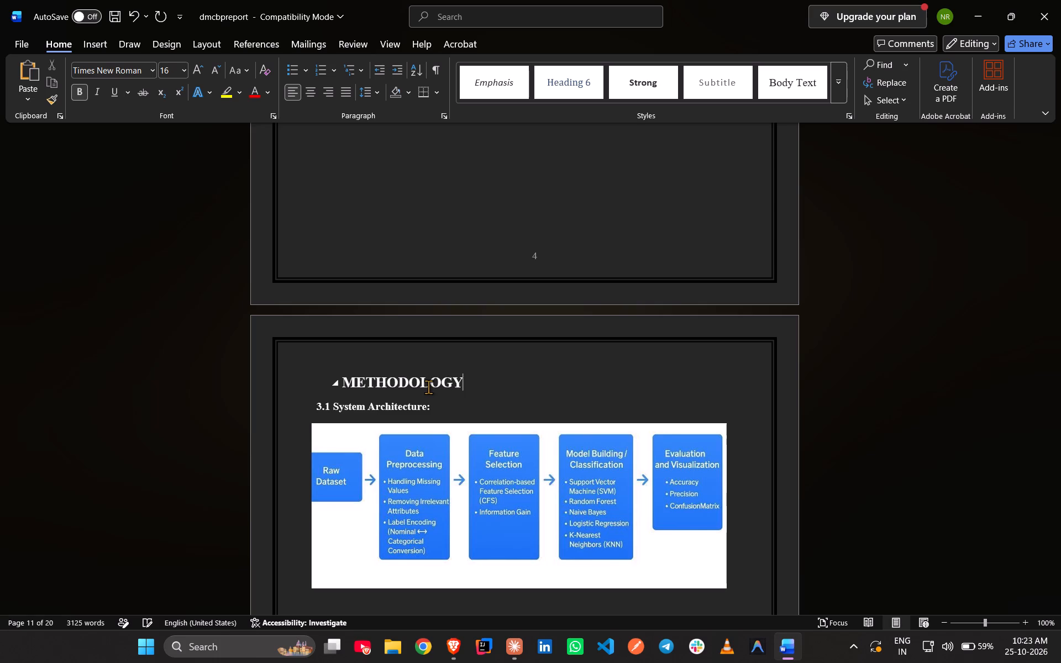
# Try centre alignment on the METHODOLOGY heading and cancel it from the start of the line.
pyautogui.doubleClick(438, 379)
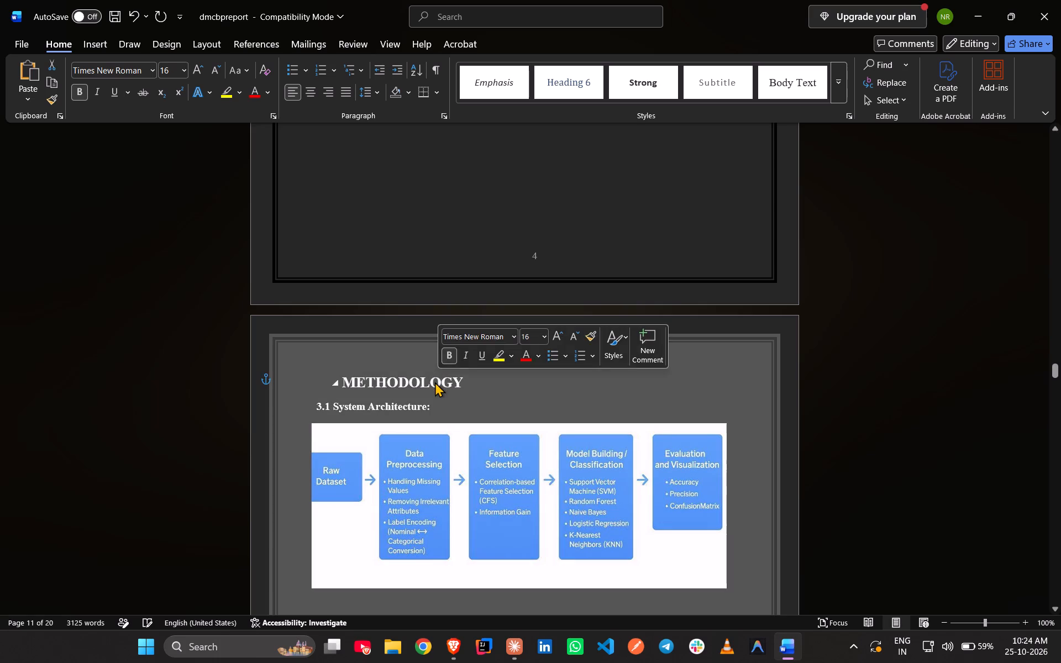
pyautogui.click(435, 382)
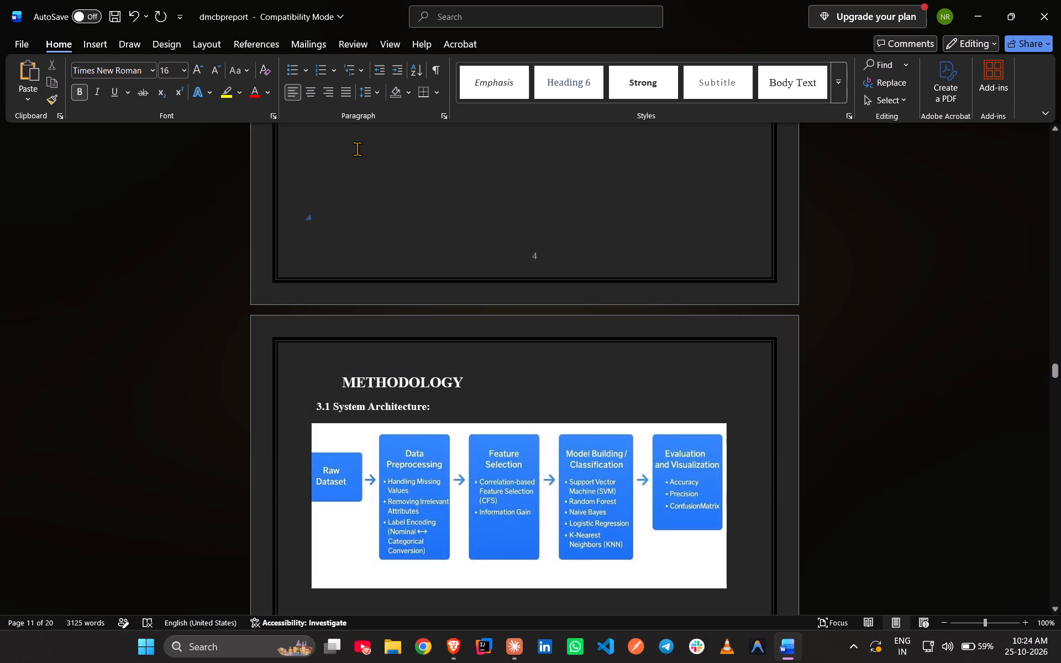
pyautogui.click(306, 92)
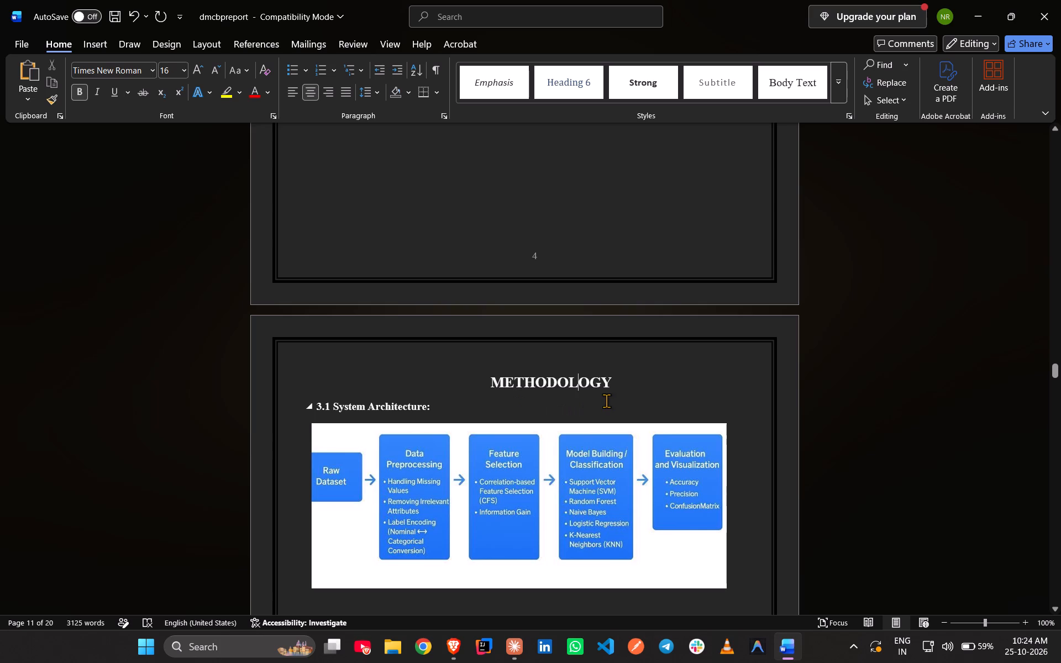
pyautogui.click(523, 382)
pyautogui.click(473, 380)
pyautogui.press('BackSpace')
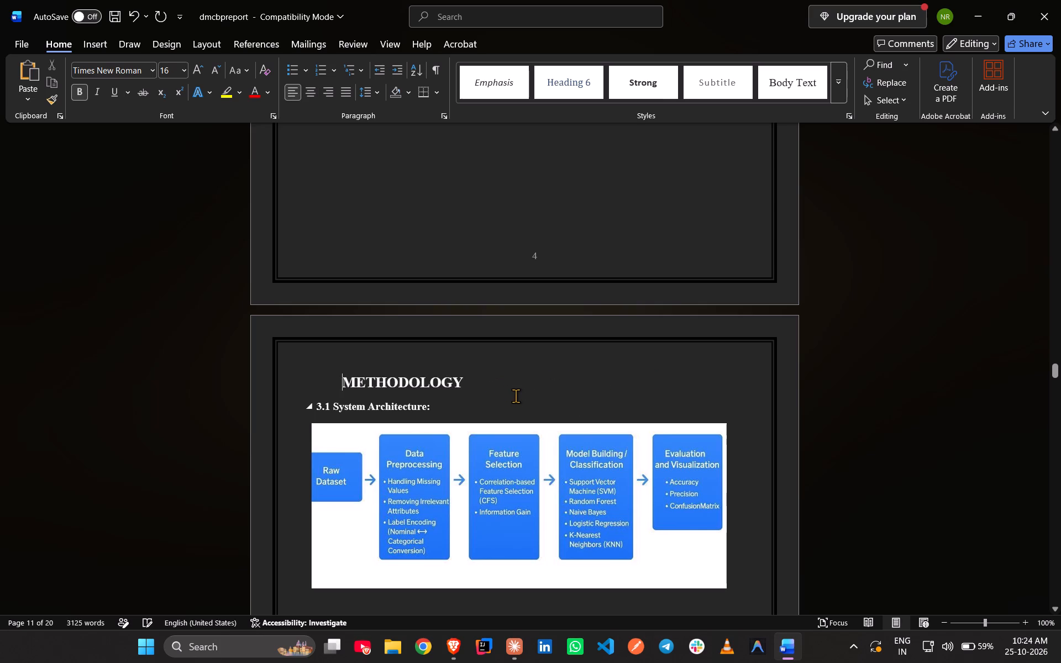
# Shift the METHODOLOGY heading to about the middle of the page with leading spaces and save the report.
pyautogui.press('space')
pyautogui.press('space')
pyautogui.press('space')
pyautogui.press('space')
pyautogui.press('space')
pyautogui.press('space')
pyautogui.press('space')
pyautogui.press('space')
pyautogui.press('space')
pyautogui.press('space')
pyautogui.press('space')
pyautogui.press('space')
pyautogui.press('space')
pyautogui.press('space')
pyautogui.press('space')
pyautogui.press('space')
pyautogui.press('space')
pyautogui.press('space')
pyautogui.press('space')
pyautogui.press('space')
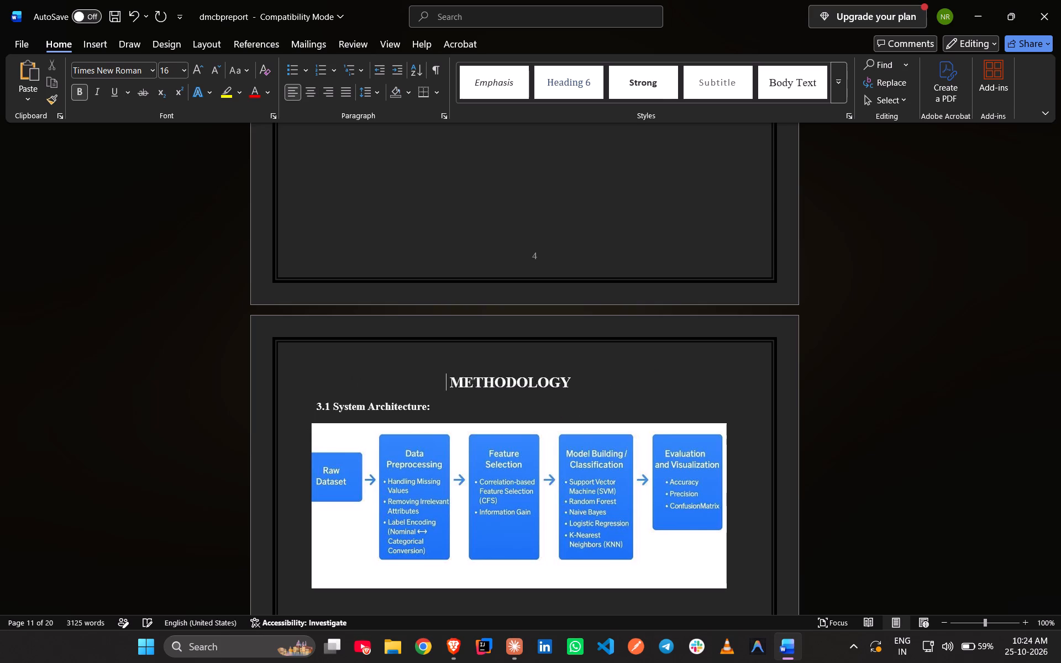
pyautogui.hotkey('ctrl', 's')
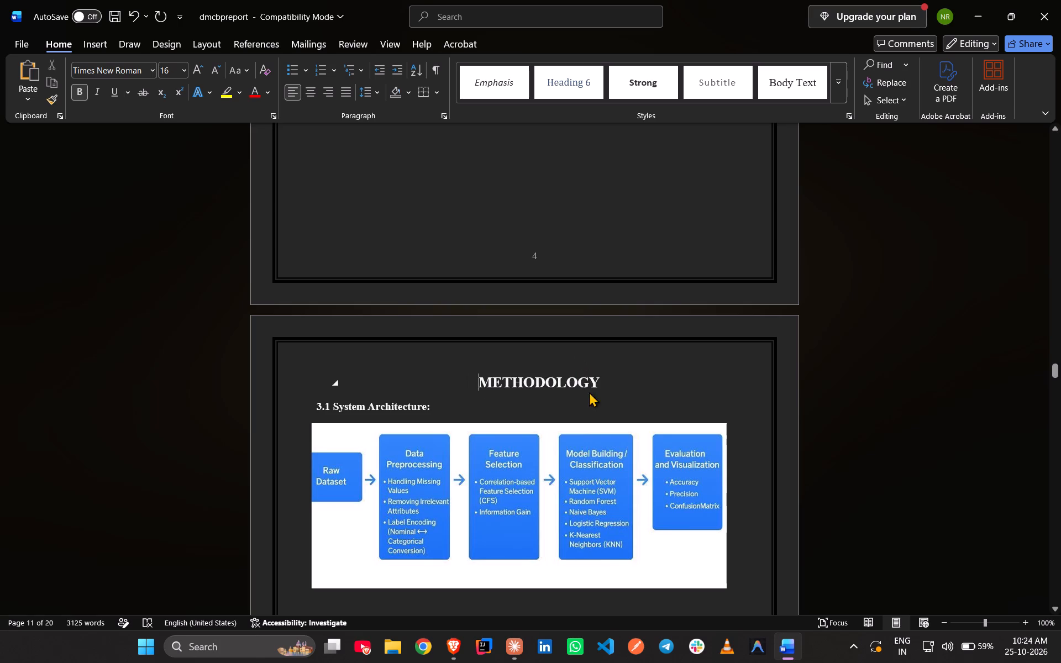
# Change the METHODOLOGY heading's font colour to the standard dark red and save the report.
pyautogui.scroll(-3, 566, 373)
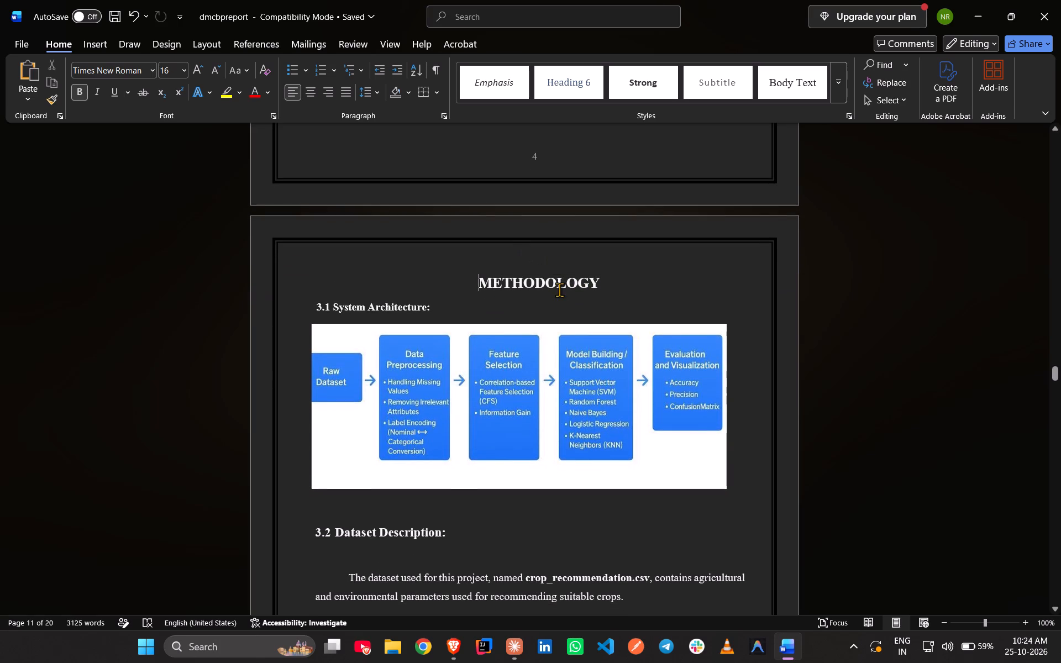
pyautogui.click(513, 283)
pyautogui.click(540, 283)
pyautogui.moveTo(480, 284); pyautogui.dragTo(492, 285)
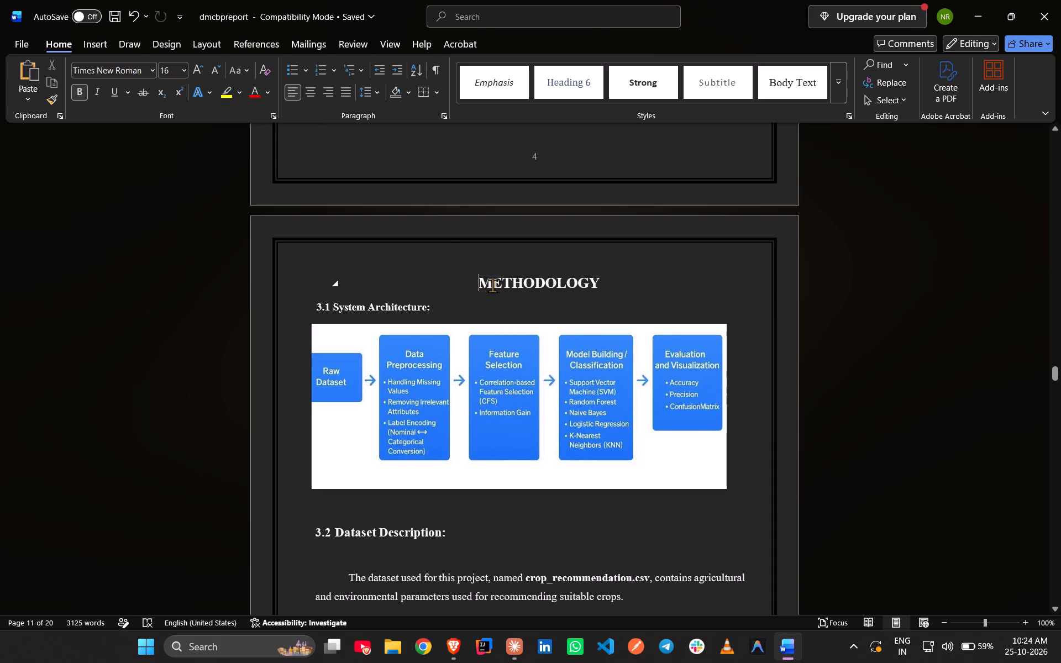
pyautogui.moveTo(492, 285); pyautogui.dragTo(601, 279)
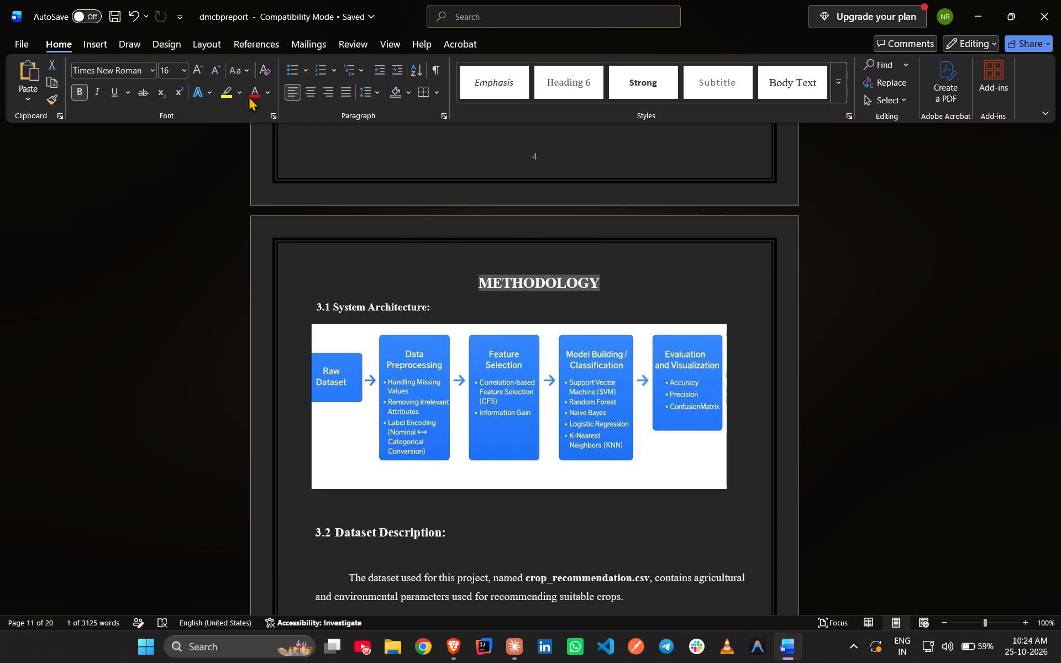
pyautogui.click(269, 91)
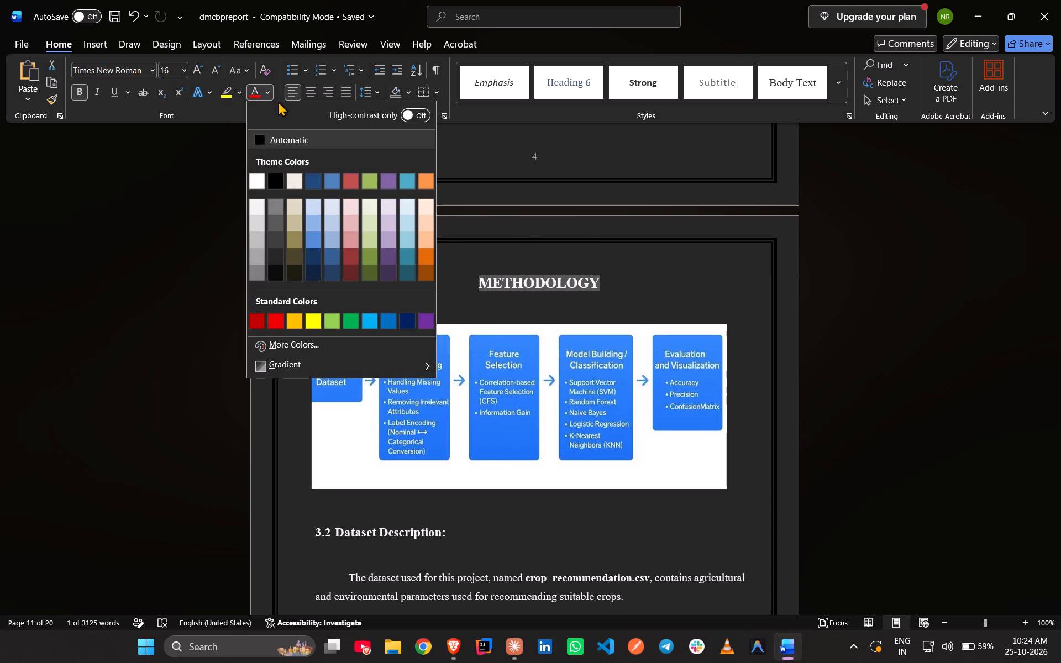
pyautogui.click(261, 319)
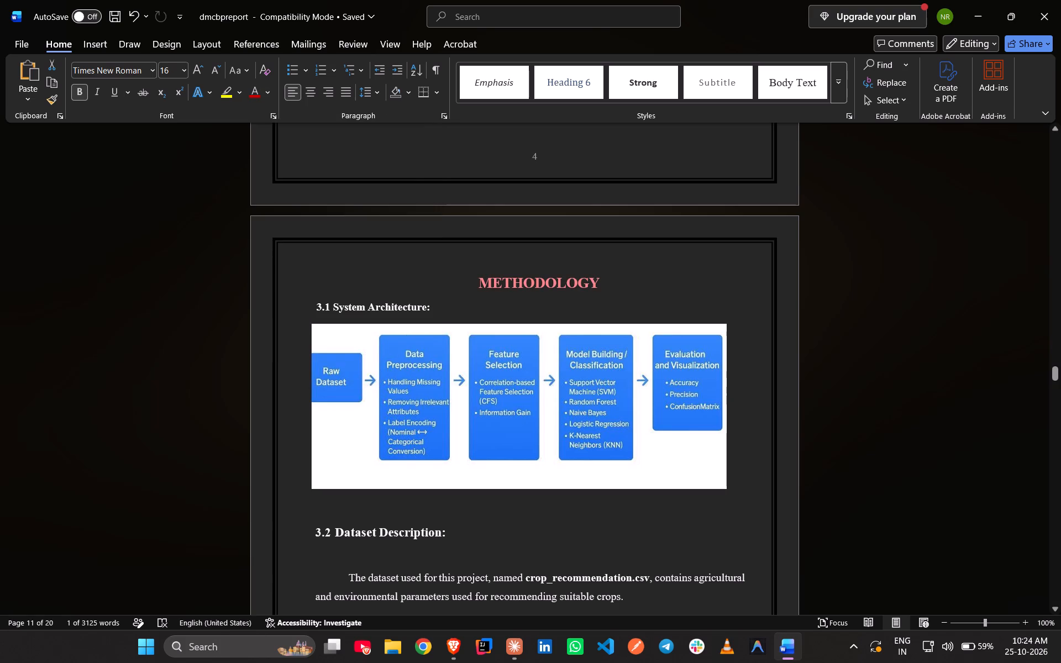
pyautogui.click(500, 295)
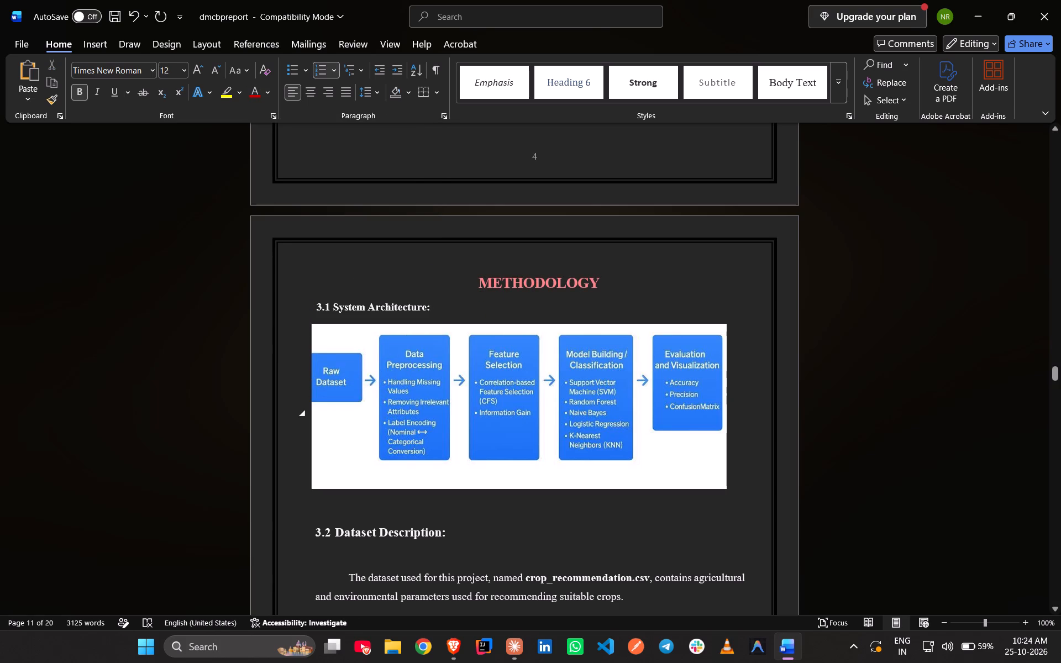
pyautogui.hotkey('ctrl', 's')
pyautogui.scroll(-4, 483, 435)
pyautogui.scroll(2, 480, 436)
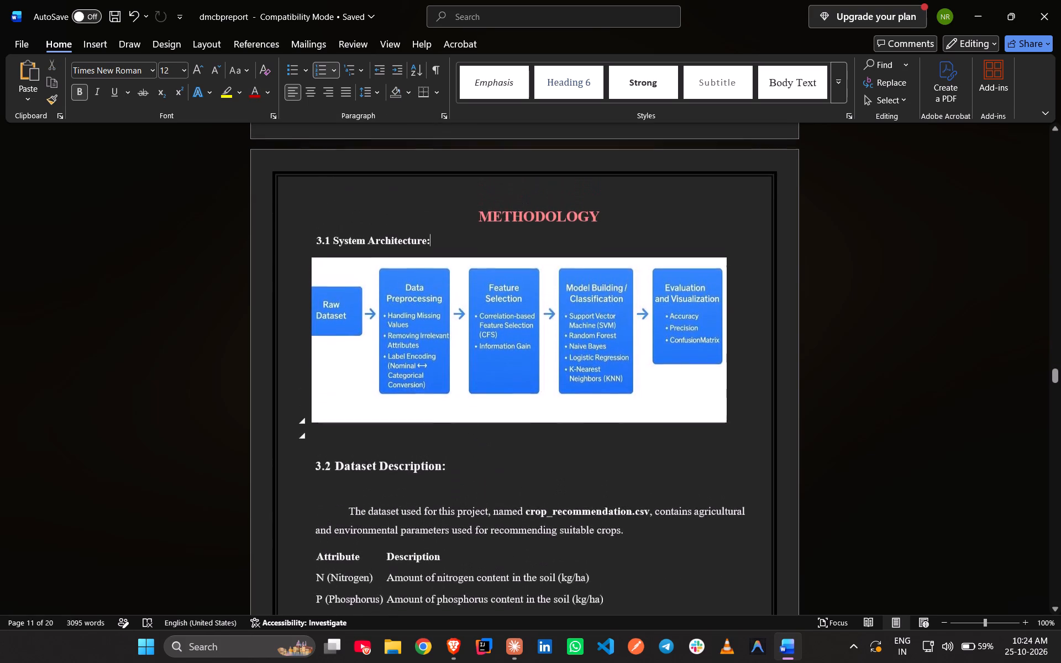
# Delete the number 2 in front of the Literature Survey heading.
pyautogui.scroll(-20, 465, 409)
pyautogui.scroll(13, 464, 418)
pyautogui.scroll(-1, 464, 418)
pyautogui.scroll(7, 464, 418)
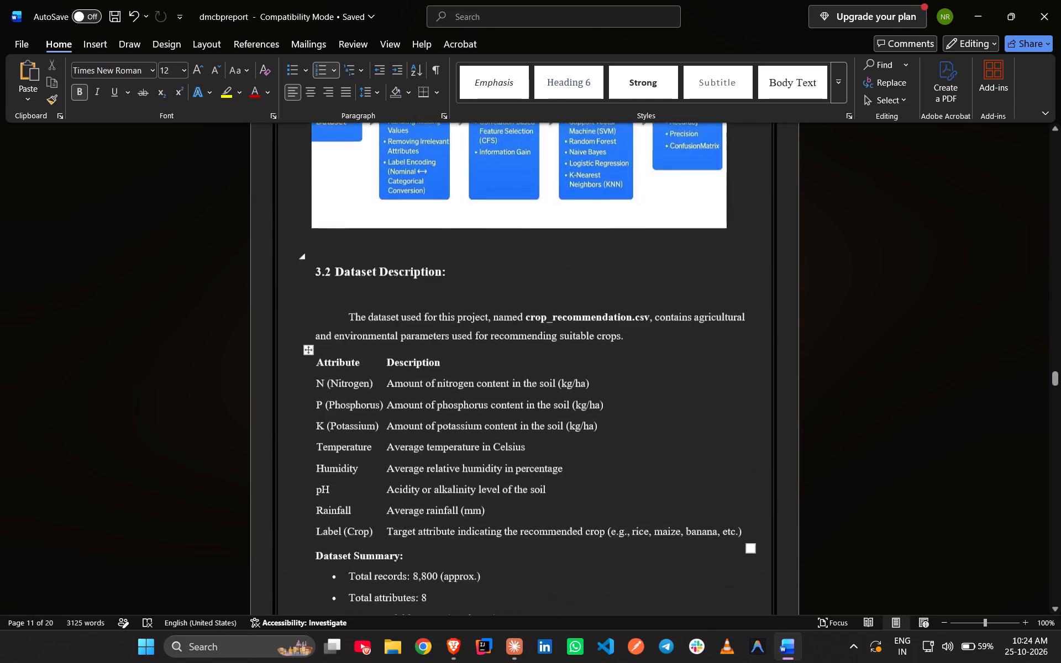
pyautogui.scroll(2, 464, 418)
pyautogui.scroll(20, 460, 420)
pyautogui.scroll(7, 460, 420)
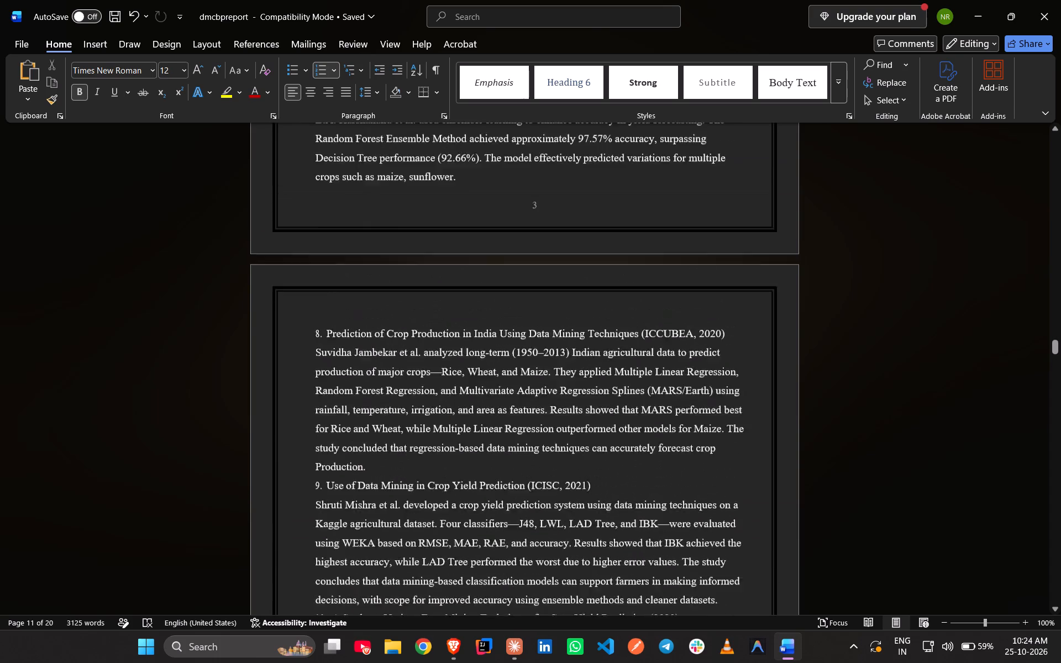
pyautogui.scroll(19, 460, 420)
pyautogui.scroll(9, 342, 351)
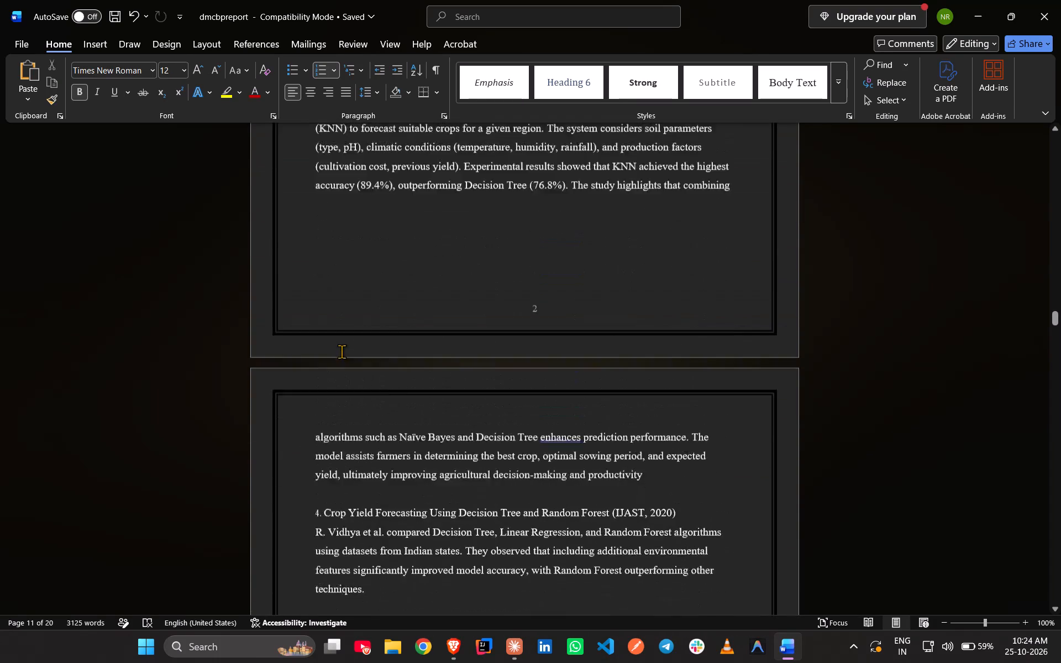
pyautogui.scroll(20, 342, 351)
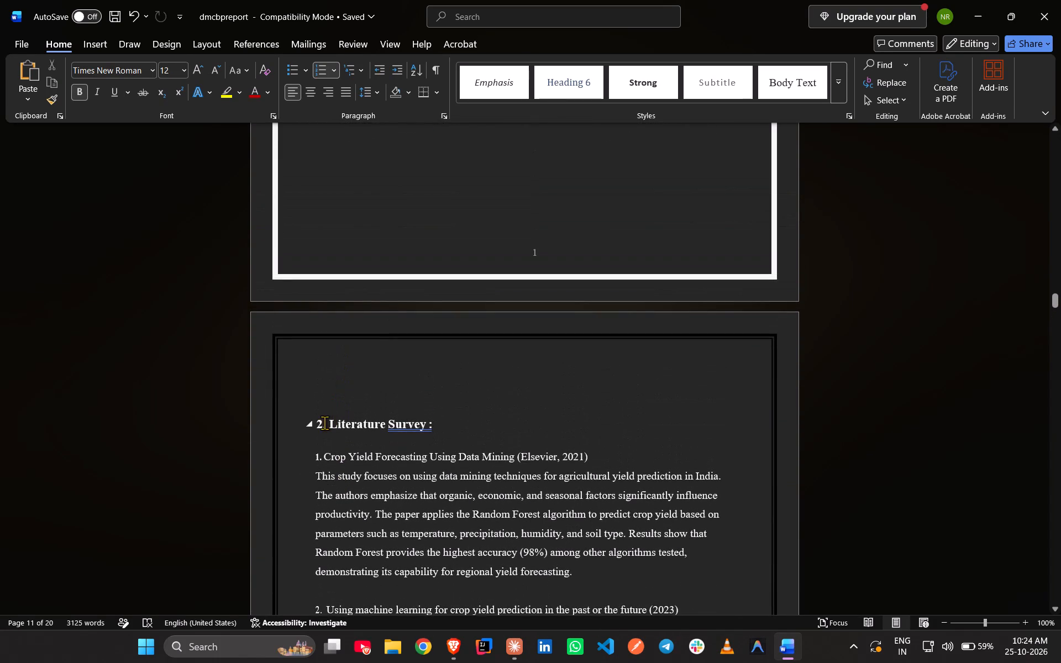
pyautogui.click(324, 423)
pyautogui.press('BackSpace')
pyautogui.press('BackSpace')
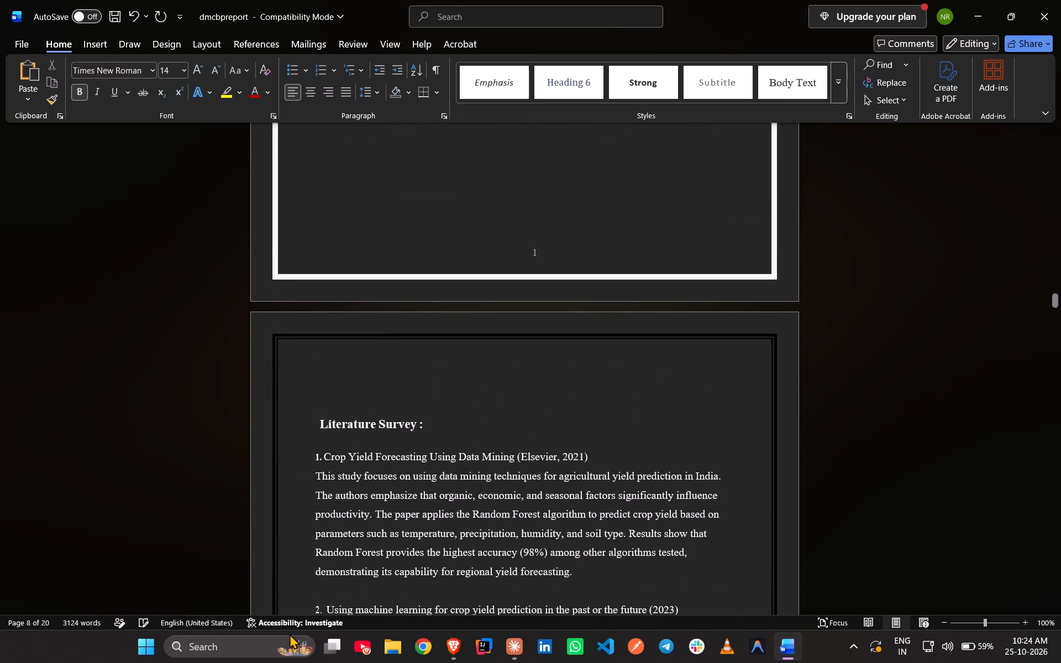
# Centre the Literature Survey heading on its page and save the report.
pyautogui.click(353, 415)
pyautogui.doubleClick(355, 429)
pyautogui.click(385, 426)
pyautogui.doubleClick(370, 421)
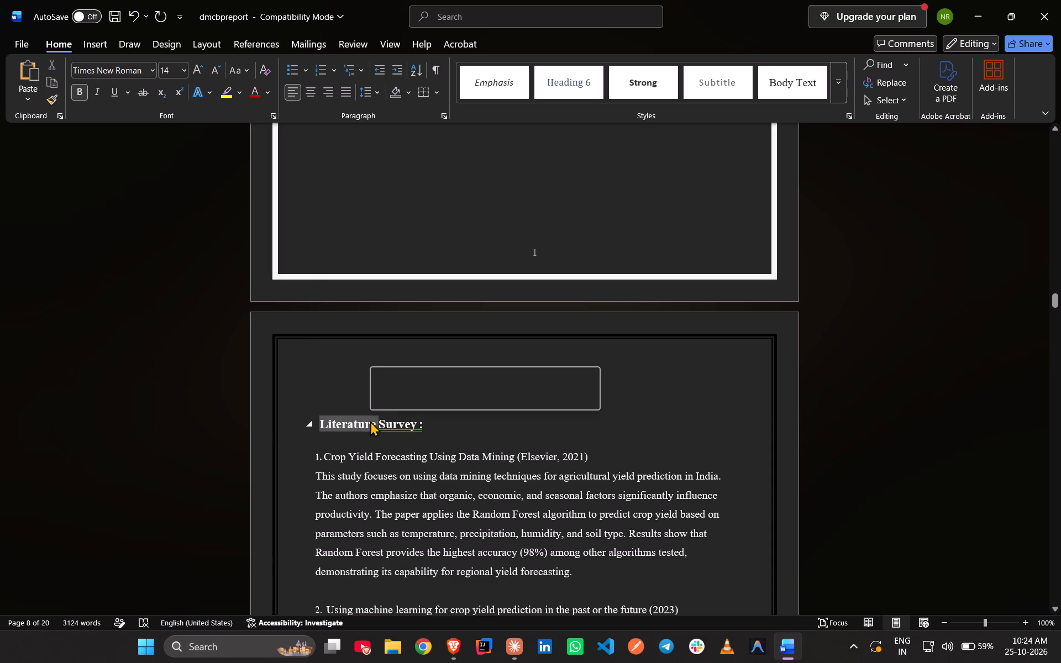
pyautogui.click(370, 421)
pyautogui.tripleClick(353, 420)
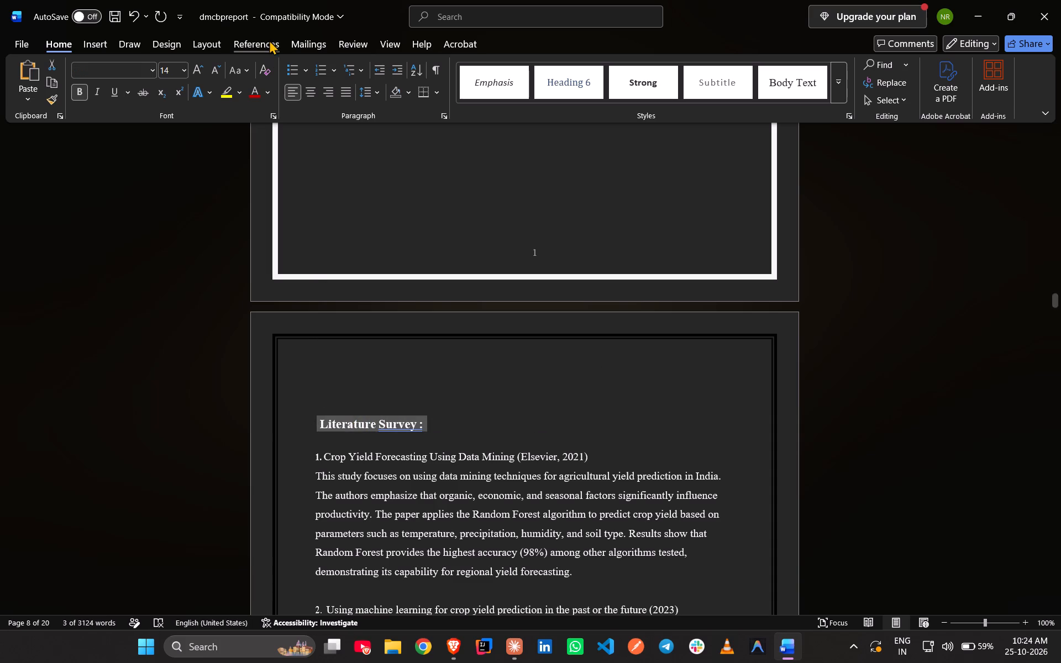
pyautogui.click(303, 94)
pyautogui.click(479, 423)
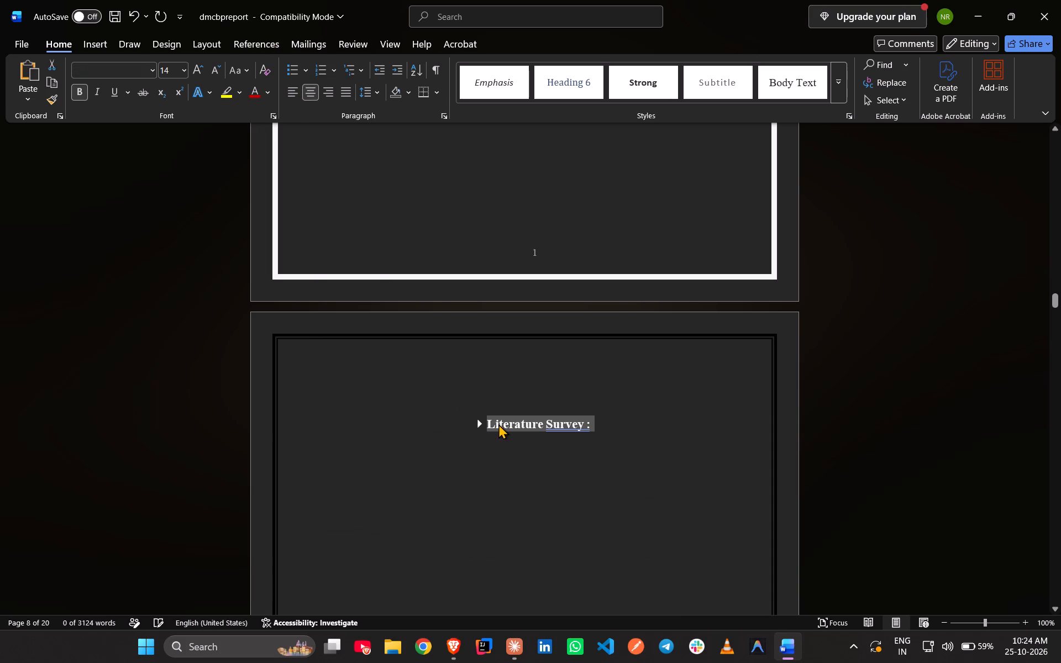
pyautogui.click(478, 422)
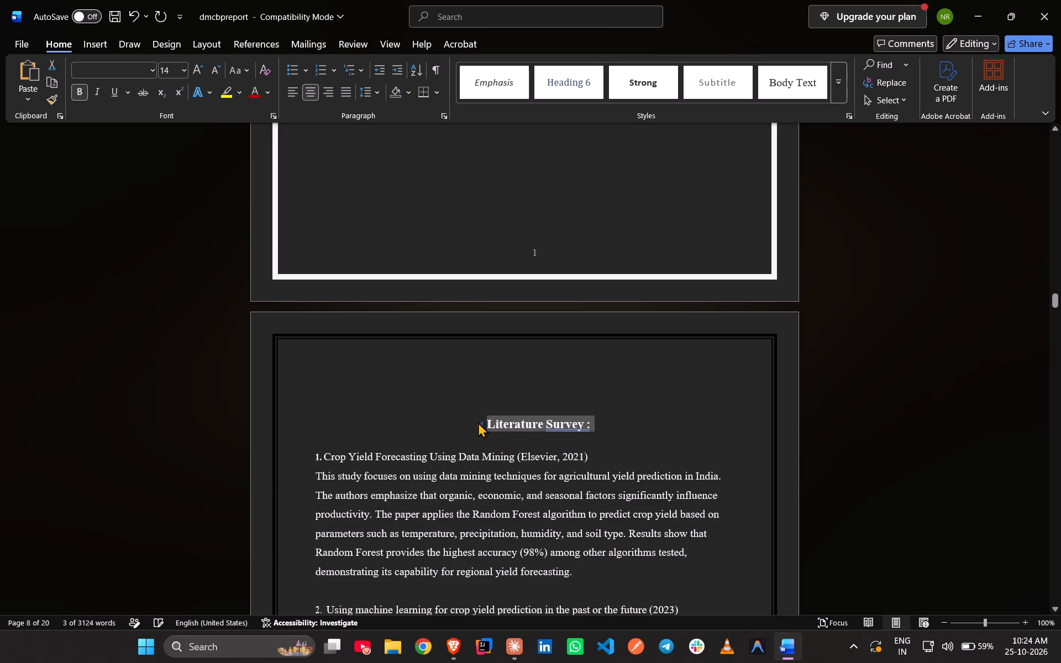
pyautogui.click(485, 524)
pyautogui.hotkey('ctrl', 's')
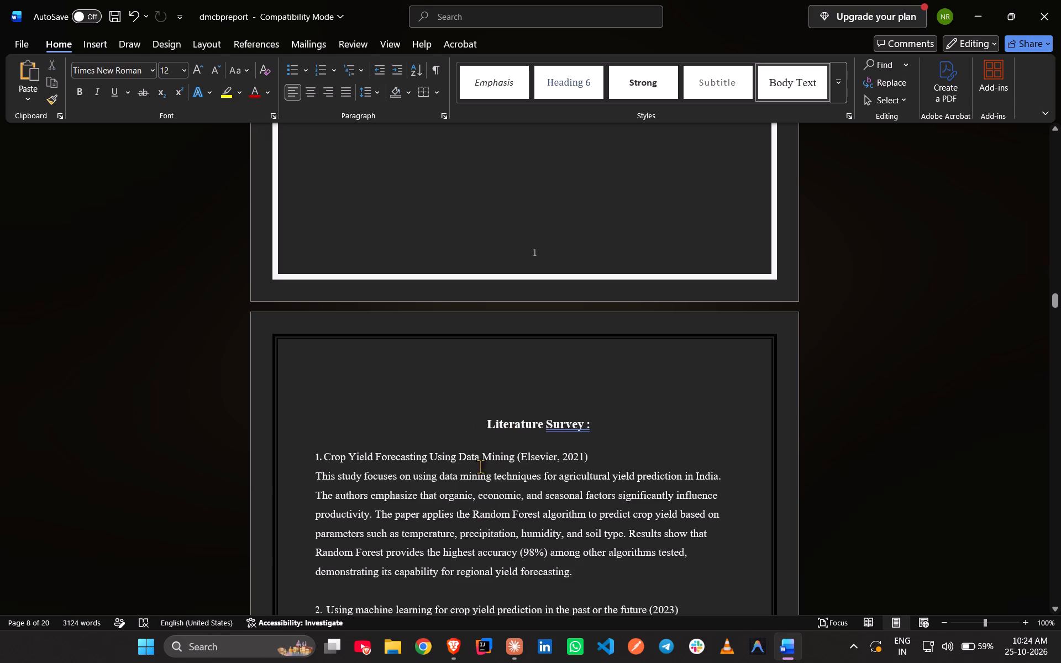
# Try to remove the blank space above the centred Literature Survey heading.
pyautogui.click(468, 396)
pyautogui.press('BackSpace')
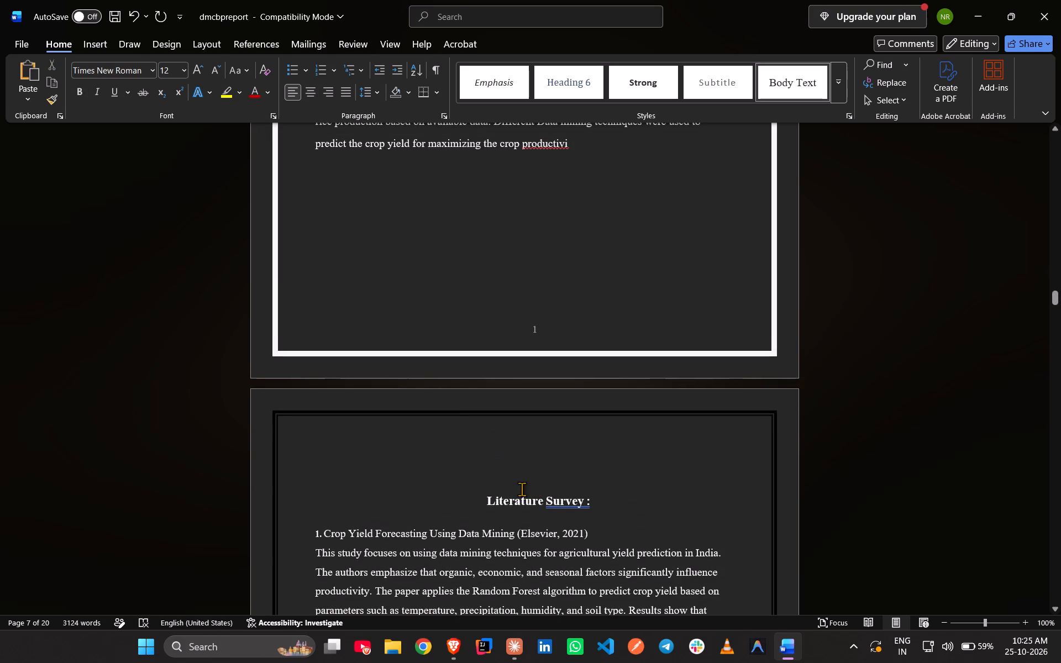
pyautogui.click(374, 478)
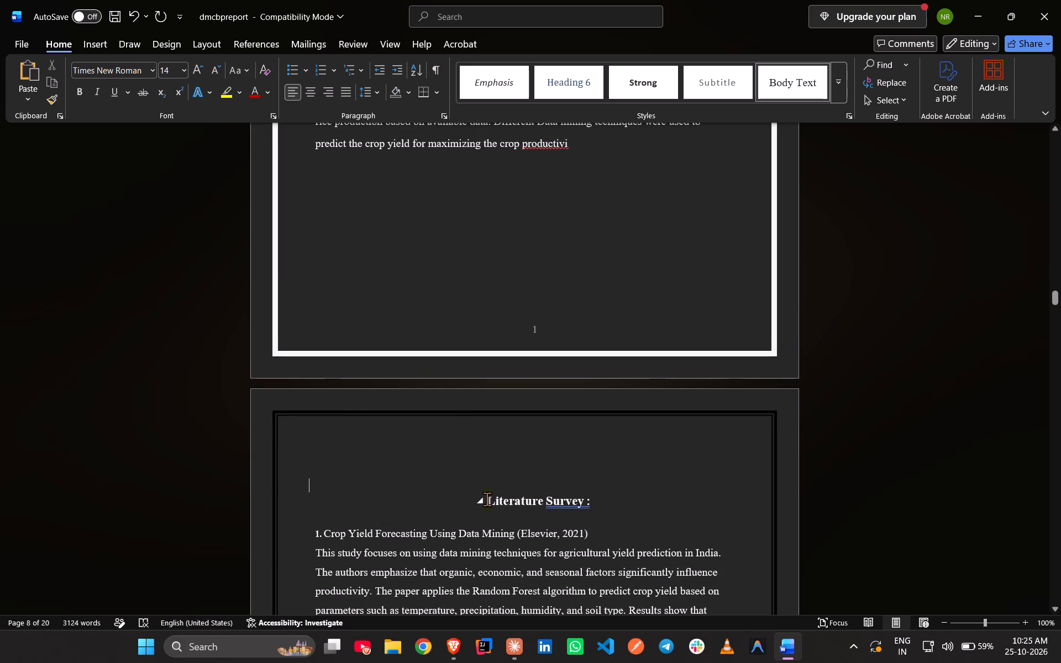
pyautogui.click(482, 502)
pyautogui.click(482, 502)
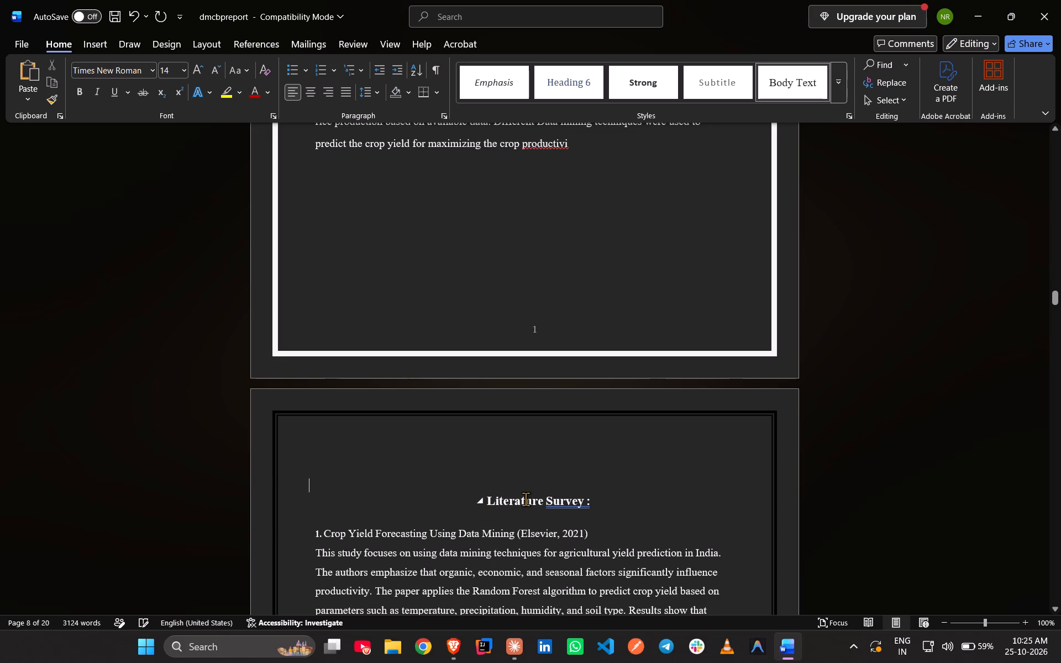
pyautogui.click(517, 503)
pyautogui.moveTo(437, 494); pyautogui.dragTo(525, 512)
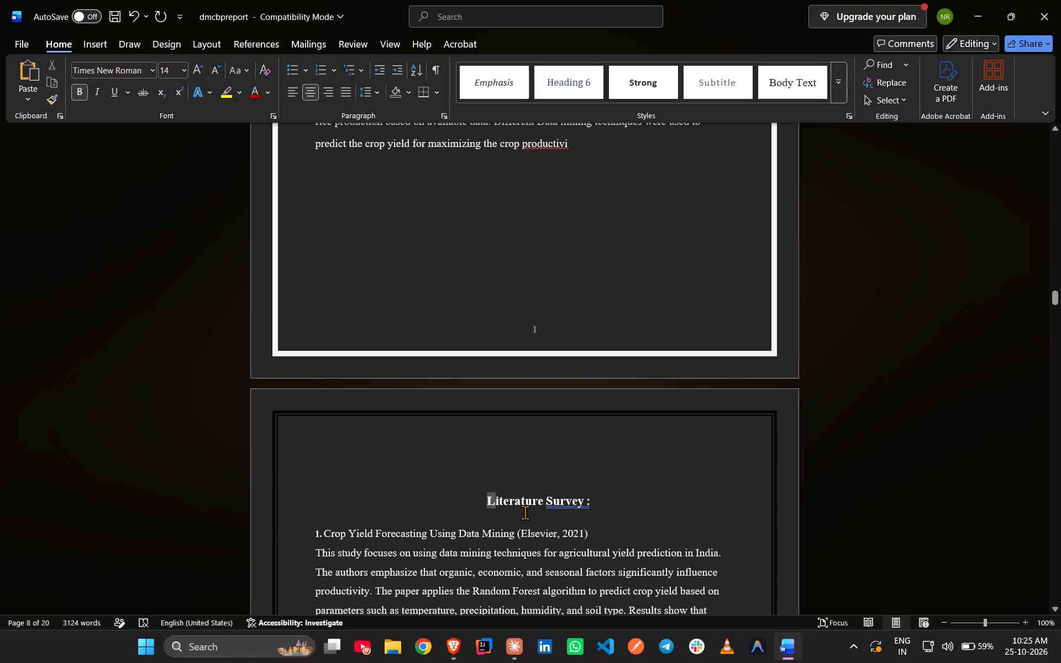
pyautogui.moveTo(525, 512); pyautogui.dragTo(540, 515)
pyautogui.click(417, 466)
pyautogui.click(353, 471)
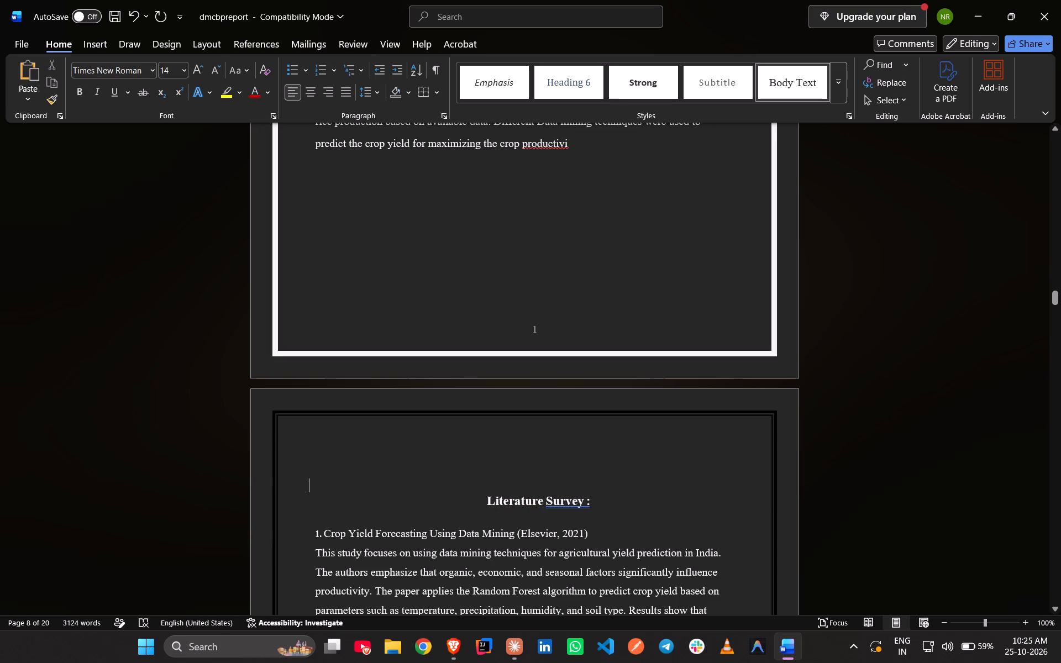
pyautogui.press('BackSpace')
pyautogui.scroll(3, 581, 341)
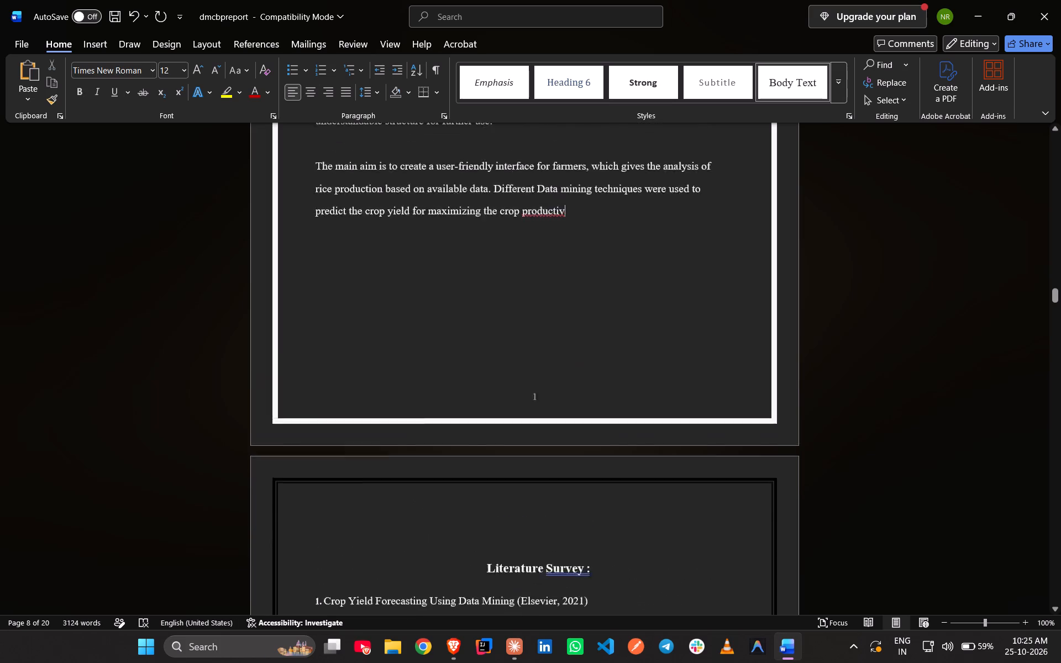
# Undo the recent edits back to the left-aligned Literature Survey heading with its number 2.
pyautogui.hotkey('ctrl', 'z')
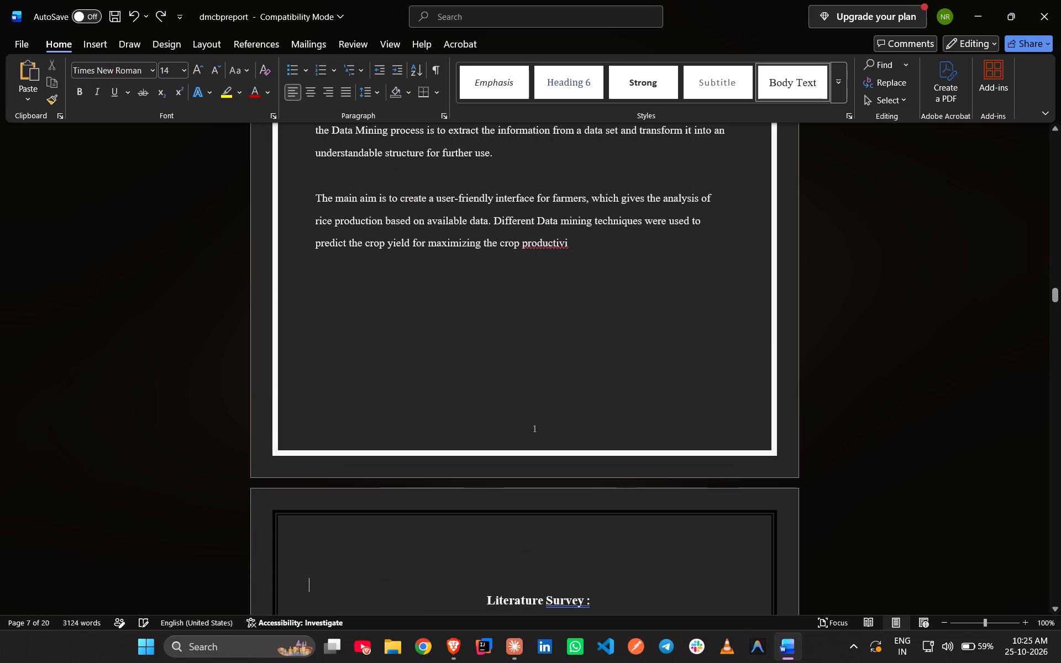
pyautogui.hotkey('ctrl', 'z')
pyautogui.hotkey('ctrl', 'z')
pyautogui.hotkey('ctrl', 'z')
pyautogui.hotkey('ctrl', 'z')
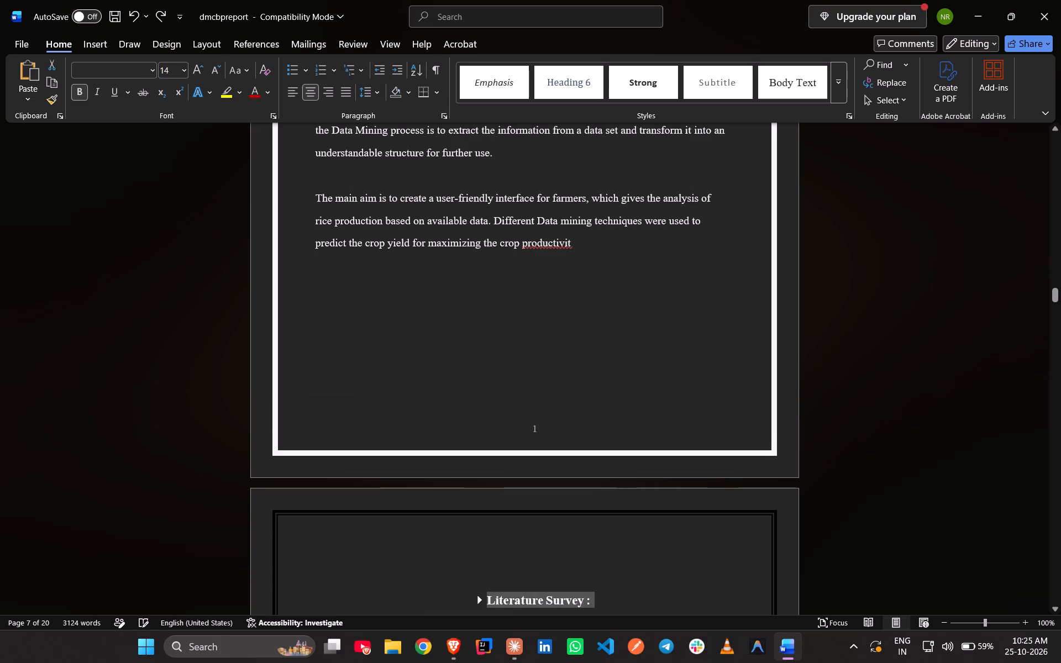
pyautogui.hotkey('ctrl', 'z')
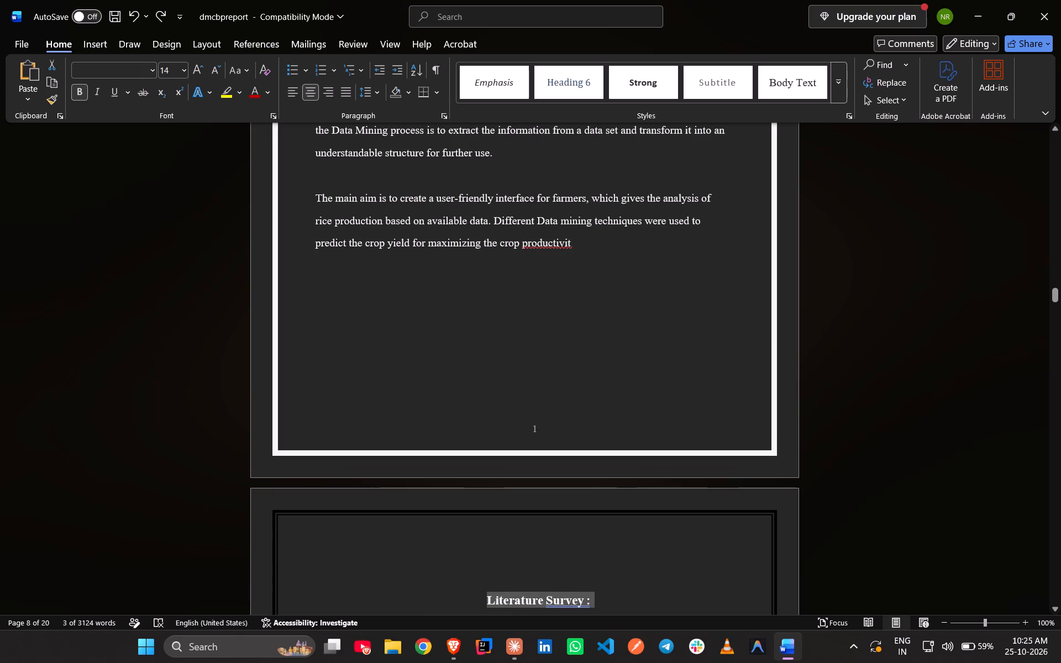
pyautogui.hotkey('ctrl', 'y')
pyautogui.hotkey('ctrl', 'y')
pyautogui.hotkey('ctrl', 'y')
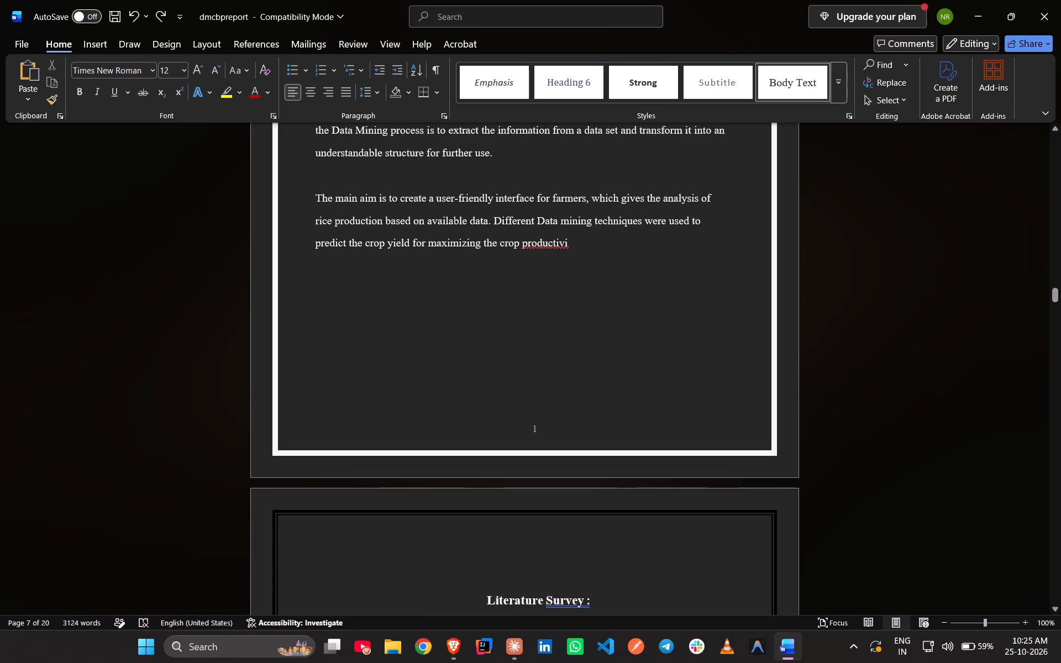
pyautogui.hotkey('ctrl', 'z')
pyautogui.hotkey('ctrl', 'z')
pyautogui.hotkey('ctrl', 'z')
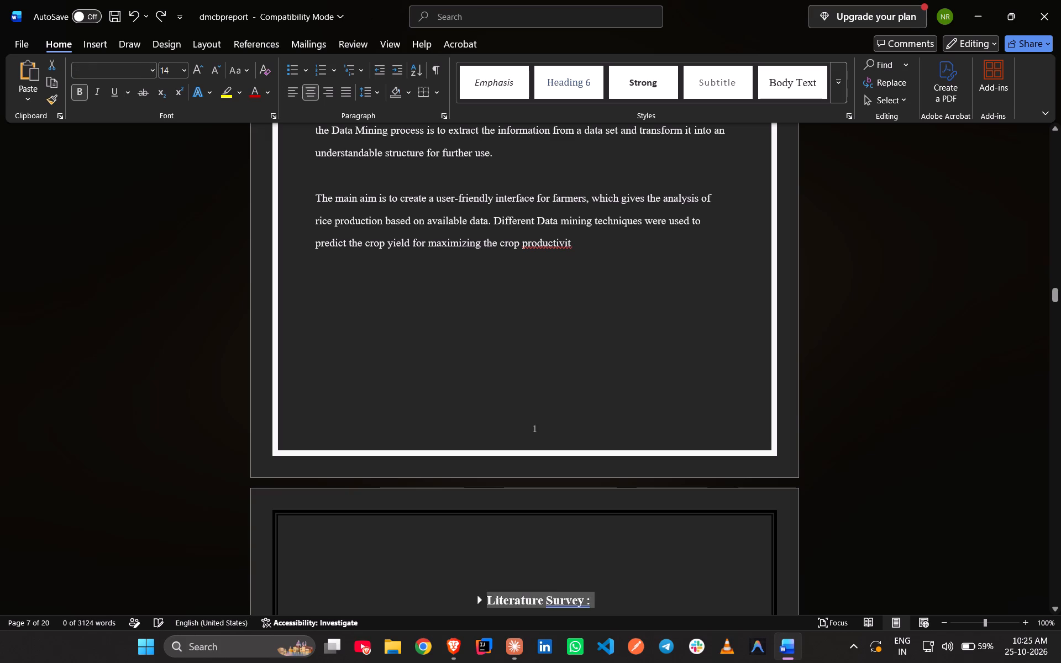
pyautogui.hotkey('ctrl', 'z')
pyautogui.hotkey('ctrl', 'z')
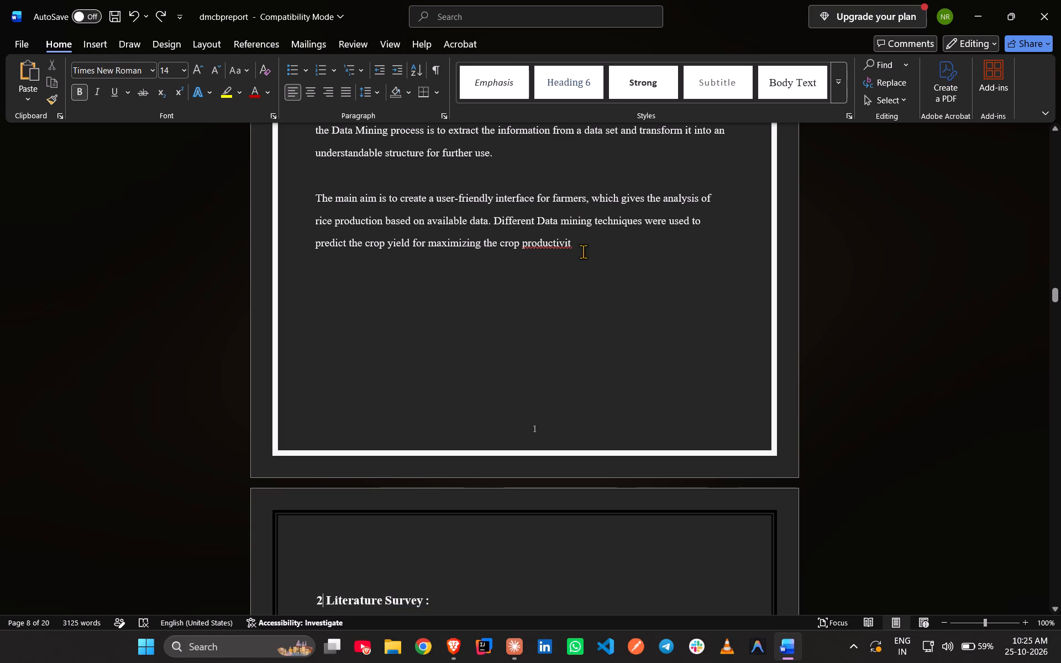
# Complete the introduction's last word as "productivity." with its full stop and save the report.
pyautogui.click(586, 241)
pyautogui.write('y.')
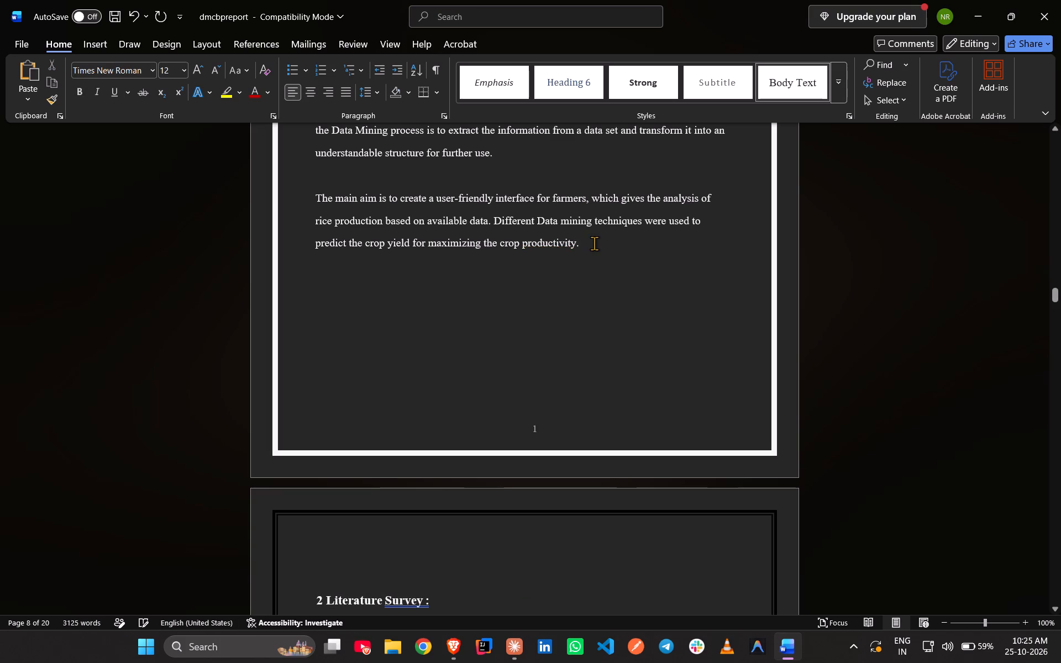
pyautogui.hotkey('ctrl', 's')
# Remove the number 2 and the blank line above the Literature Survey heading, keeping the full stop after "productivity".
pyautogui.scroll(-3, 584, 246)
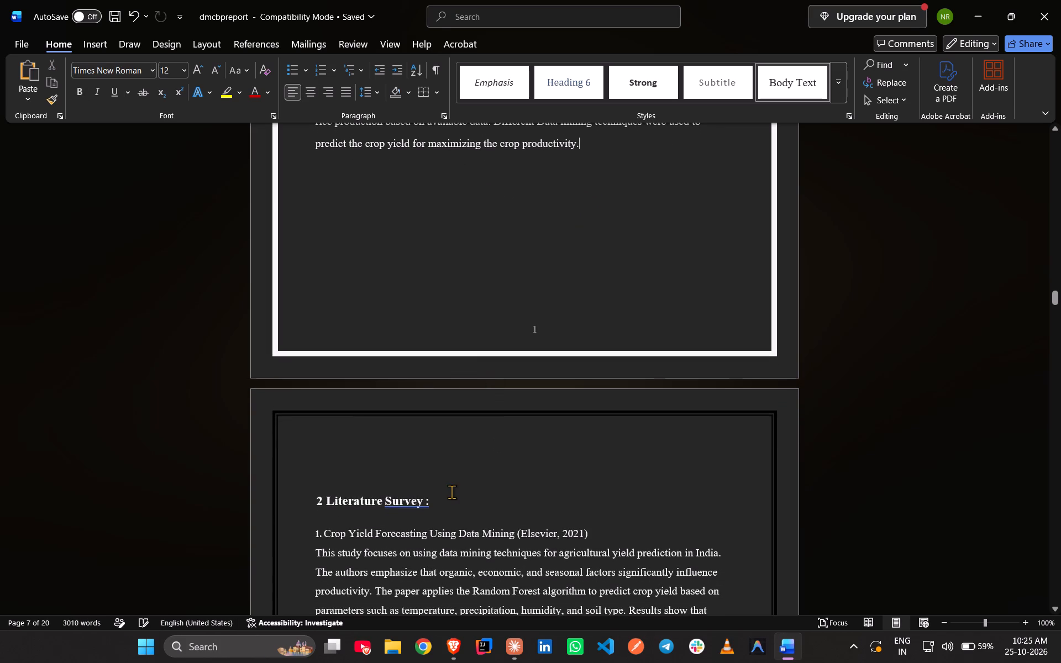
pyautogui.click(447, 493)
pyautogui.click(329, 498)
pyautogui.press('BackSpace')
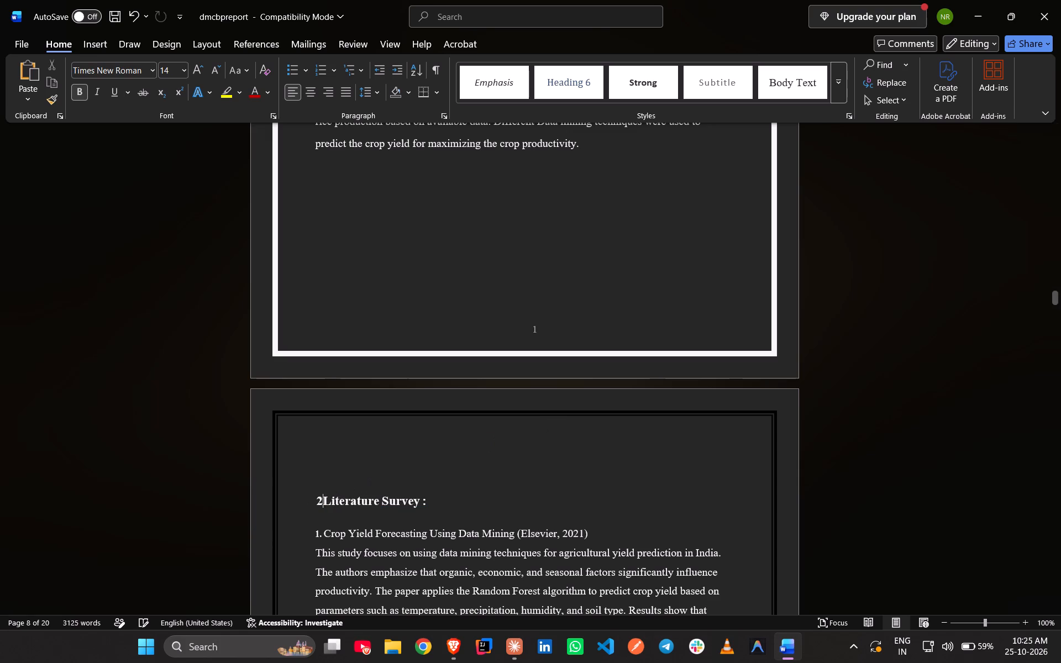
pyautogui.press('BackSpace')
pyautogui.press('BackSpace')
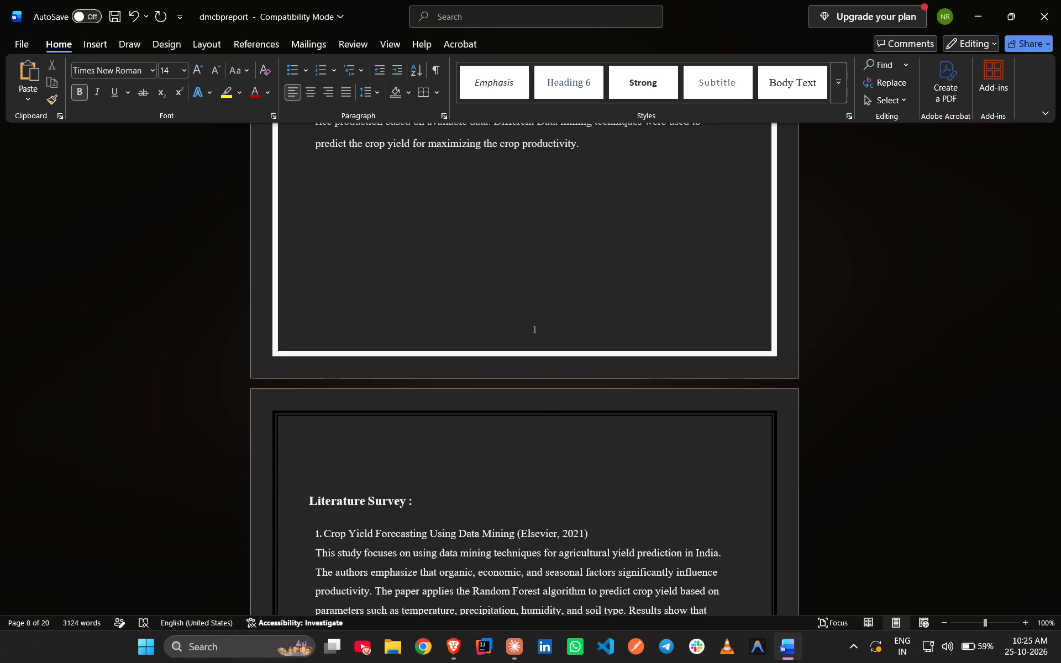
pyautogui.press('BackSpace')
pyautogui.press('BackSpace')
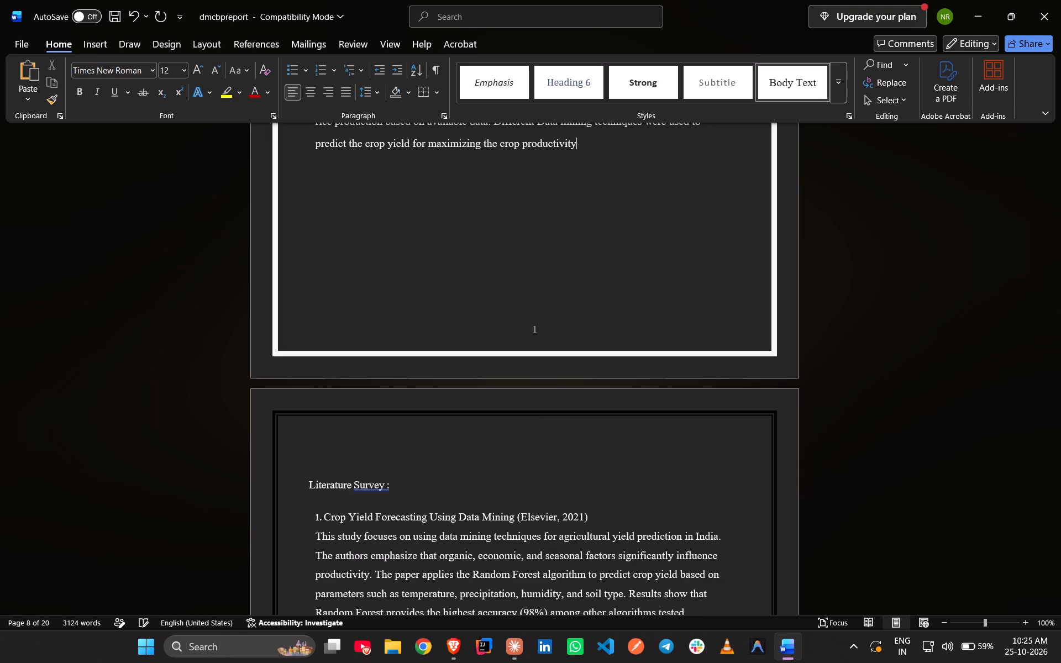
pyautogui.hotkey('ctrl', 'z')
# Increase the font size of the words "Literature Survey" in the heading to 16.
pyautogui.moveTo(310, 488); pyautogui.dragTo(369, 478)
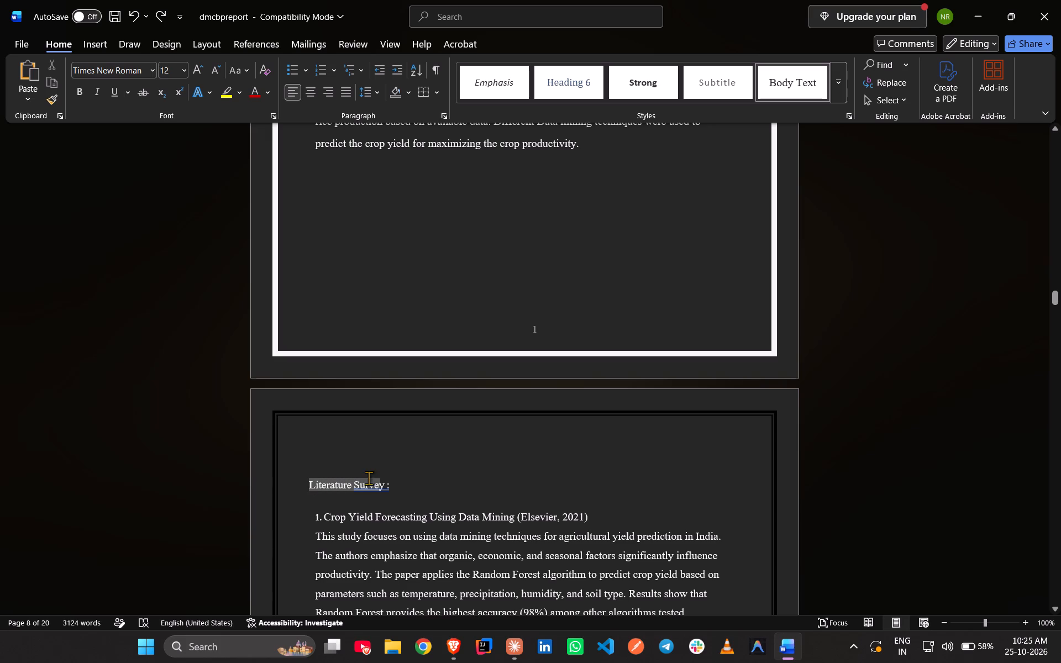
pyautogui.moveTo(369, 478); pyautogui.dragTo(386, 487)
pyautogui.moveTo(386, 487); pyautogui.dragTo(385, 487)
pyautogui.click(505, 444)
pyautogui.click(505, 444)
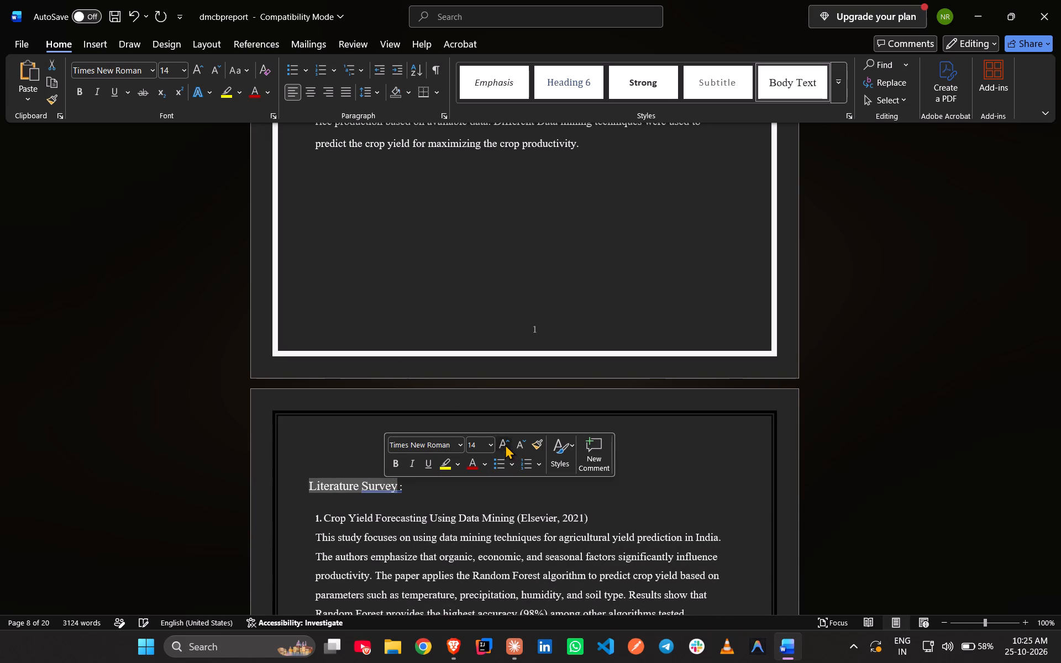
# Delete the colon after the Literature Survey heading.
pyautogui.click(415, 492)
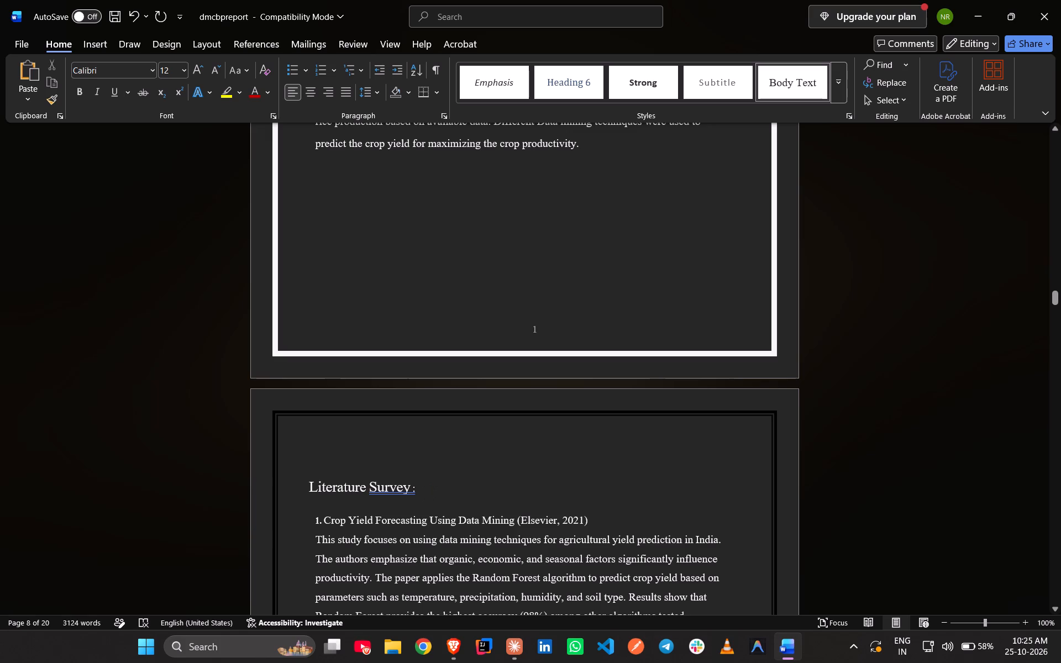
pyautogui.press('BackSpace')
# Retype the Literature Survey heading in capitals as "LITERATURE SURVEY".
pyautogui.tripleClick(374, 493)
pyautogui.click(372, 492)
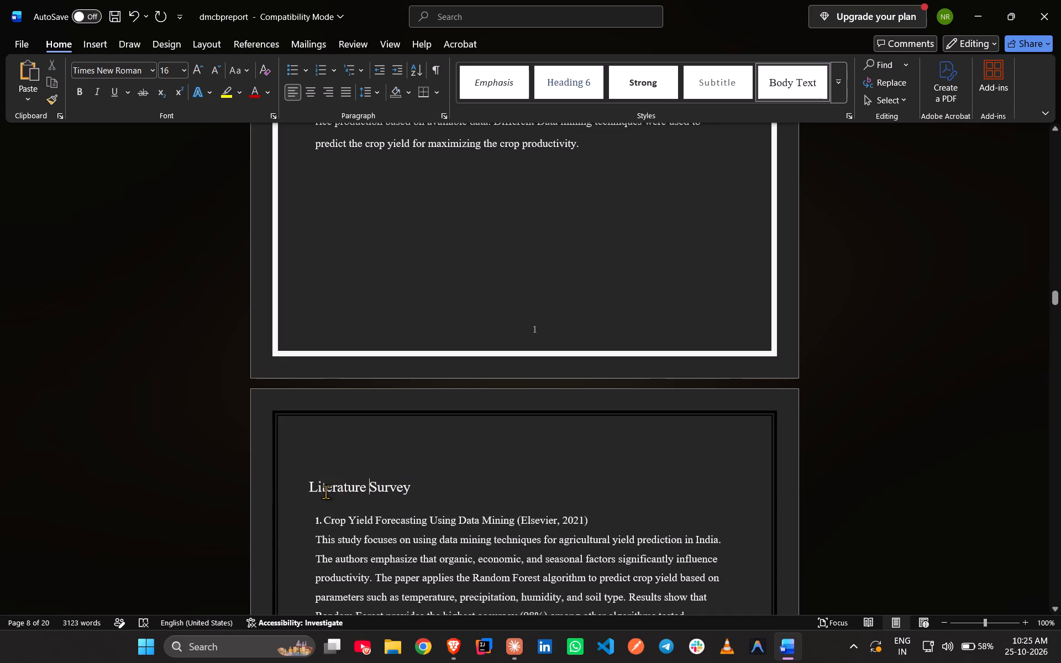
pyautogui.press('Left')
pyautogui.hotkey('ctrl', 'BackSpace')
pyautogui.write('LIO')
pyautogui.press('BackSpace')
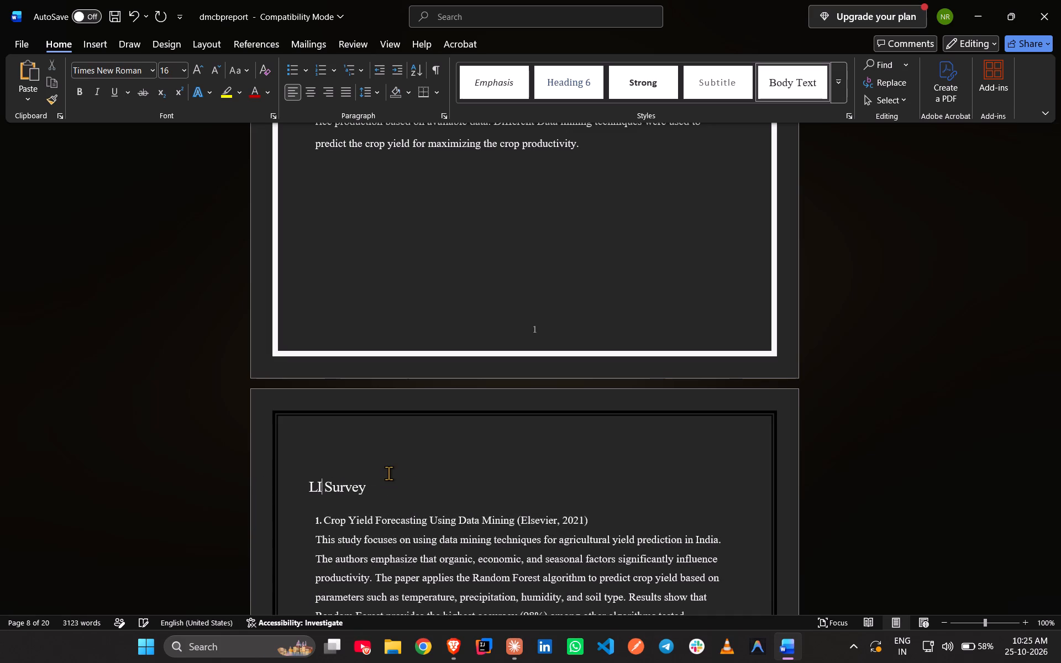
pyautogui.write('TERATURE')
pyautogui.press('space')
pyautogui.press('BackSpace')
pyautogui.press('Right')
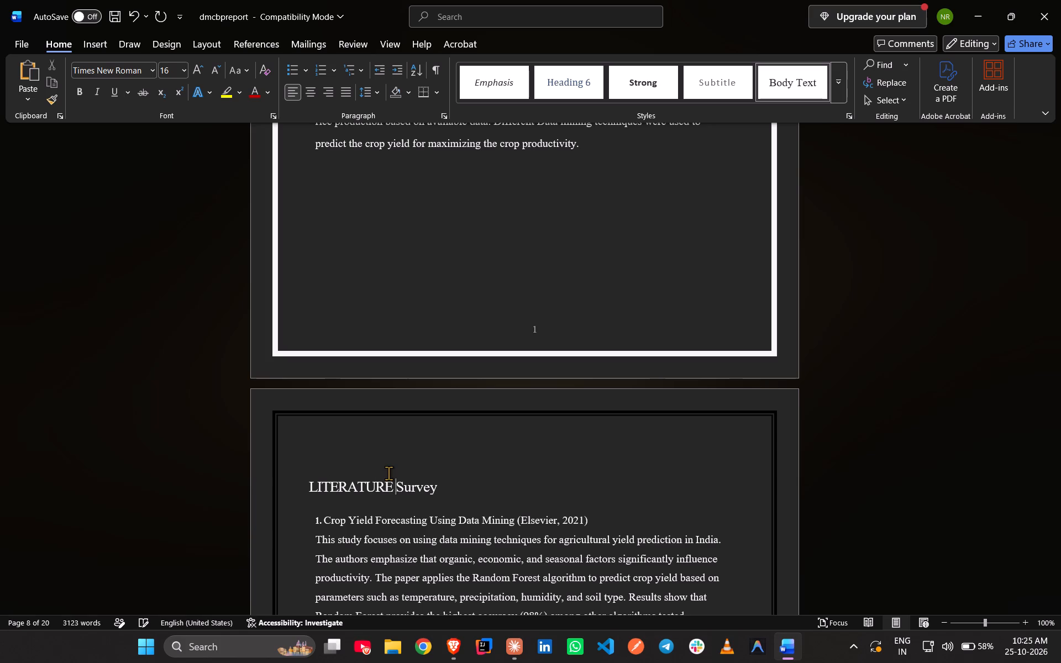
pyautogui.hotkey('ctrl', 'Right')
pyautogui.hotkey('ctrl', 'BackSpace')
pyautogui.write('SURB')
pyautogui.hotkey('shift', 'BackSpace')
pyautogui.write('VEY')
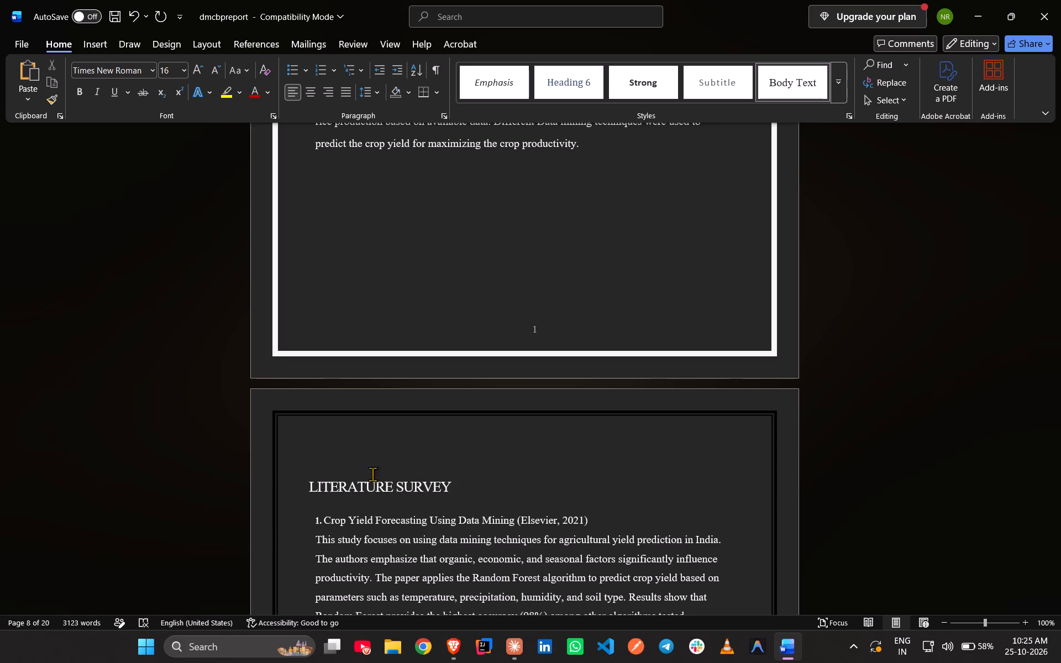
# Centre the LITERATURE SURVEY heading, colour its text standard red, and save the report.
pyautogui.moveTo(309, 487); pyautogui.dragTo(449, 482)
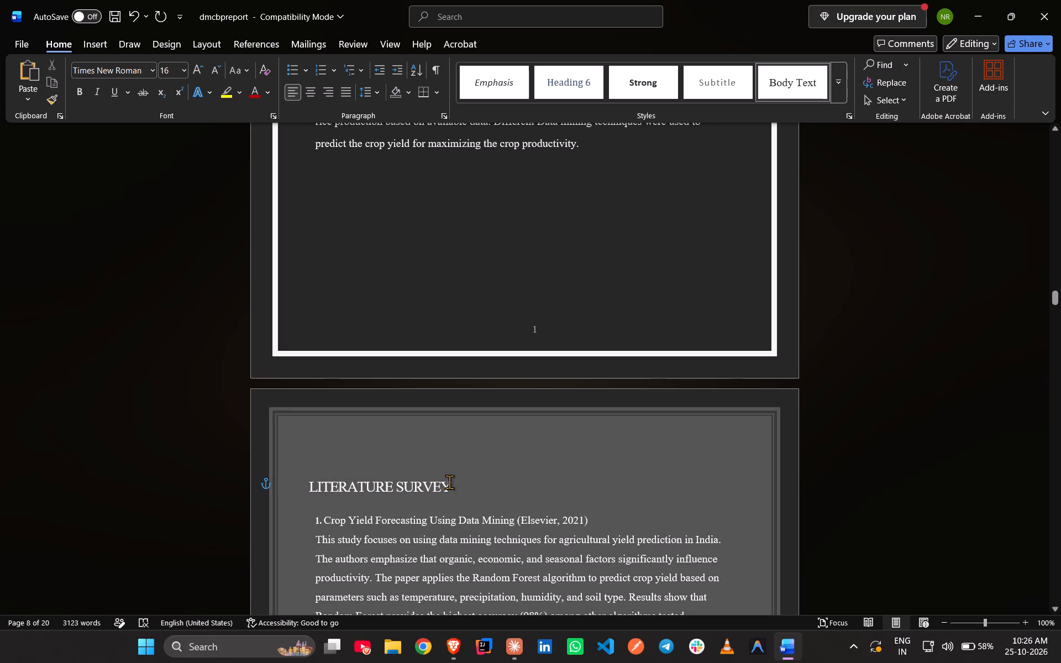
pyautogui.moveTo(449, 482); pyautogui.dragTo(447, 488)
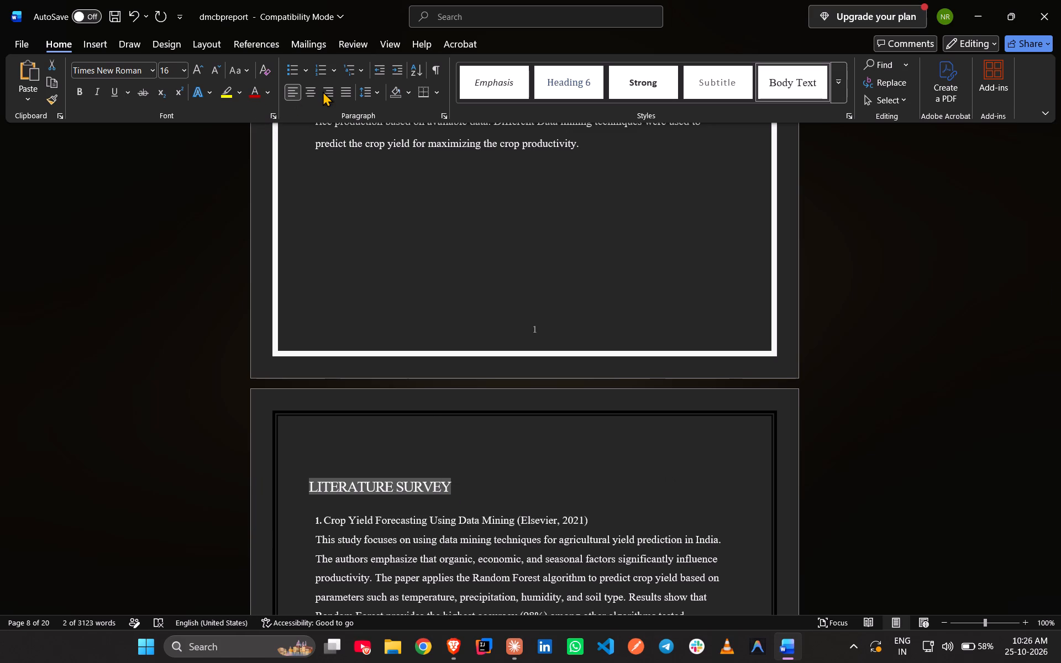
pyautogui.click(311, 91)
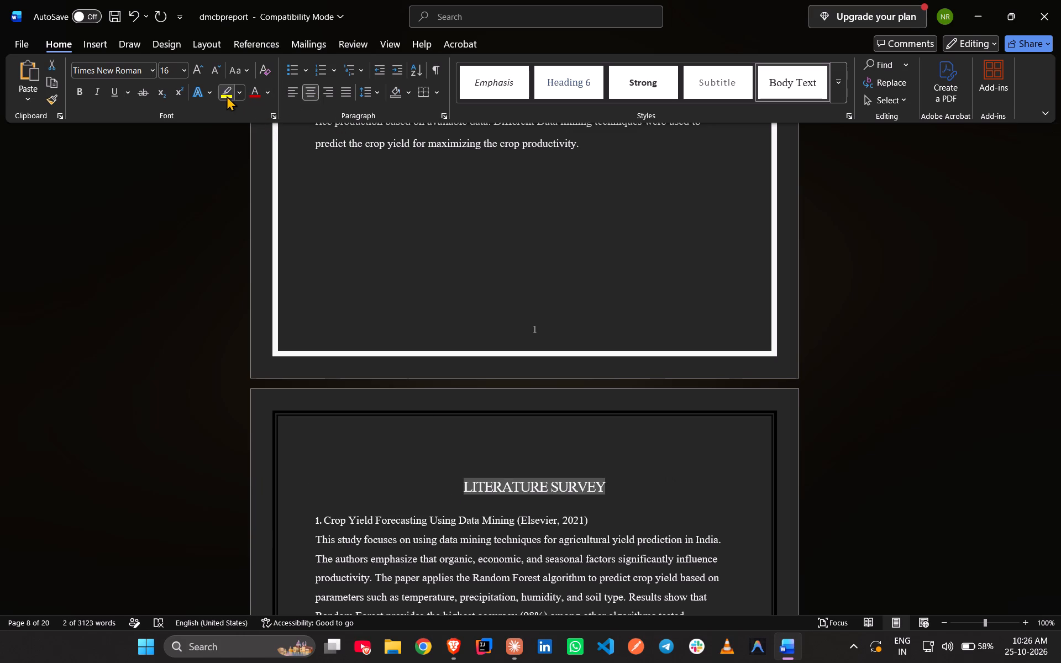
pyautogui.click(238, 96)
pyautogui.click(265, 96)
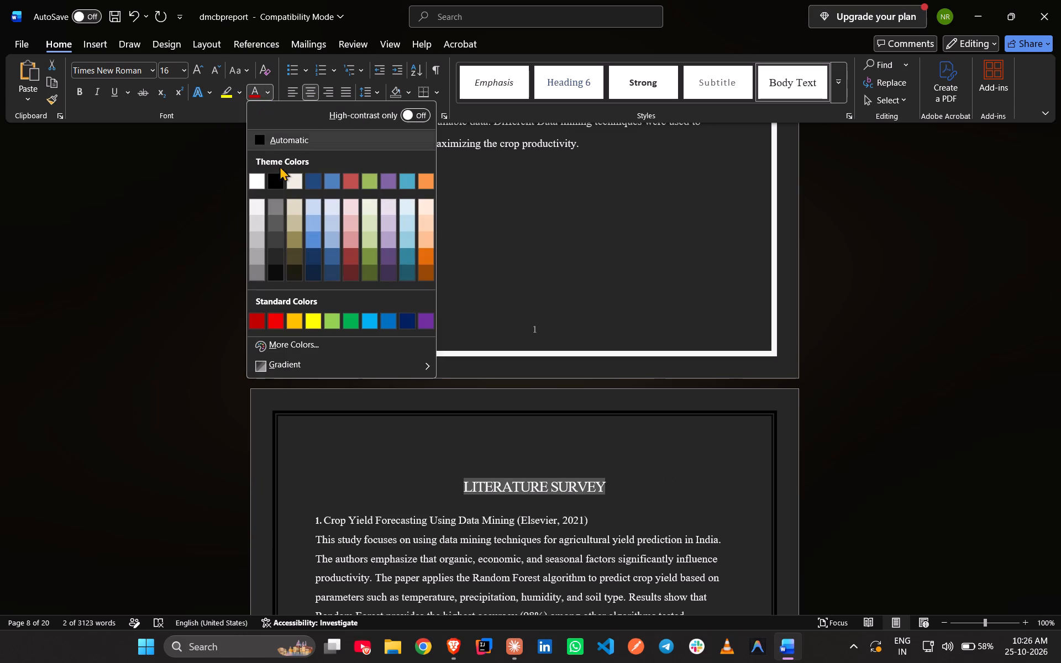
pyautogui.click(277, 318)
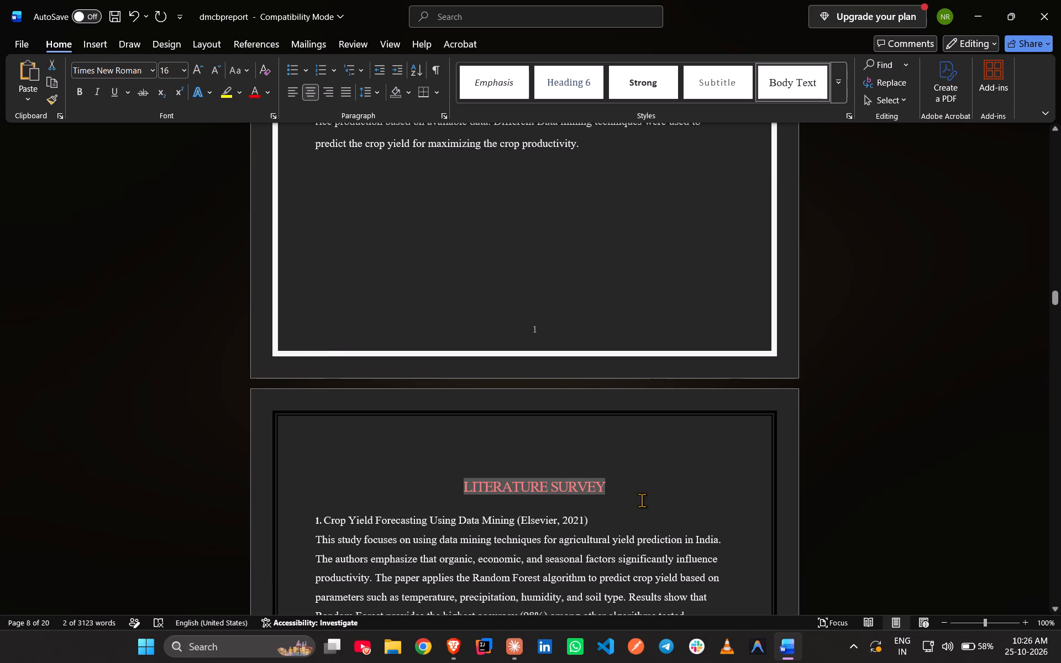
pyautogui.click(638, 504)
pyautogui.hotkey('ctrl', 's')
# Remove the number 1 from the Introduction heading and centre the heading.
pyautogui.scroll(-8, 601, 493)
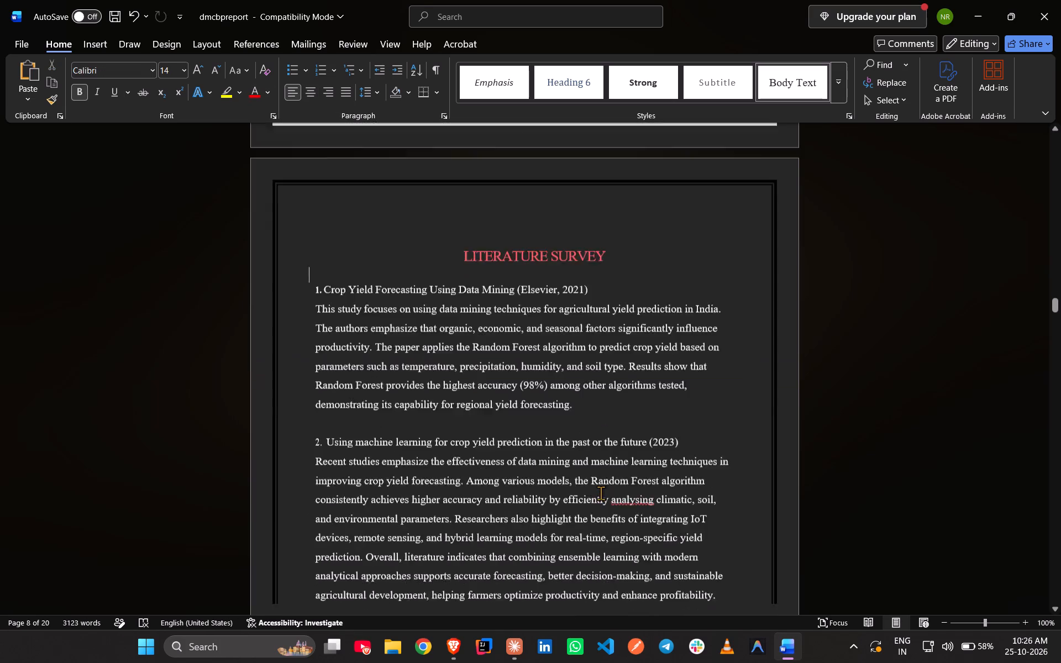
pyautogui.scroll(7, 545, 354)
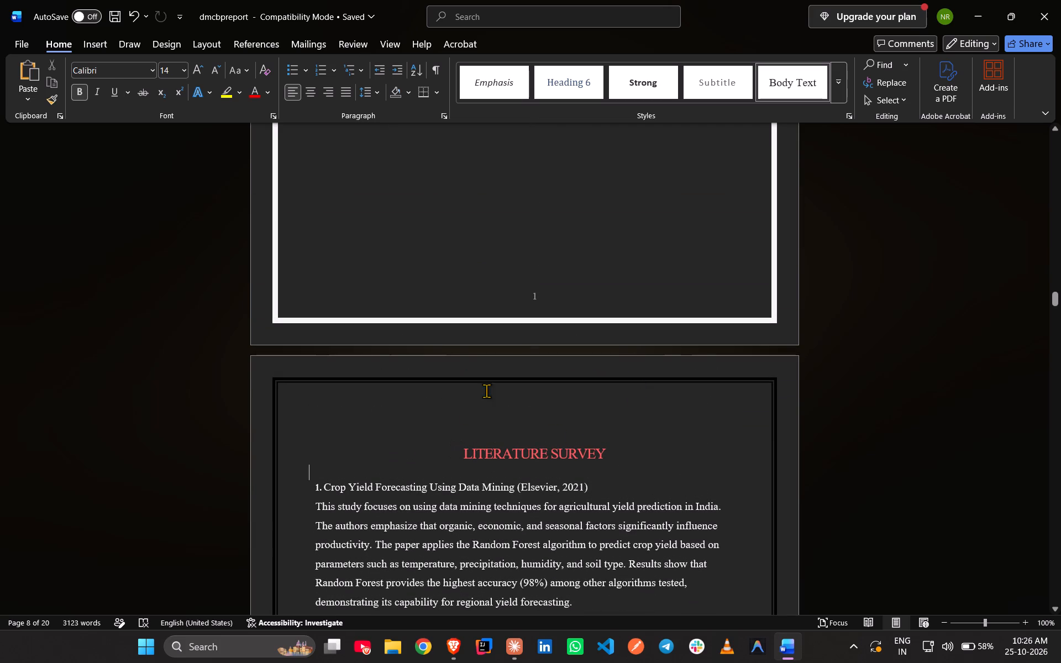
pyautogui.scroll(8, 466, 358)
pyautogui.scroll(-1, 466, 358)
pyautogui.scroll(20, 466, 358)
pyautogui.scroll(18, 466, 358)
pyautogui.scroll(-3, 466, 358)
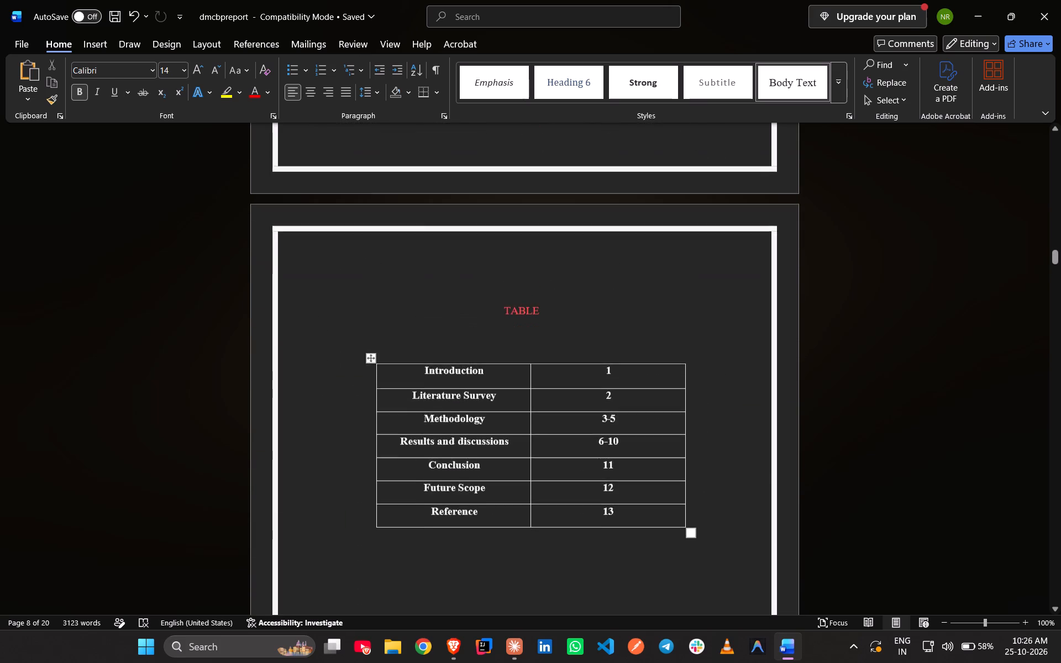
pyautogui.scroll(-20, 478, 360)
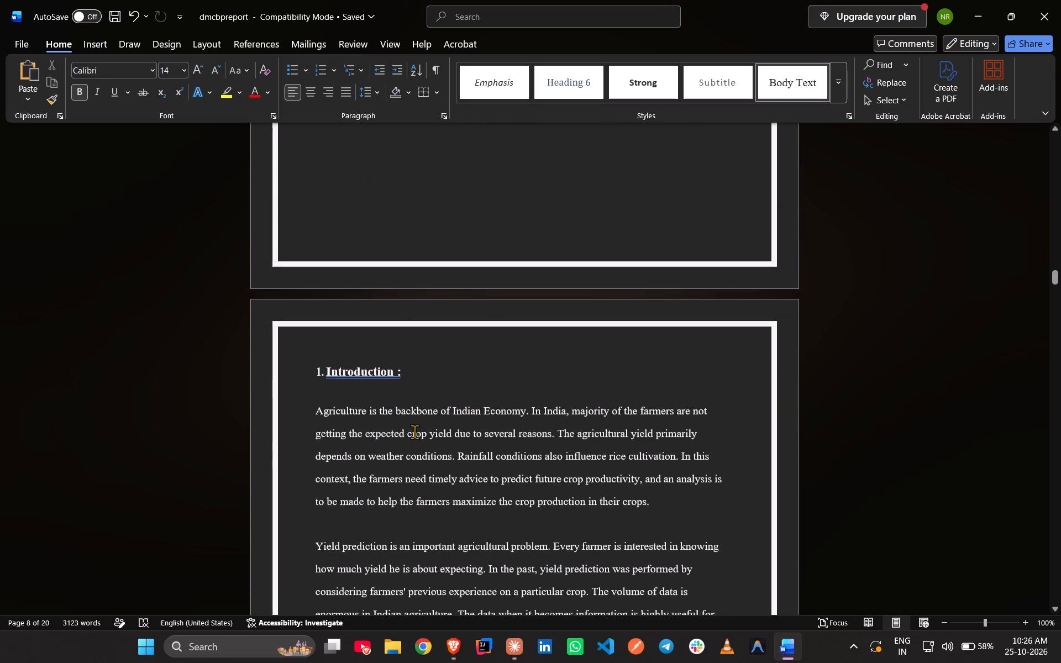
pyautogui.click(327, 376)
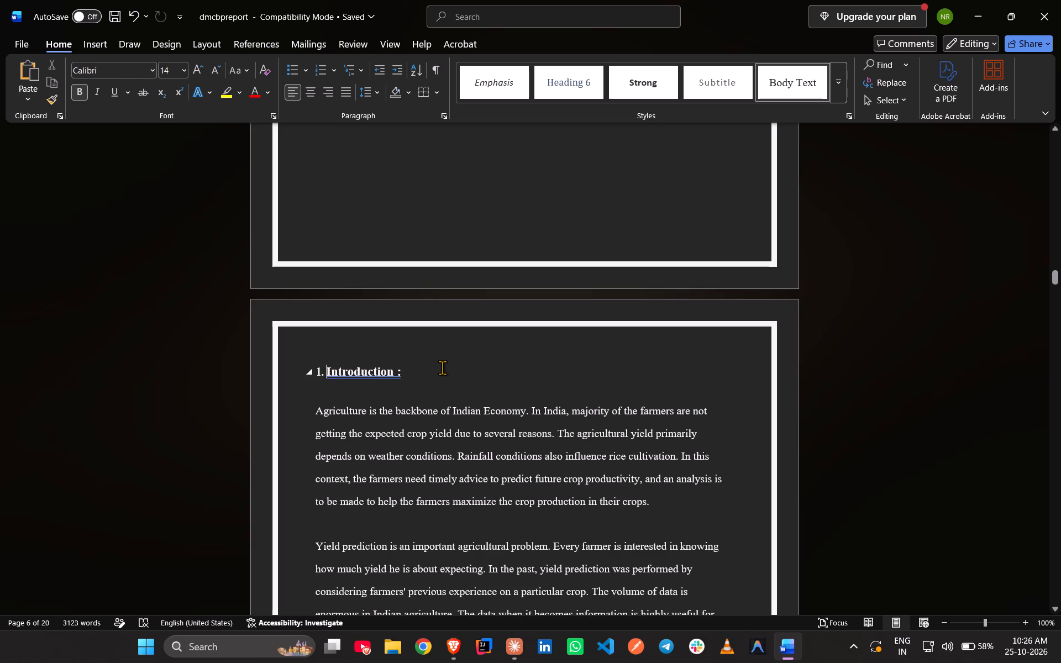
pyautogui.press('BackSpace')
pyautogui.press('Tab')
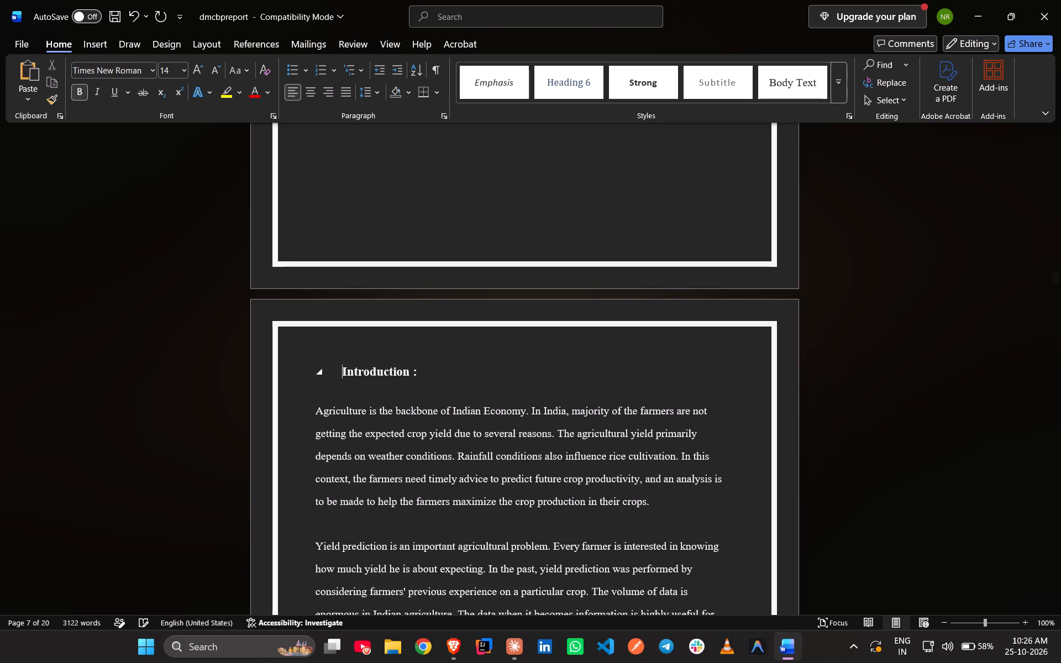
pyautogui.hotkey('ctrl', 'z')
pyautogui.doubleClick(348, 370)
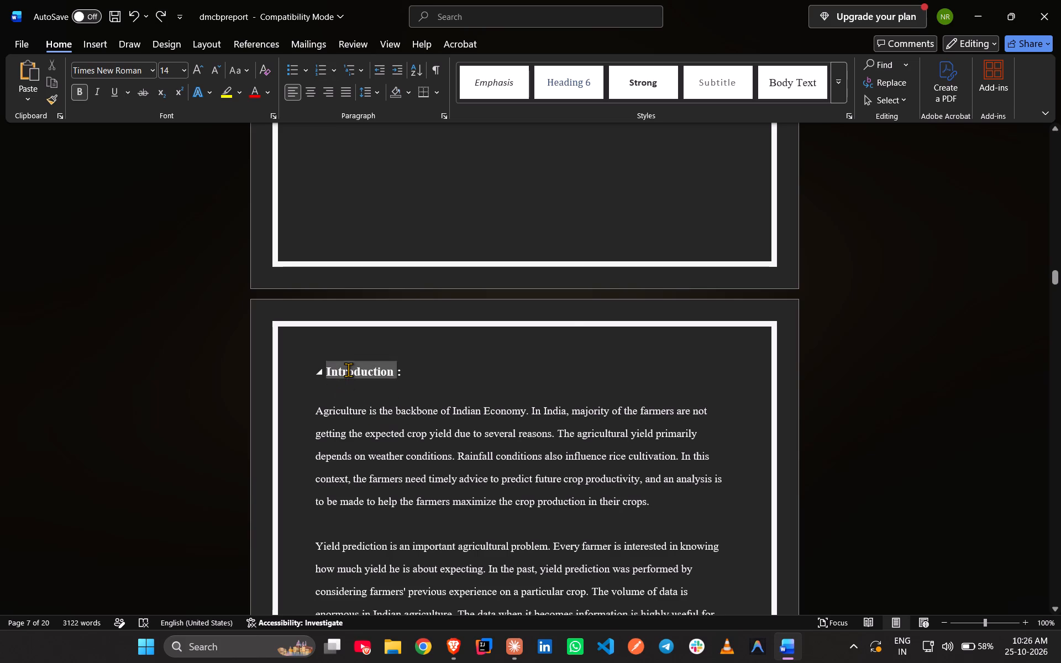
pyautogui.click(313, 92)
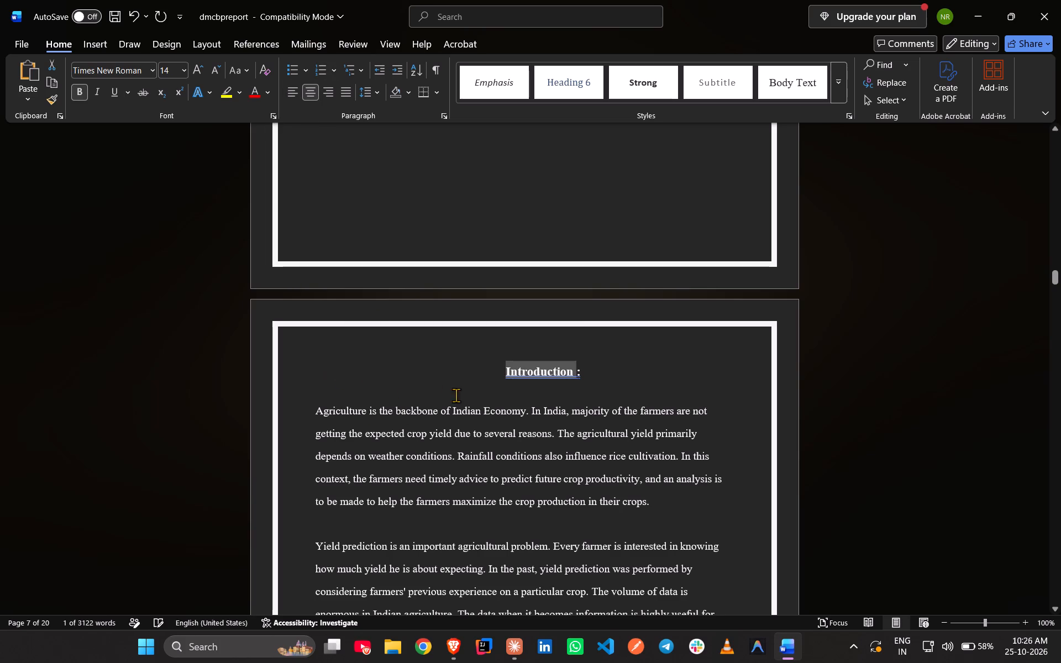
# Delete the colon after the Introduction heading.
pyautogui.click(595, 382)
pyautogui.click(597, 365)
pyautogui.press('BackSpace')
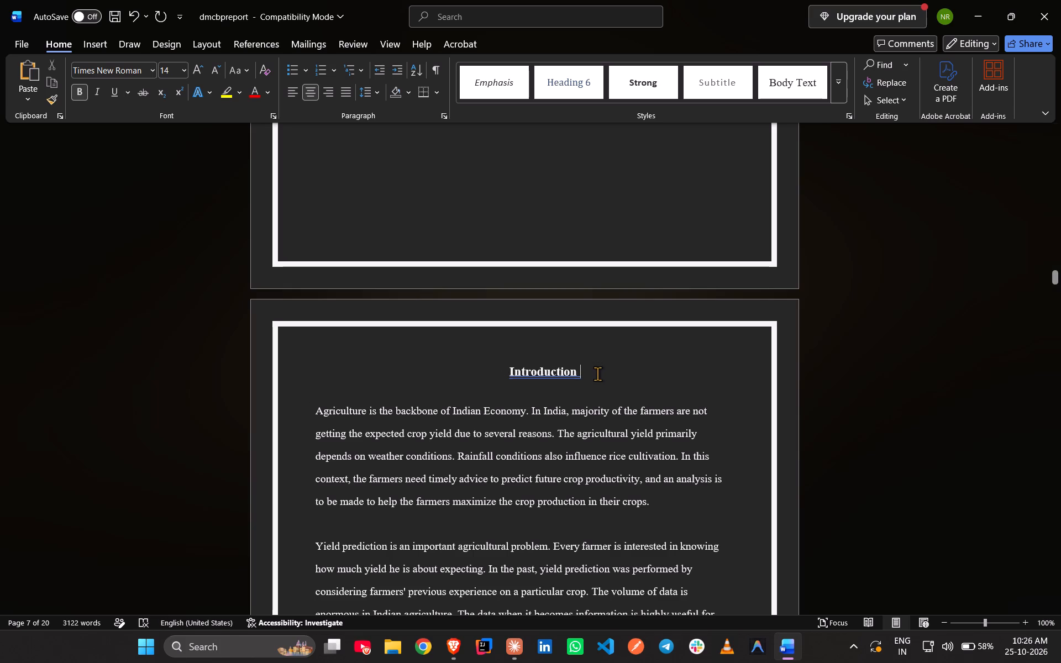
# Colour the Introduction heading text red.
pyautogui.doubleClick(534, 375)
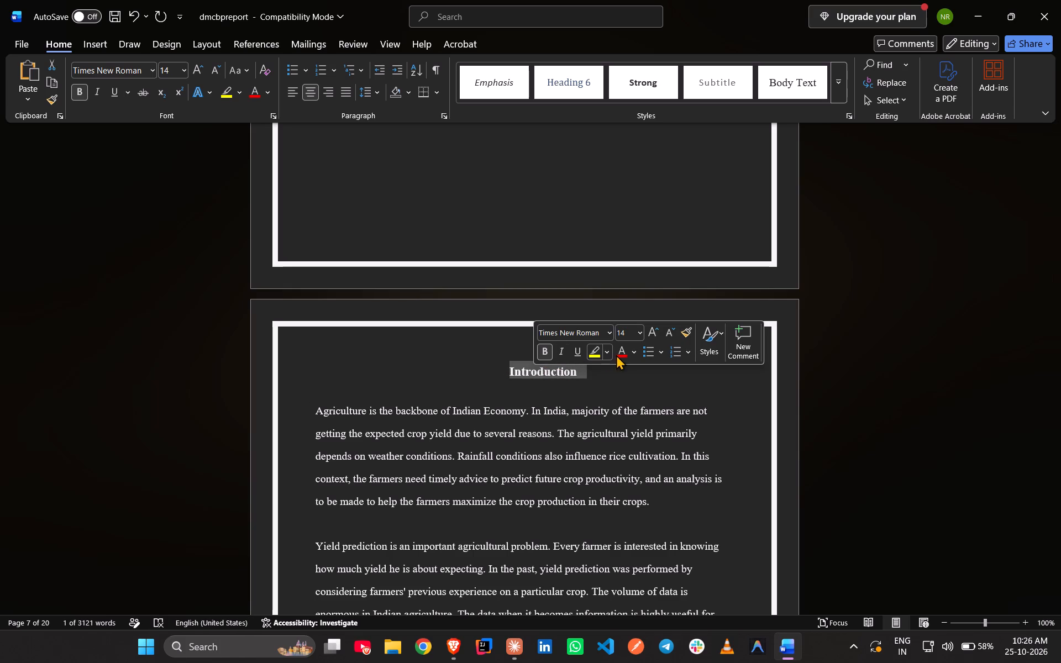
pyautogui.click(629, 355)
pyautogui.click(588, 419)
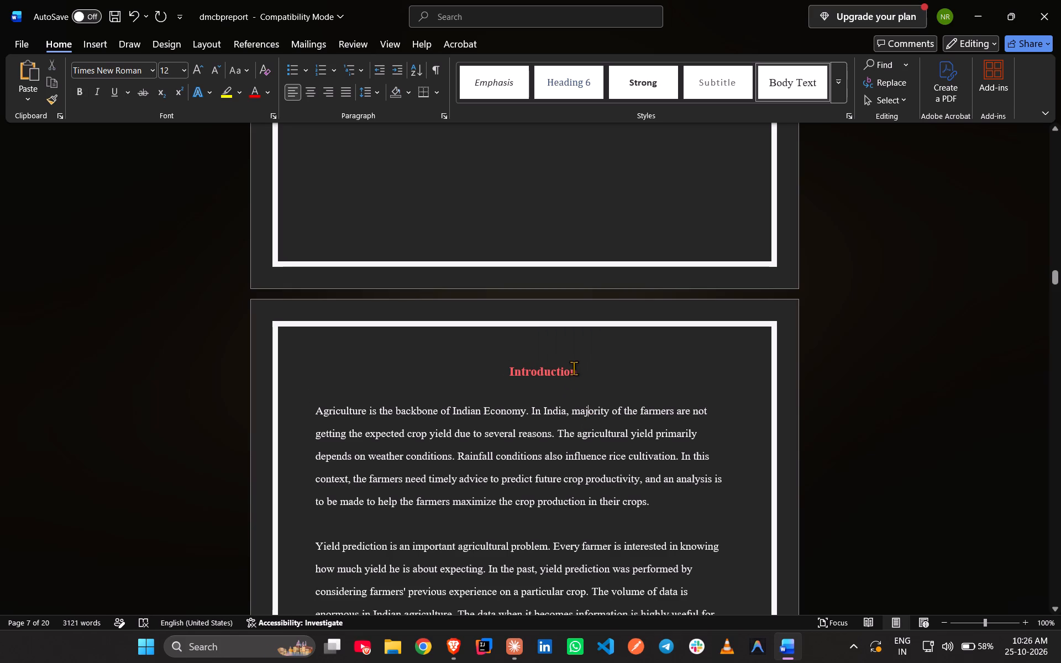
# Retype the Introduction heading in capitals as "INTRODUCTION" and save the report.
pyautogui.click(581, 377)
pyautogui.press('BackSpace')
pyautogui.press('BackSpace')
pyautogui.press('BackSpace')
pyautogui.press('BackSpace')
pyautogui.press('BackSpace')
pyautogui.press('BackSpace')
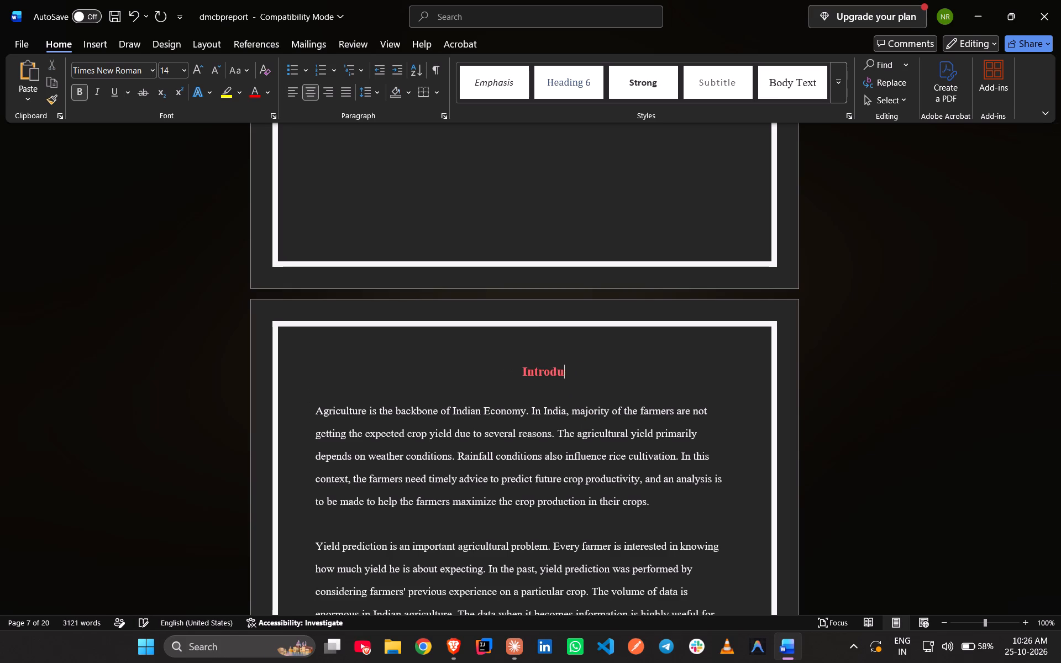
pyautogui.press('BackSpace')
pyautogui.press('BackSpace')
pyautogui.press('BackSpace')
pyautogui.press('BackSpace')
pyautogui.press('BackSpace')
pyautogui.press('BackSpace')
pyautogui.write('NTR')
pyautogui.write('ODUCTION')
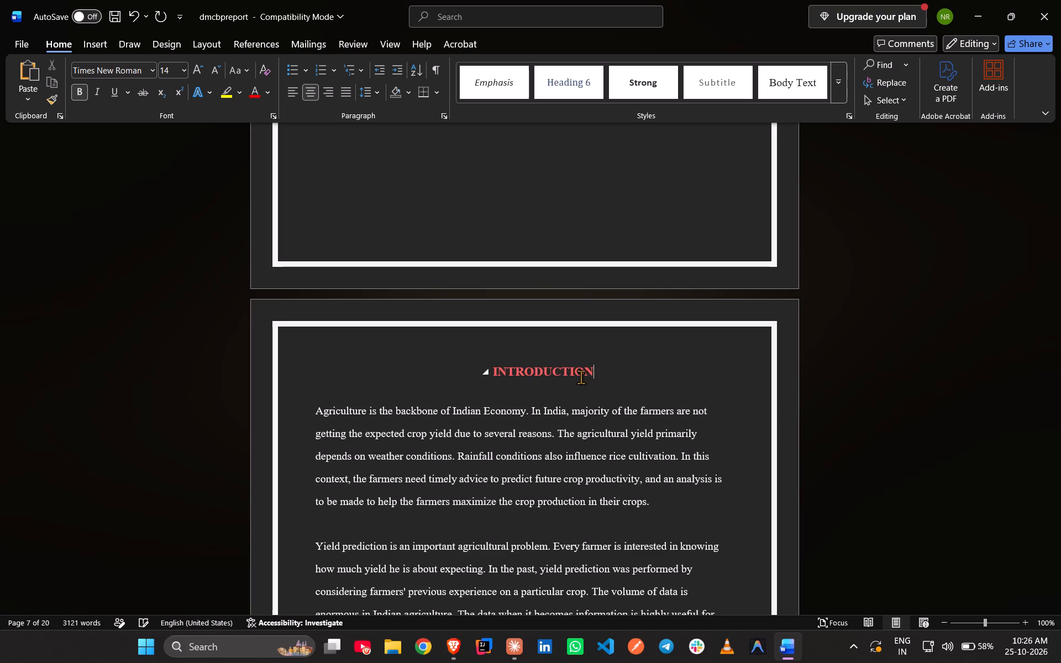
pyautogui.hotkey('ctrl', 's')
# Increase the INTRODUCTION heading's font size to 16 and save the report.
pyautogui.click(568, 425)
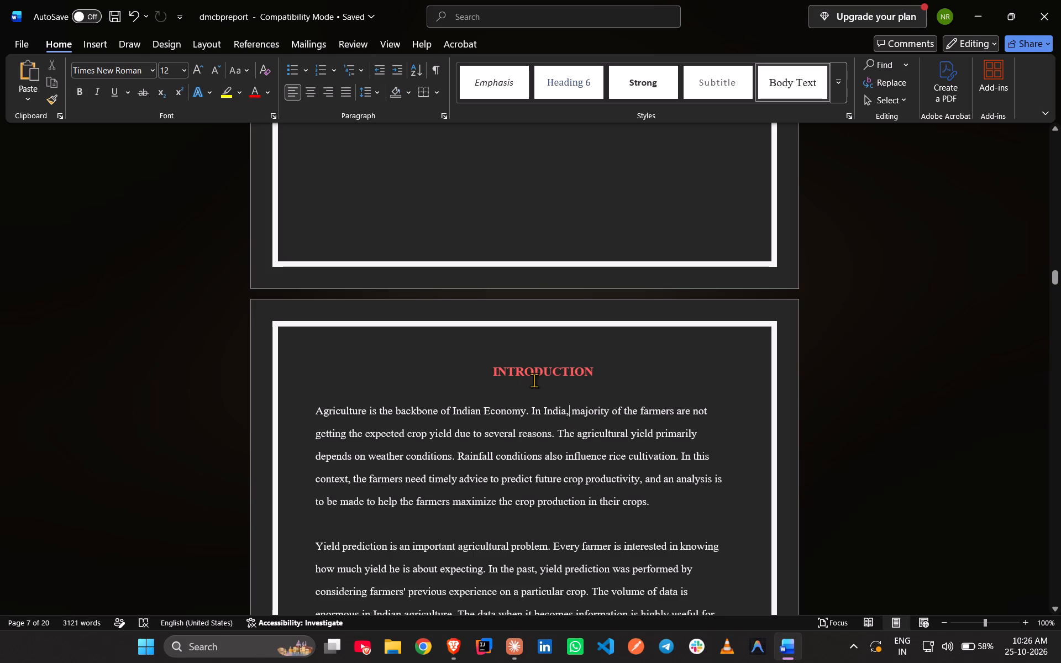
pyautogui.click(531, 364)
pyautogui.click(547, 365)
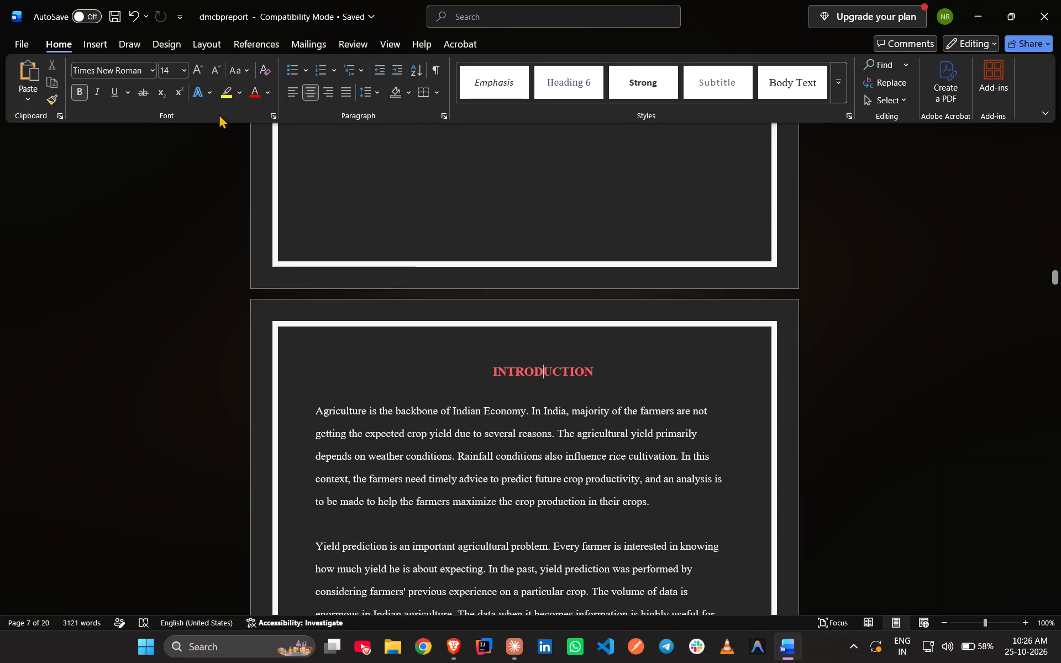
pyautogui.click(205, 62)
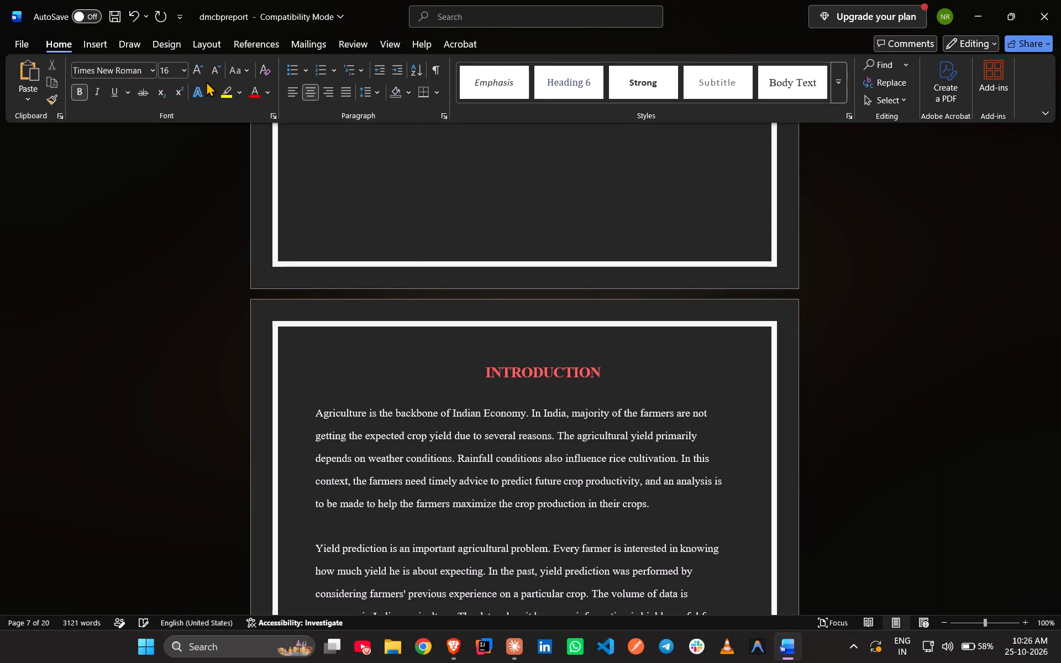
pyautogui.click(619, 406)
pyautogui.scroll(-8, 619, 409)
pyautogui.scroll(-13, 612, 433)
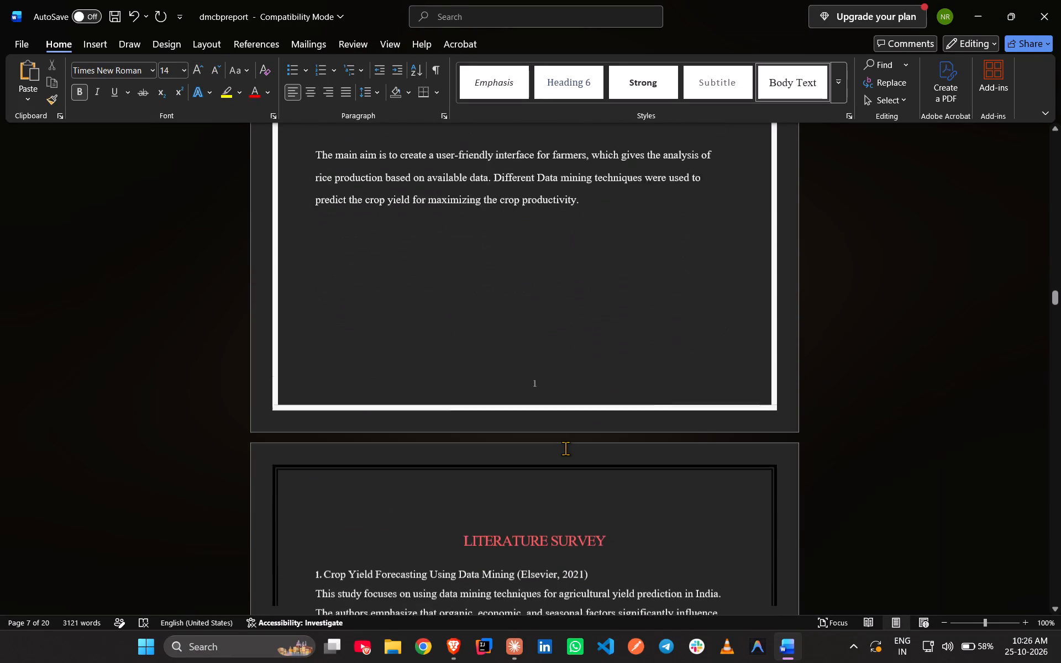
pyautogui.hotkey('ctrl', 's')
# Check the LITERATURE SURVEY heading's formatting and examine the following pages through the dataset table and section 3.5 Classification.
pyautogui.scroll(-9, 556, 446)
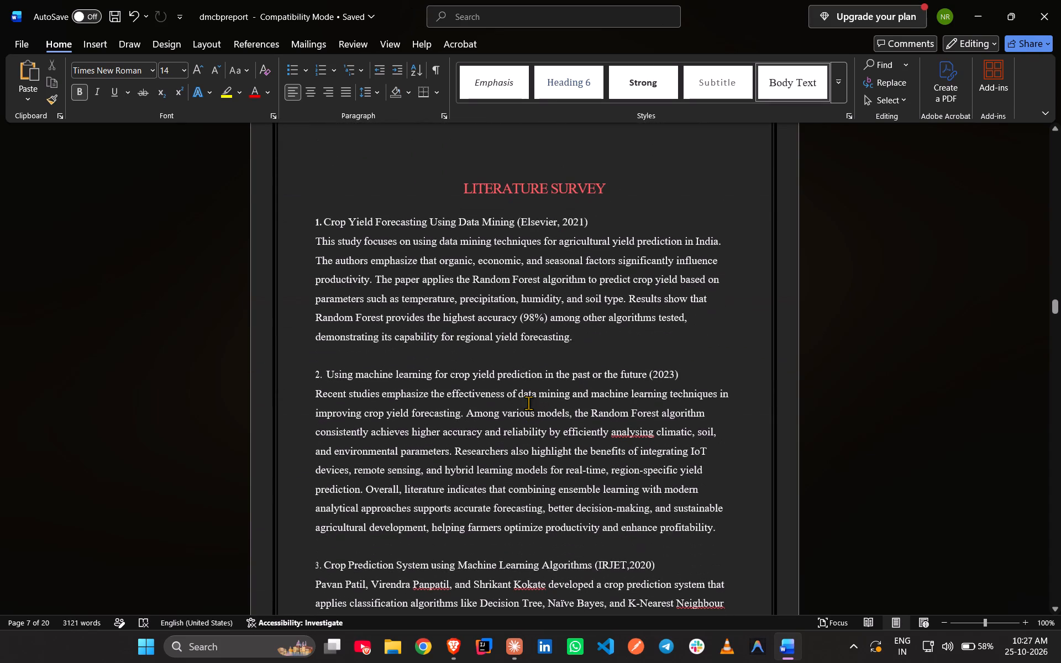
pyautogui.click(538, 182)
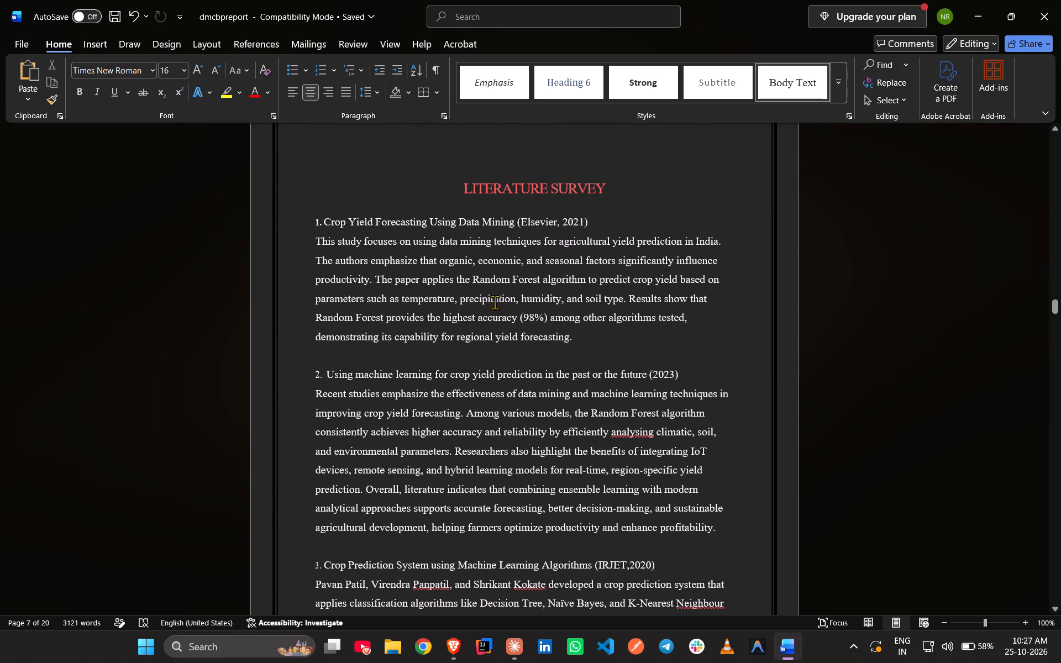
pyautogui.scroll(-20, 498, 311)
pyautogui.scroll(-20, 498, 311)
pyautogui.scroll(-7, 498, 311)
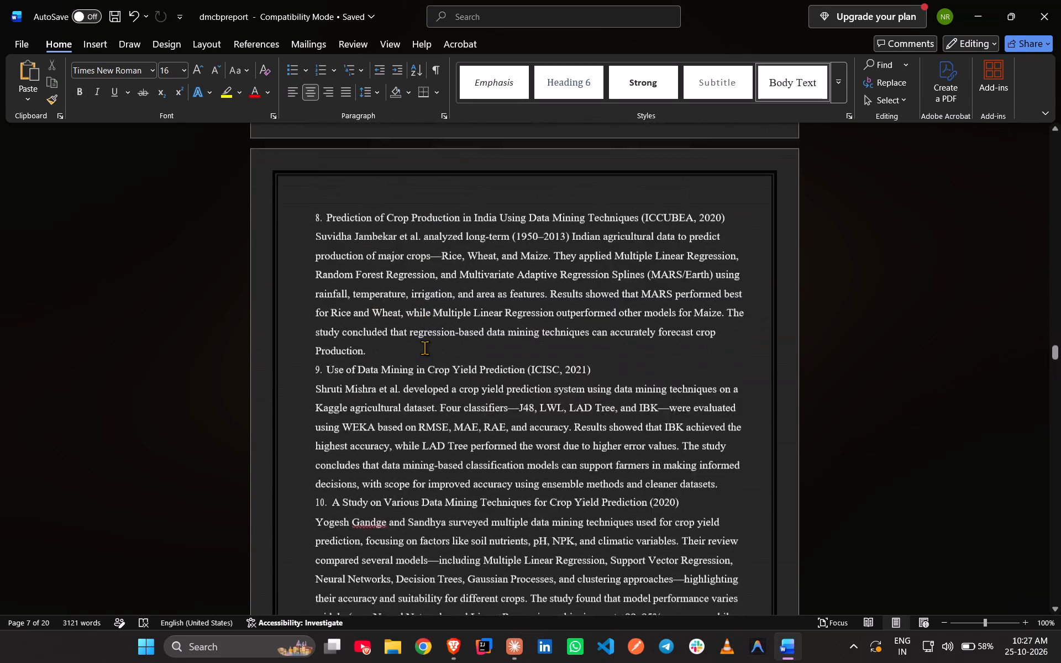
pyautogui.scroll(-16, 424, 348)
pyautogui.scroll(-17, 424, 348)
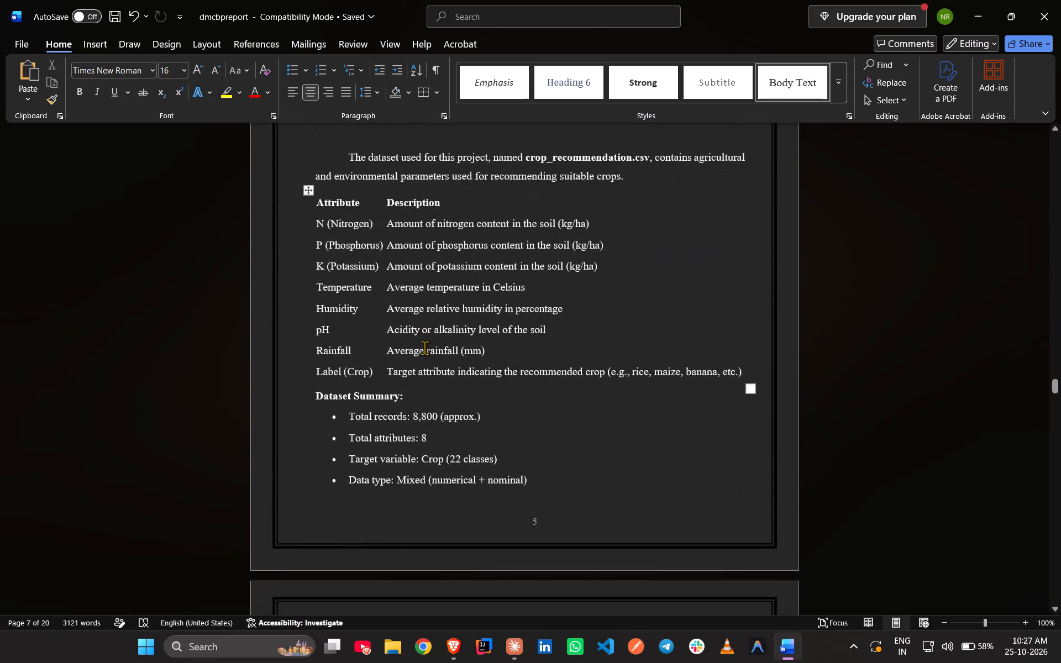
pyautogui.scroll(-20, 424, 348)
pyautogui.scroll(-20, 424, 348)
pyautogui.scroll(-2, 424, 348)
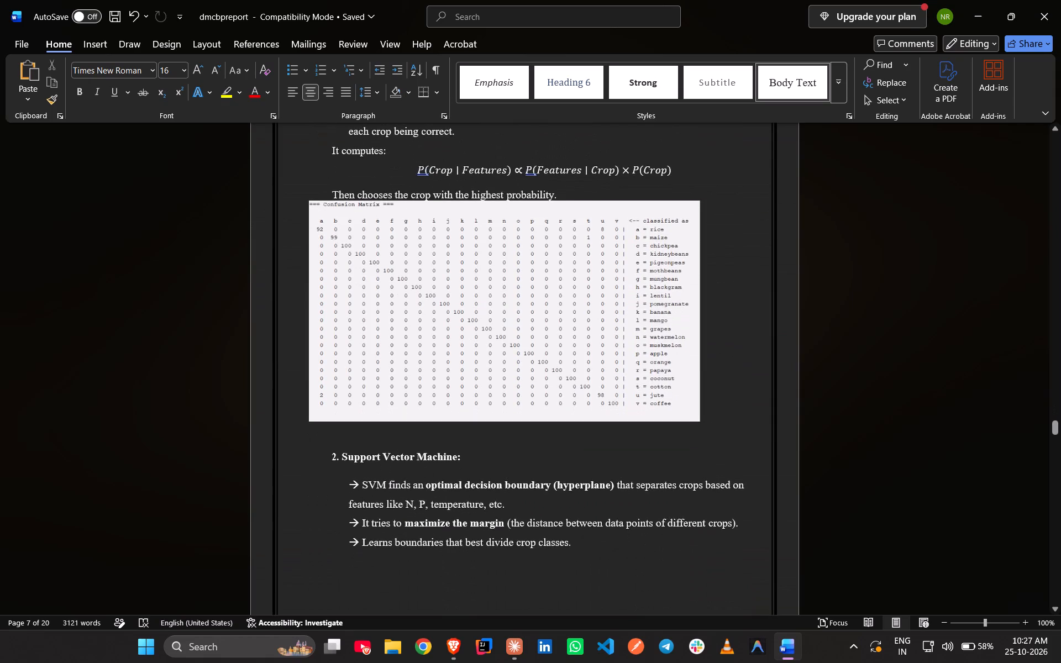
pyautogui.scroll(-18, 435, 384)
pyautogui.scroll(16, 444, 381)
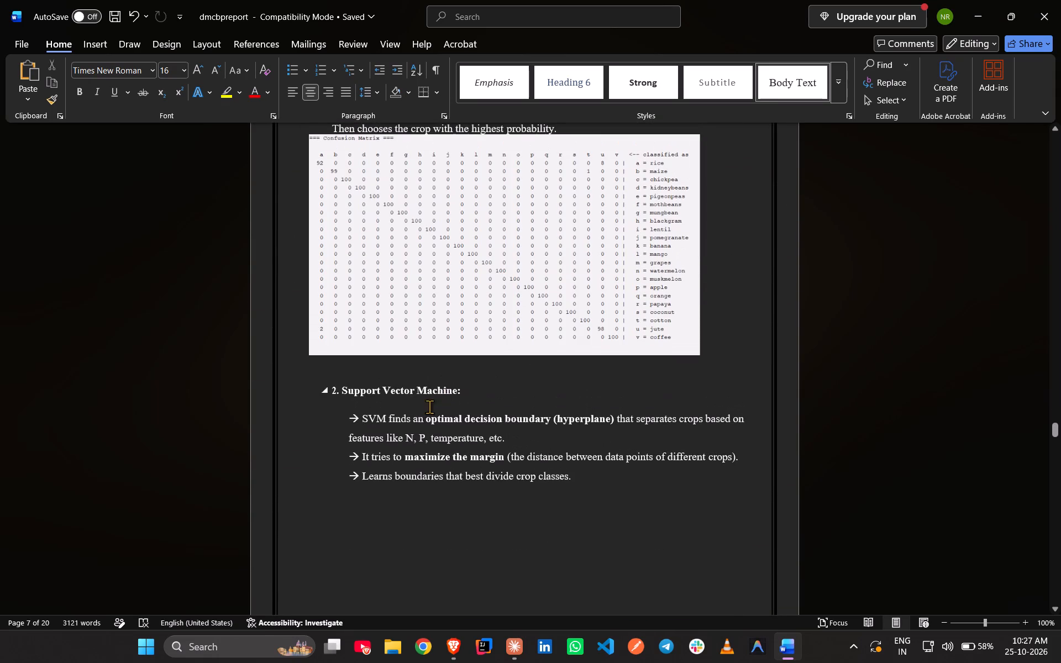
pyautogui.scroll(8, 428, 423)
pyautogui.scroll(-5, 455, 345)
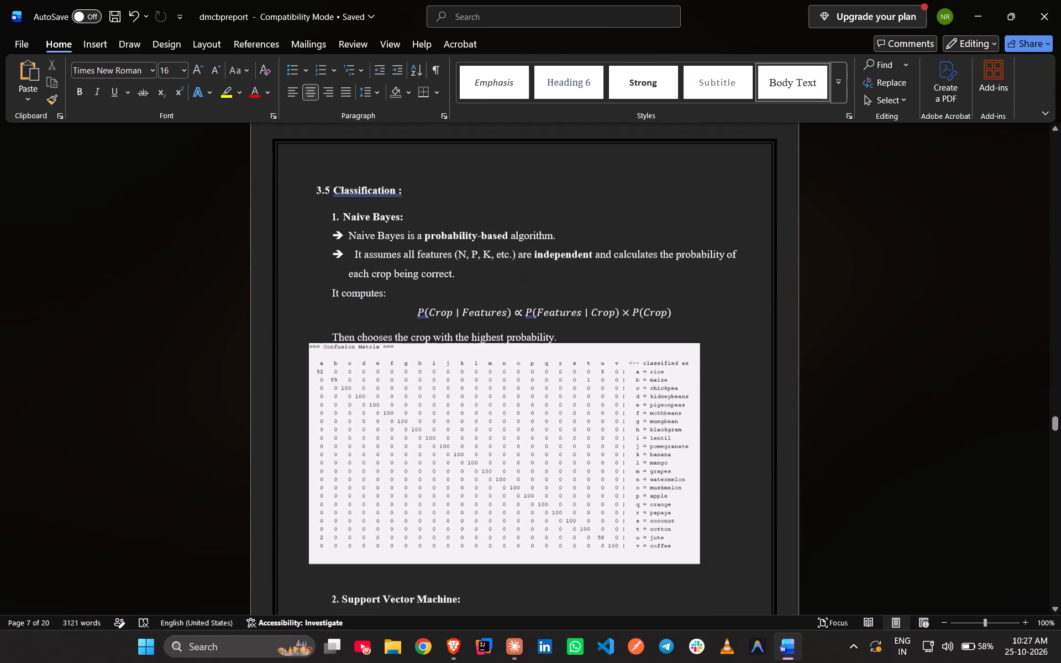
# Examine the pages from section 3.5 Classification through the classifiers, algorithm comparison table and Sample TestCase to the Future Scope page.
pyautogui.scroll(-16, 455, 345)
pyautogui.scroll(1, 455, 345)
pyautogui.scroll(-19, 455, 345)
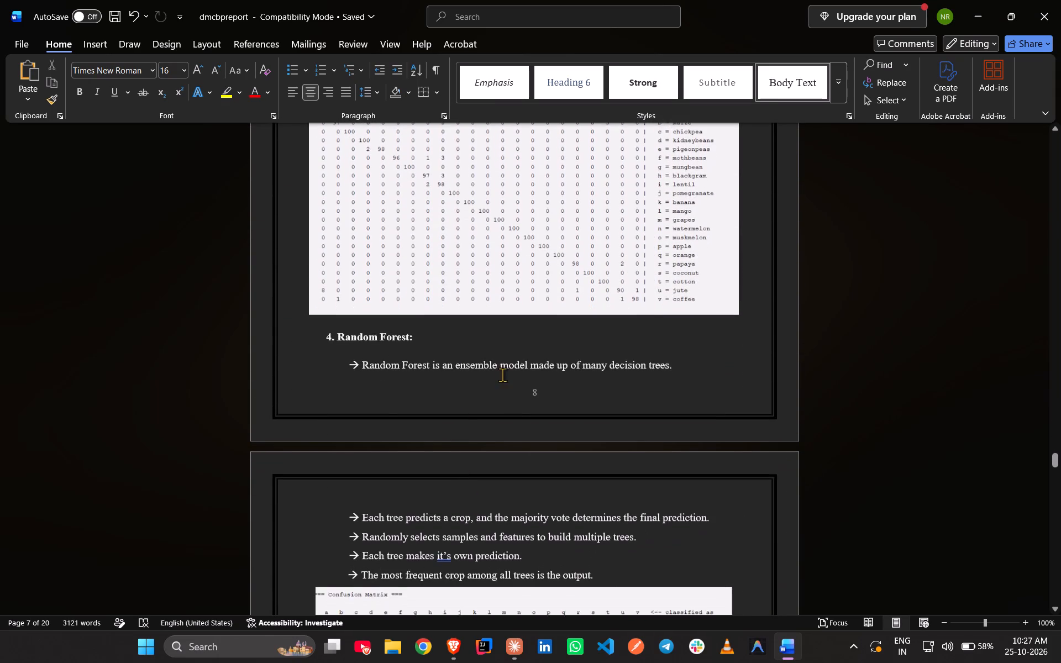
pyautogui.scroll(-19, 502, 348)
pyautogui.scroll(-12, 463, 377)
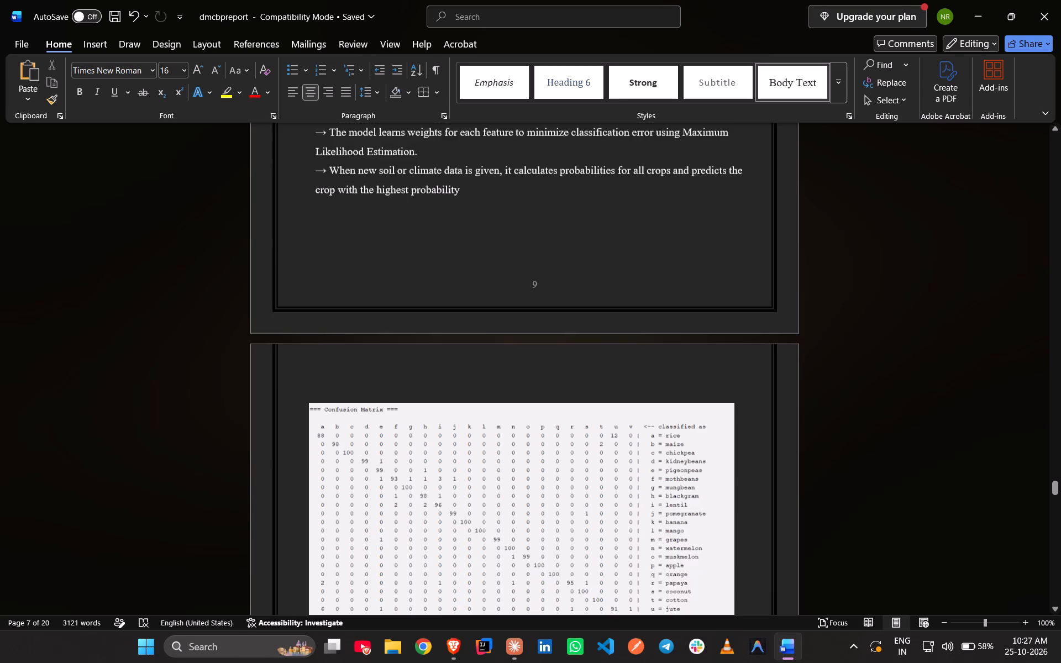
pyautogui.scroll(-20, 445, 381)
pyautogui.scroll(-5, 445, 381)
pyautogui.scroll(-7, 522, 297)
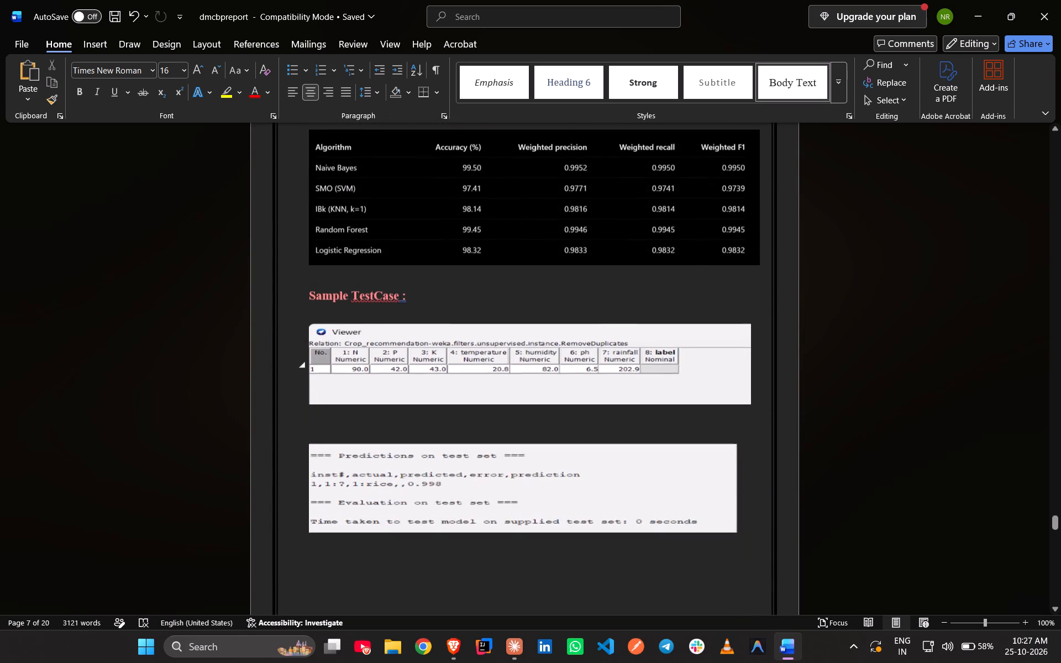
pyautogui.scroll(-16, 518, 299)
pyautogui.scroll(-5, 493, 359)
pyautogui.scroll(-20, 474, 402)
pyautogui.scroll(-6, 474, 402)
pyautogui.scroll(5, 489, 368)
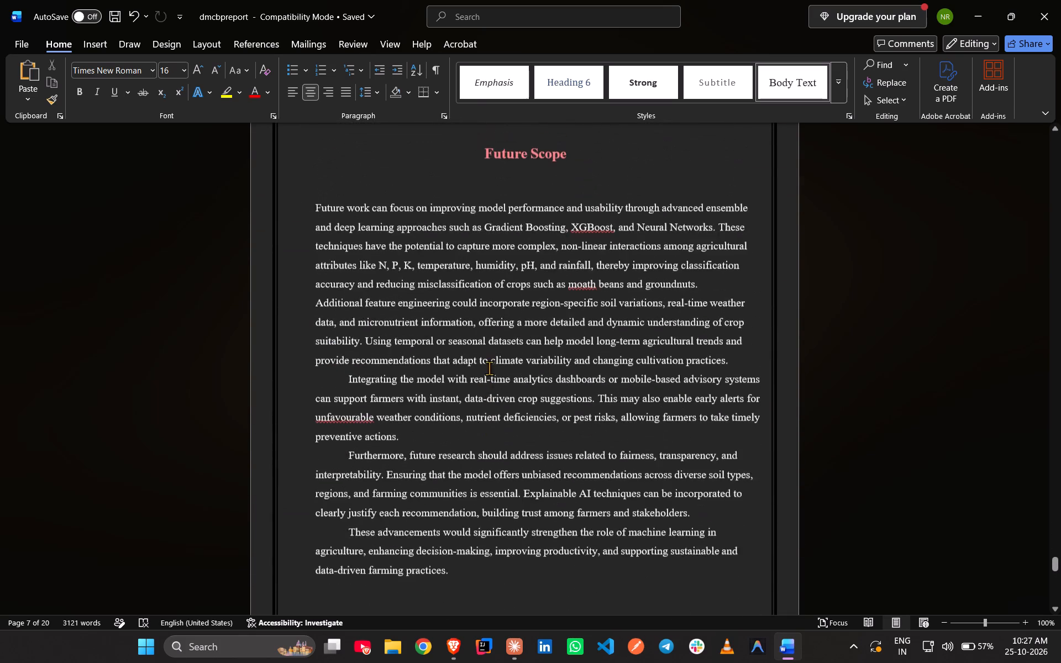
pyautogui.scroll(1, 489, 368)
pyautogui.scroll(-11, 489, 368)
pyautogui.scroll(16, 489, 368)
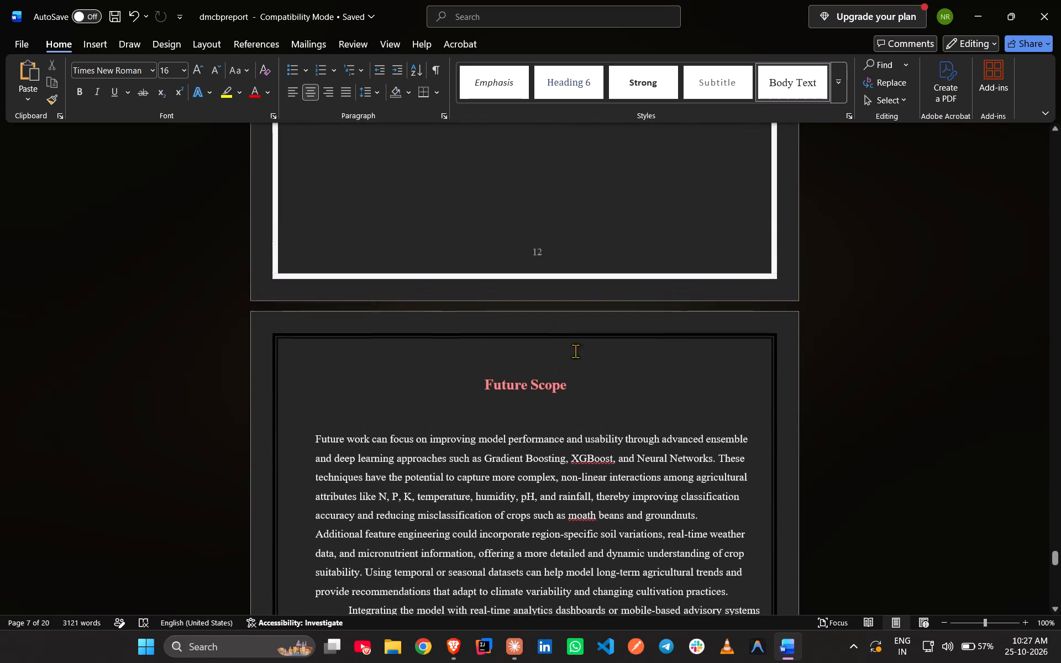
# Retype the Future Scope heading in capitals, starting with its last word as "SCOPE".
pyautogui.click(567, 390)
pyautogui.press('BackSpace')
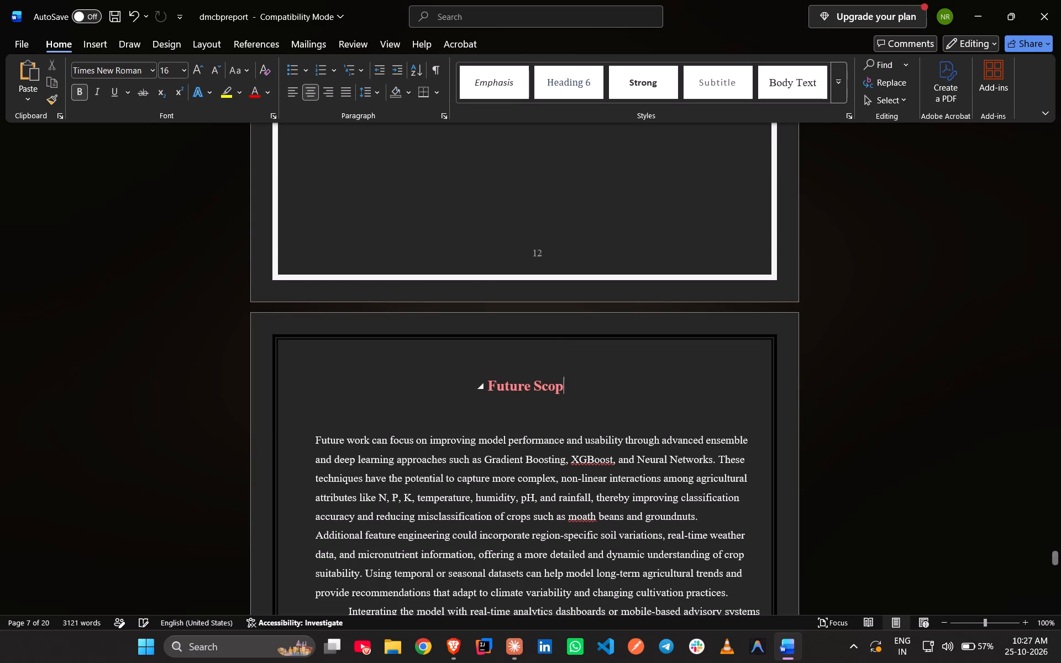
pyautogui.press('BackSpace')
pyautogui.press('BackSpace')
pyautogui.press('BackSpace')
pyautogui.hotkey('shift', 'c')
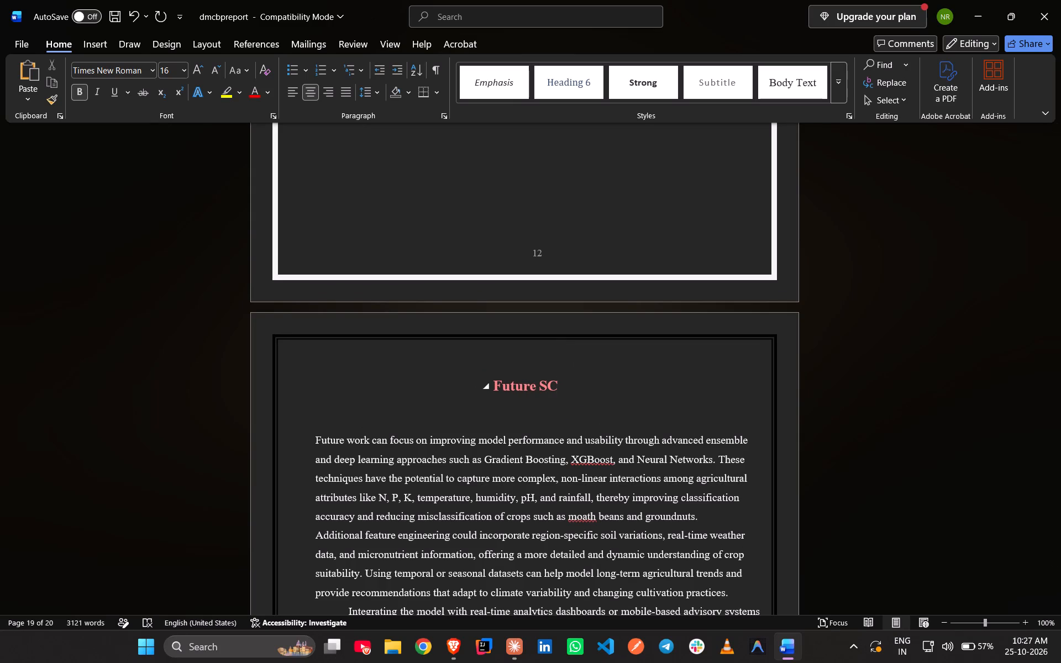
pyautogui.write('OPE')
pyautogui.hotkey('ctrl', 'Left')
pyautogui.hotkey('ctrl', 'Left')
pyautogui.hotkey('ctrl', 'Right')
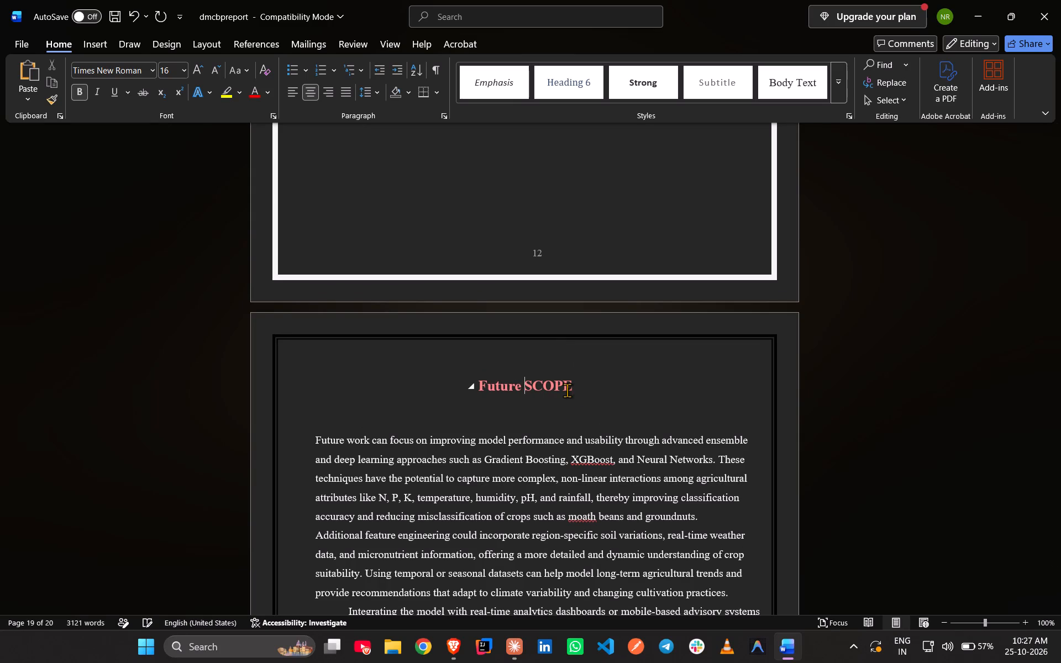
# Retype the first word of the Future Scope heading in capitals as "FUTURE" and save the report.
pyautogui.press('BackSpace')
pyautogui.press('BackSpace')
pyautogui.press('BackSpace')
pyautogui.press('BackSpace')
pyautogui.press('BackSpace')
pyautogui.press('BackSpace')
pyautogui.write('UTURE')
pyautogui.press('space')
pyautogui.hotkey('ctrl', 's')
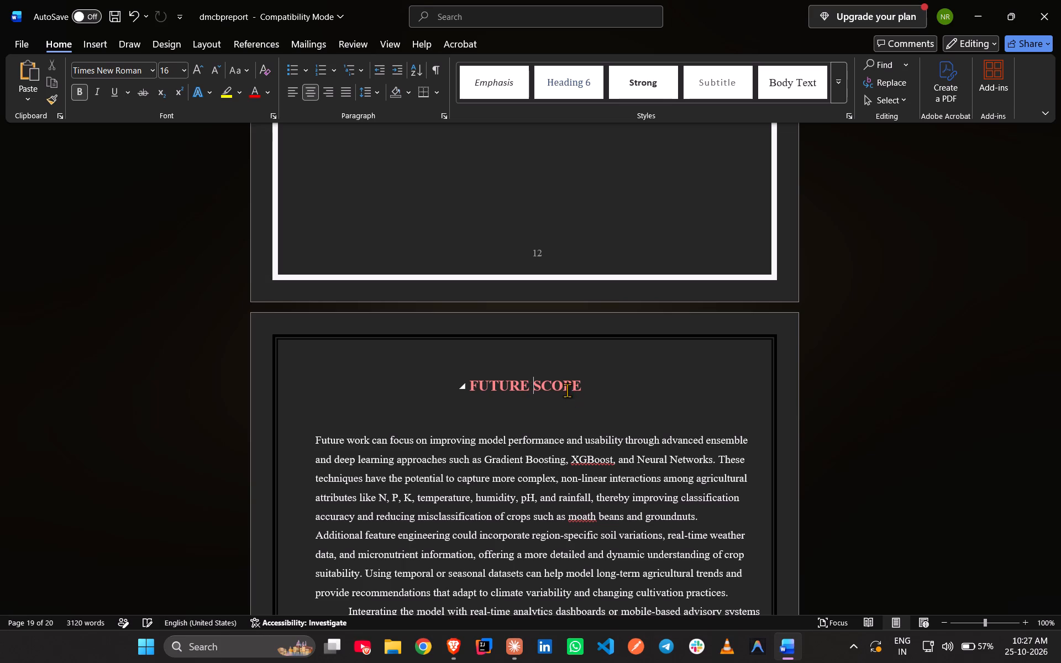
# Examine the Future Scope page's text and layout and compare it with the preceding Conclusion page.
pyautogui.click(487, 497)
pyautogui.scroll(-11, 487, 497)
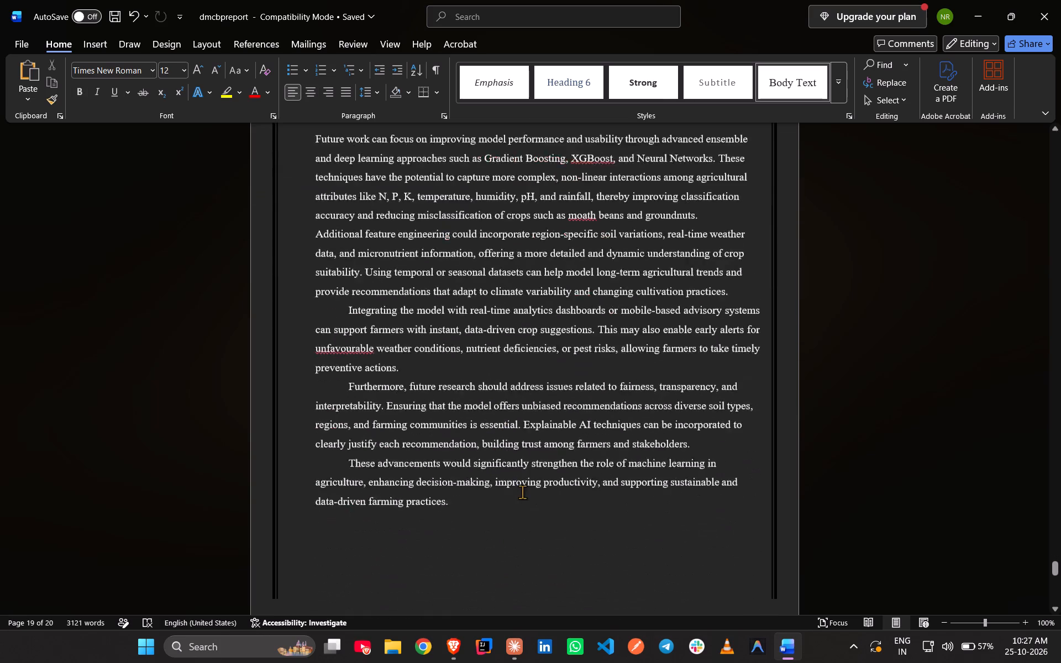
pyautogui.scroll(-14, 522, 492)
pyautogui.scroll(5, 535, 409)
pyautogui.scroll(-1, 535, 409)
pyautogui.scroll(12, 535, 409)
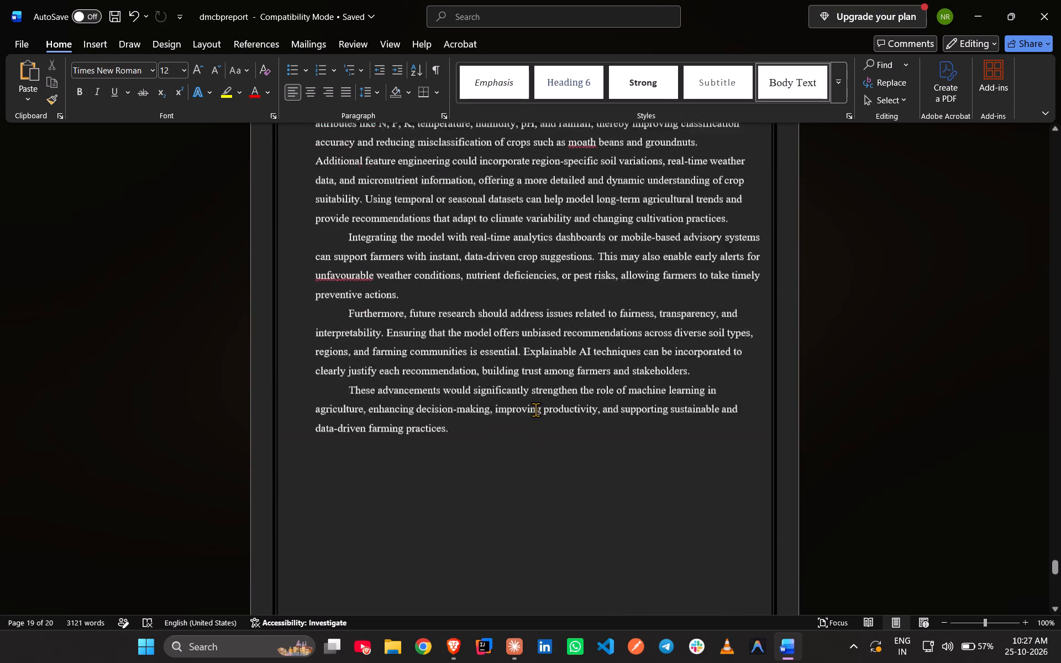
pyautogui.scroll(11, 535, 409)
pyautogui.scroll(20, 535, 409)
pyautogui.scroll(1, 535, 409)
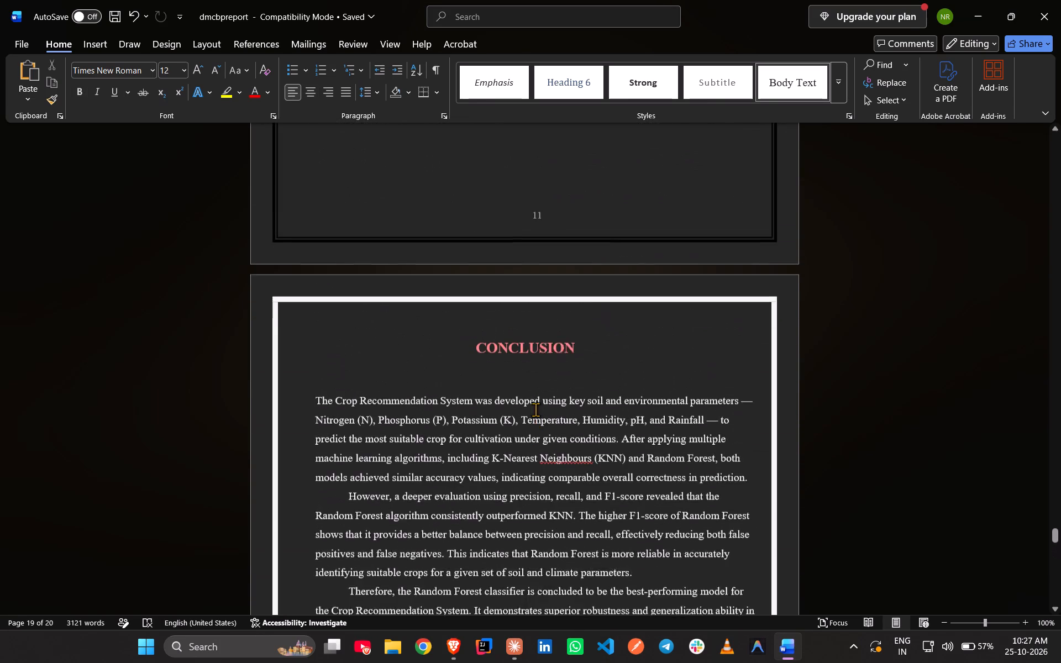
pyautogui.scroll(-9, 533, 409)
pyautogui.scroll(1, 491, 372)
pyautogui.scroll(-20, 491, 372)
pyautogui.scroll(-3, 491, 372)
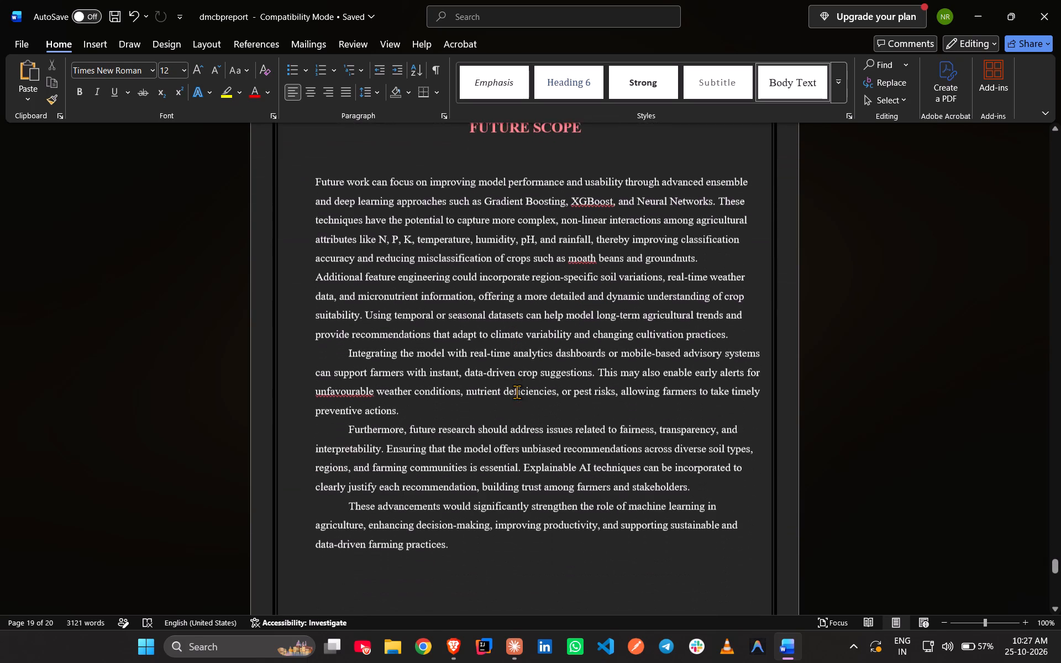